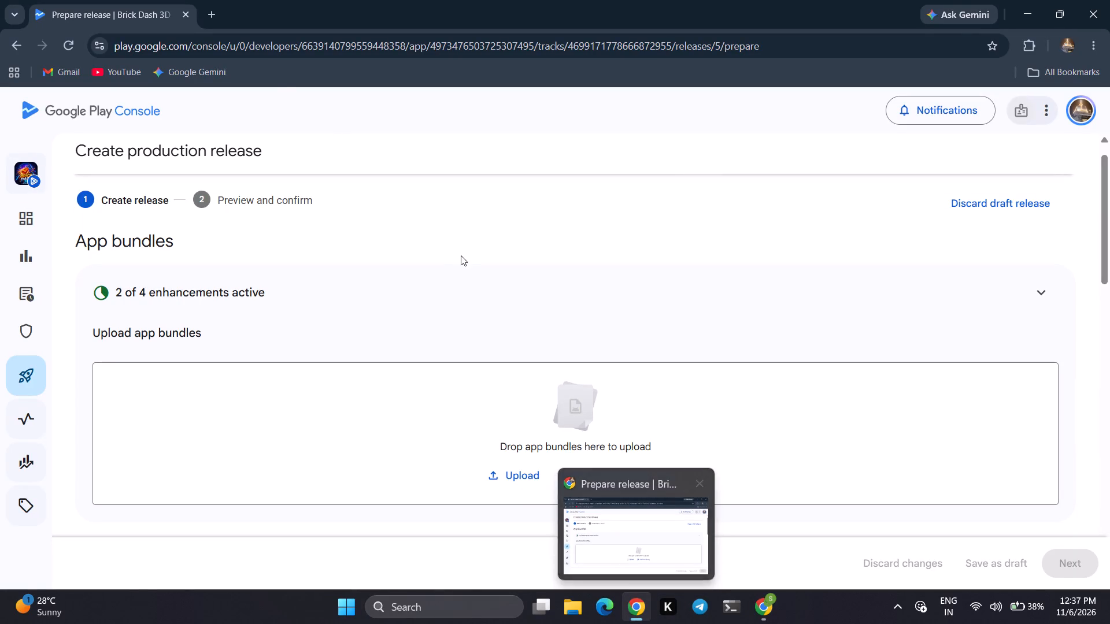
# Open the Canva home page in a new browser tab.
pyautogui.click(213, 17)
pyautogui.click(228, 45)
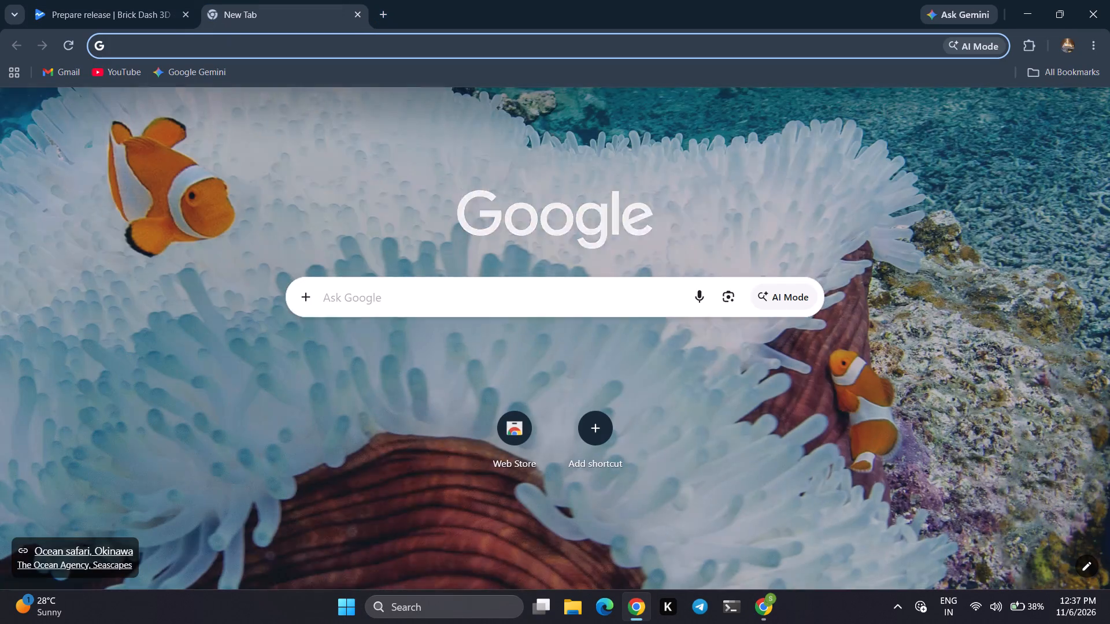
pyautogui.write('canva')
pyautogui.press('Return')
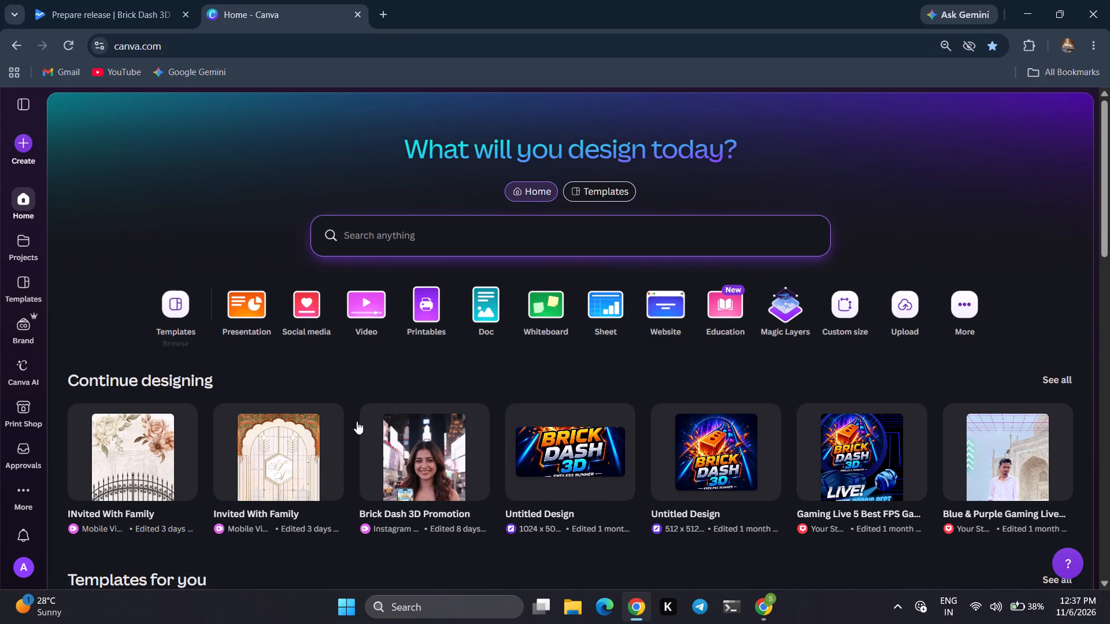
# Open the recent mobile video design "INvited With Family" that has the floral gate cover for editing.
pyautogui.tripleClick(1105, 583)
pyautogui.doubleClick(1105, 583)
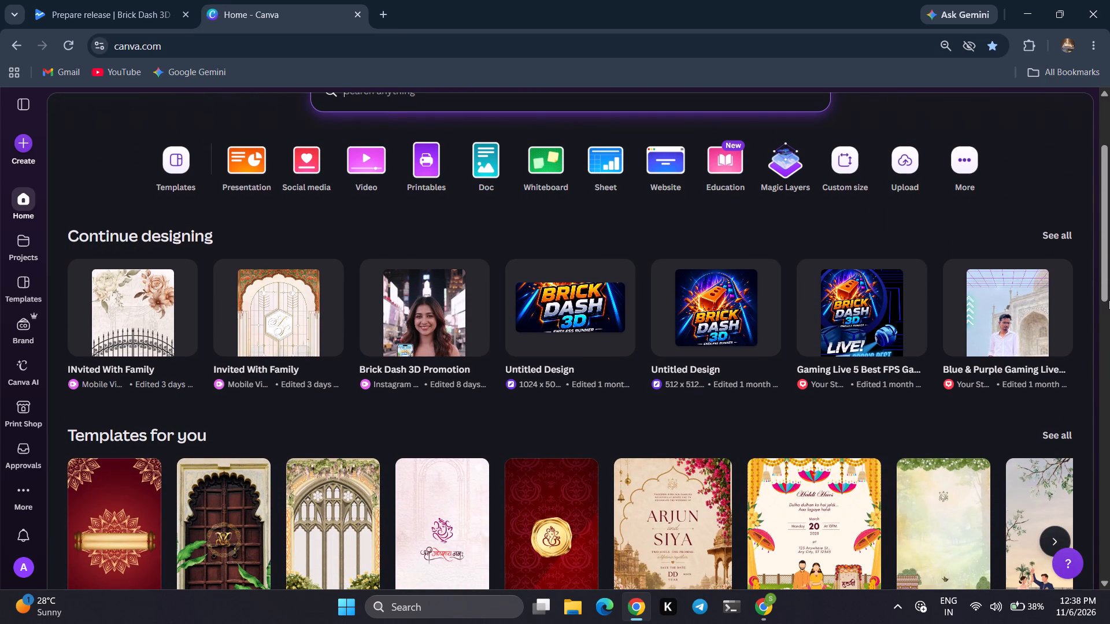
pyautogui.moveTo(1103, 297); pyautogui.dragTo(1109, 246)
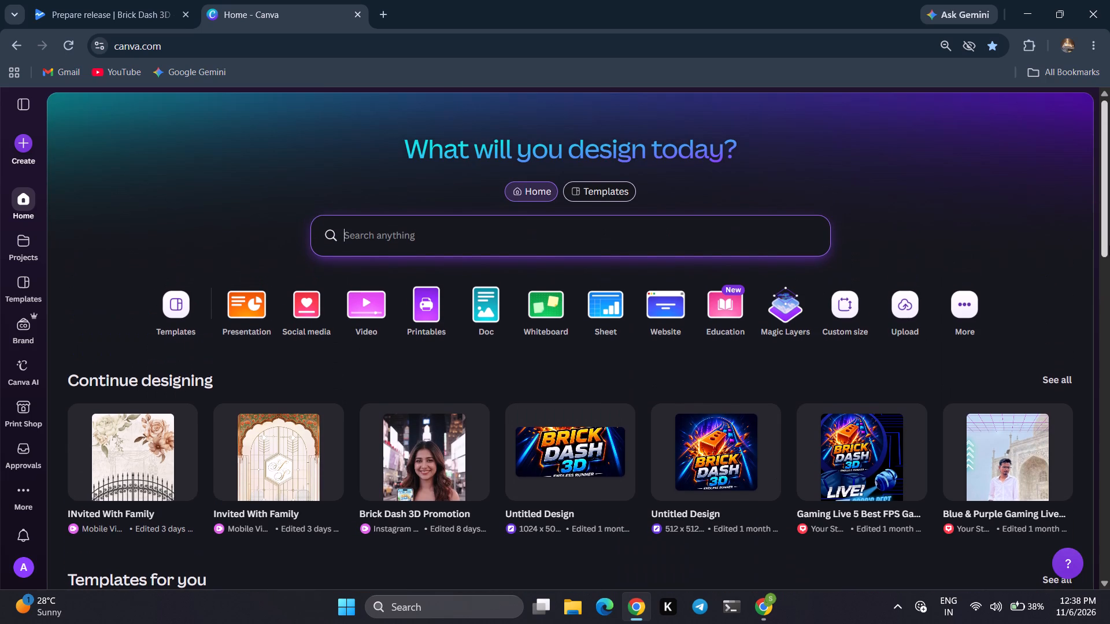
pyautogui.click(147, 468)
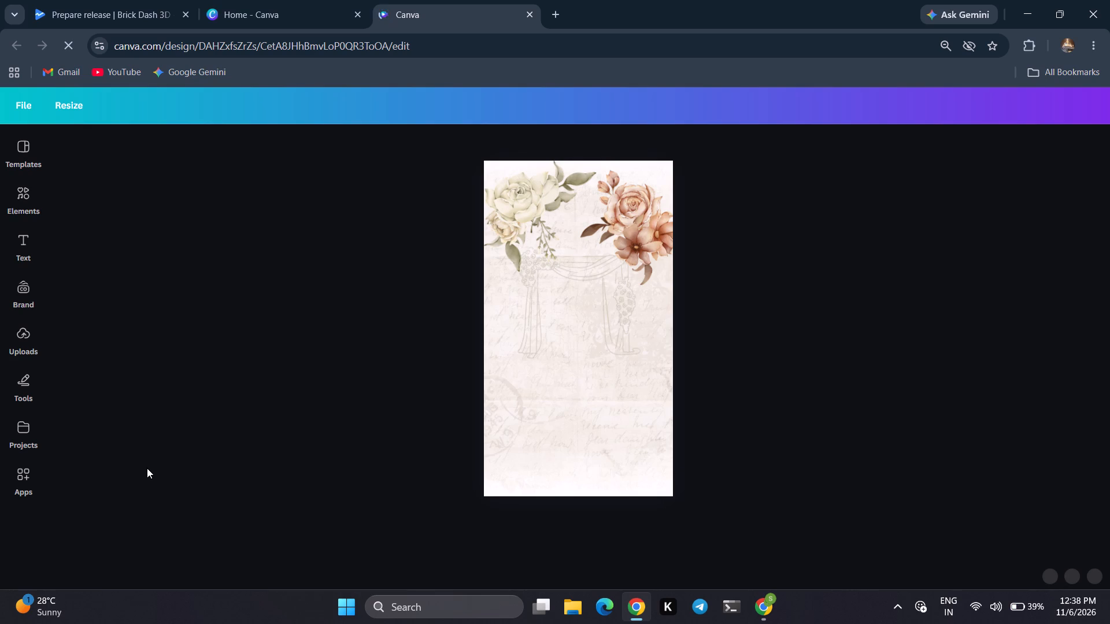
pyautogui.click(563, 363)
pyautogui.doubleClick(573, 315)
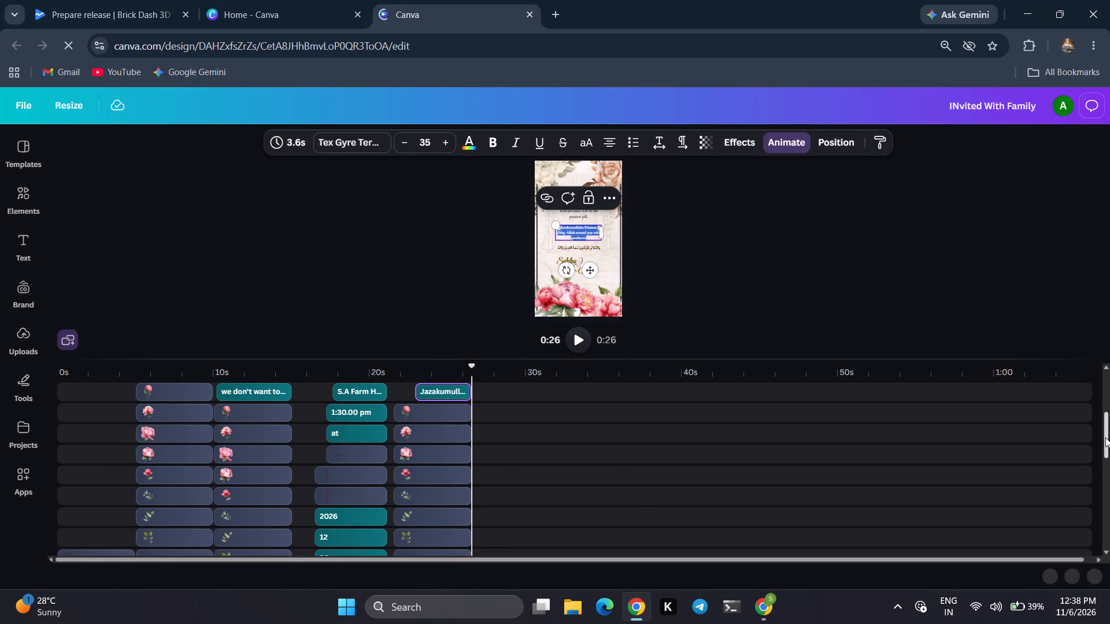
# Play the first few seconds of the video to examine the gate opening and when the greeting text appears.
pyautogui.moveTo(1105, 437); pyautogui.dragTo(1109, 533)
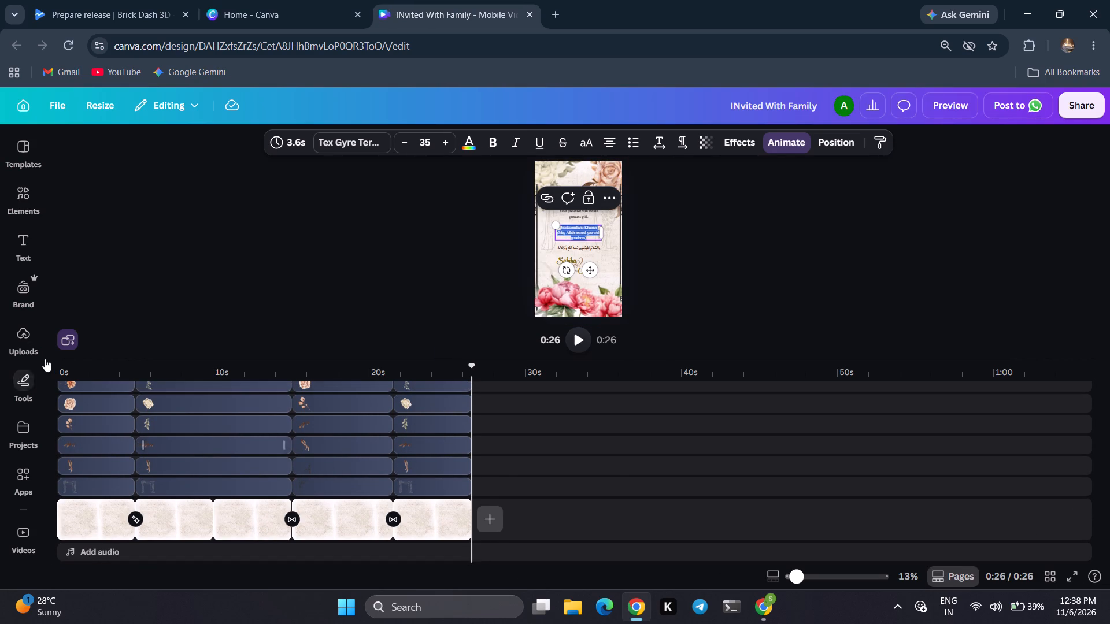
pyautogui.click(73, 375)
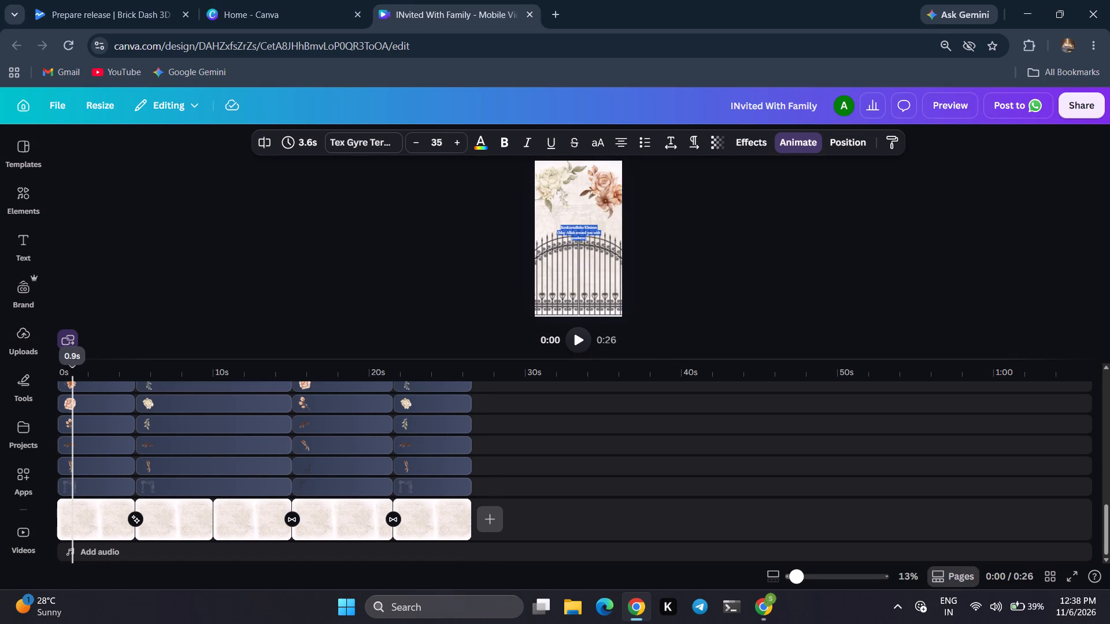
pyautogui.click(427, 264)
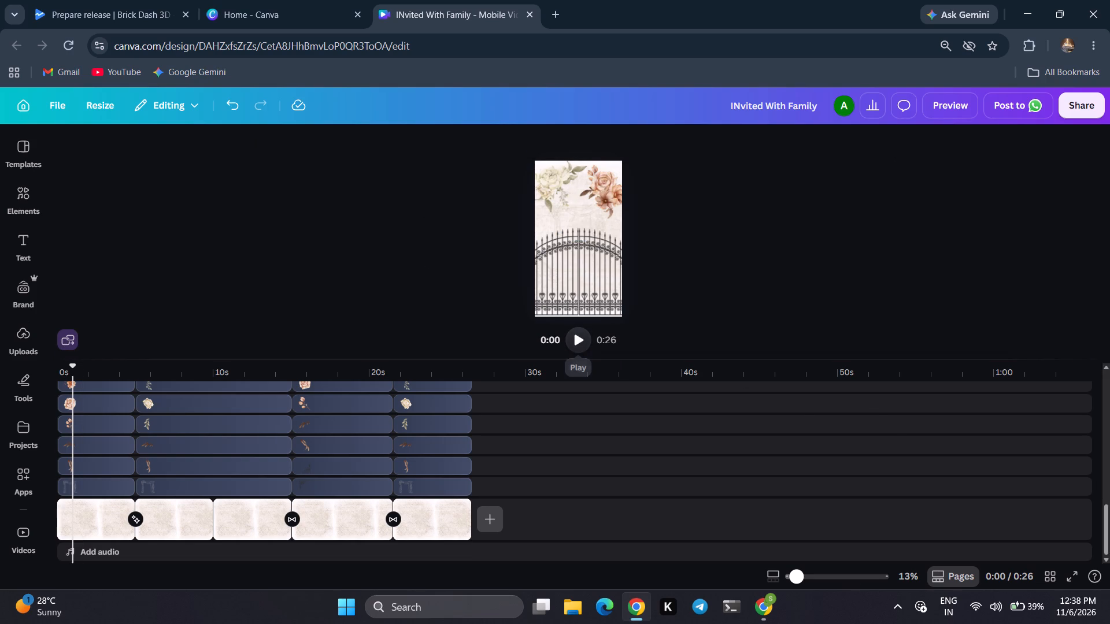
pyautogui.click(798, 578)
pyautogui.moveTo(798, 578); pyautogui.dragTo(798, 572)
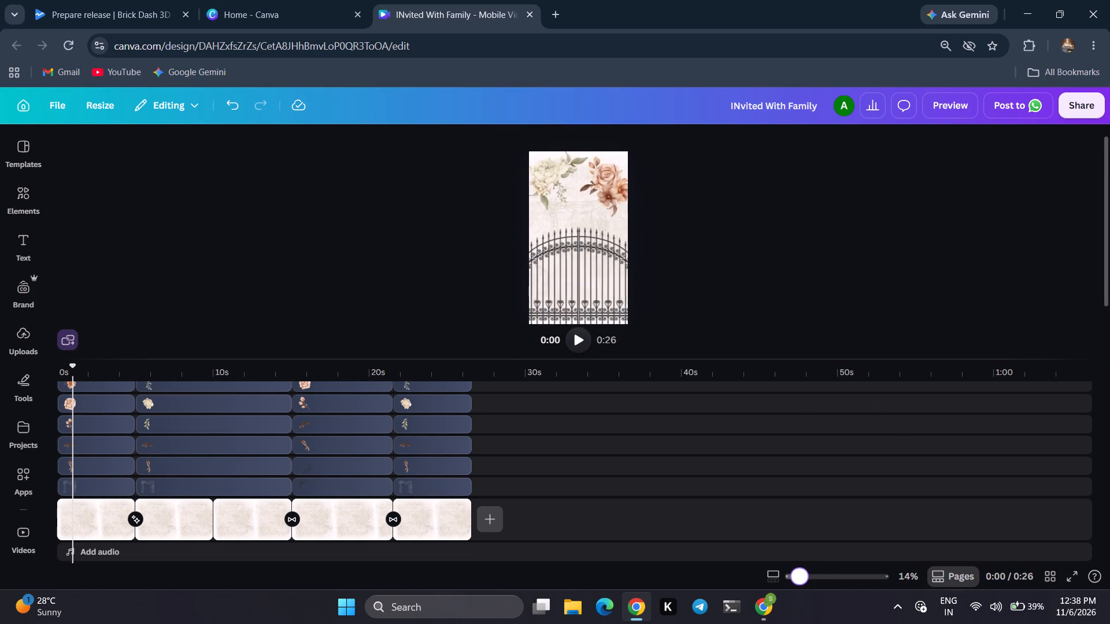
pyautogui.moveTo(798, 572); pyautogui.dragTo(796, 571)
pyautogui.click(573, 337)
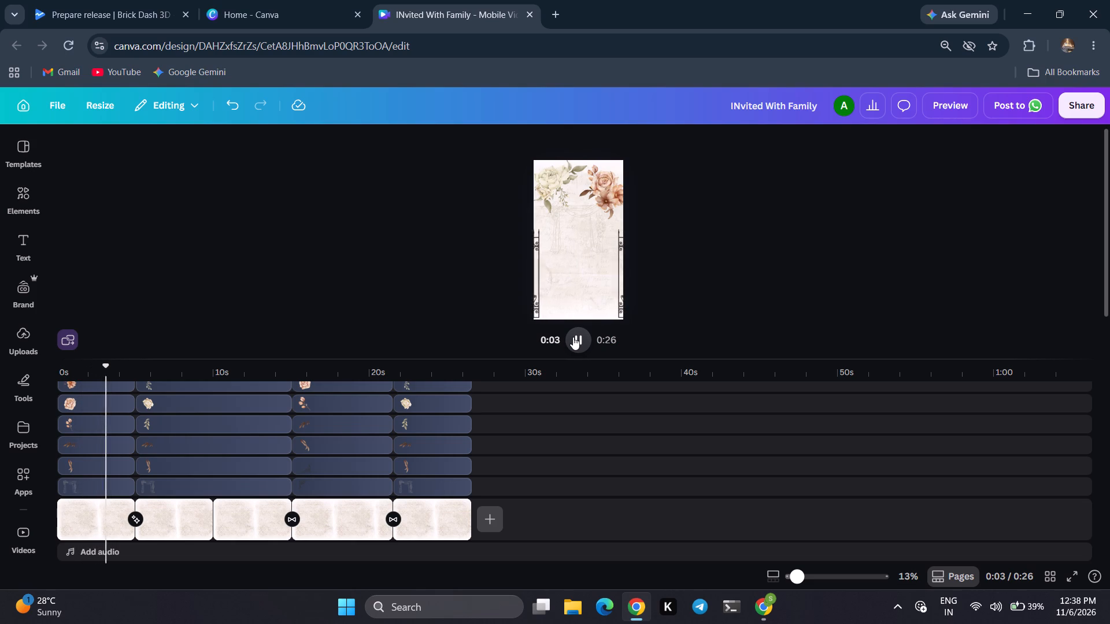
pyautogui.click(573, 337)
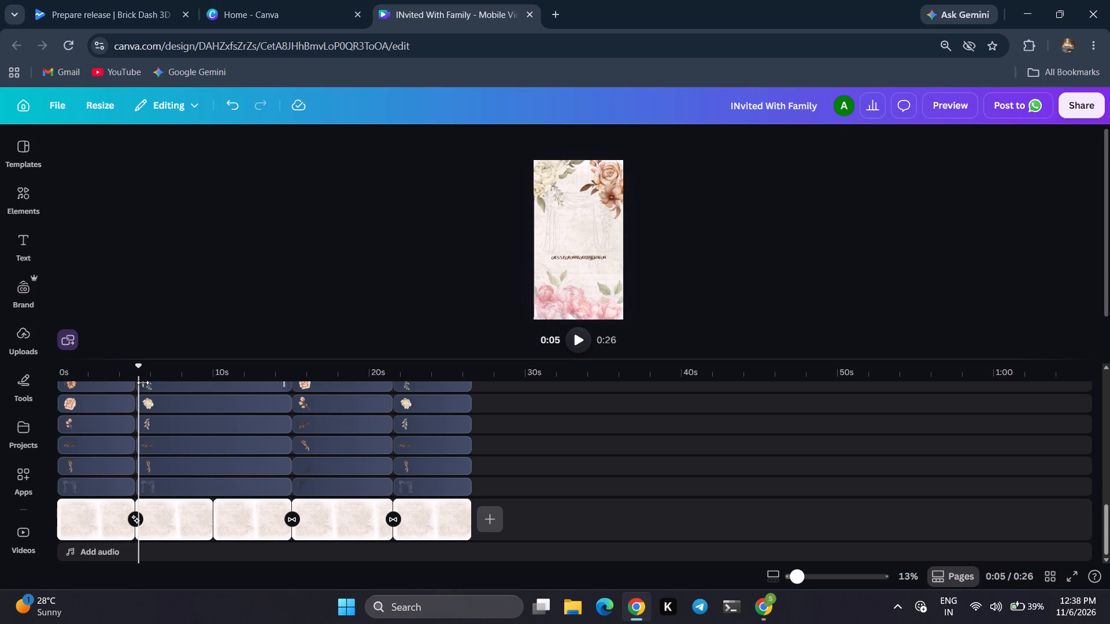
pyautogui.click(79, 376)
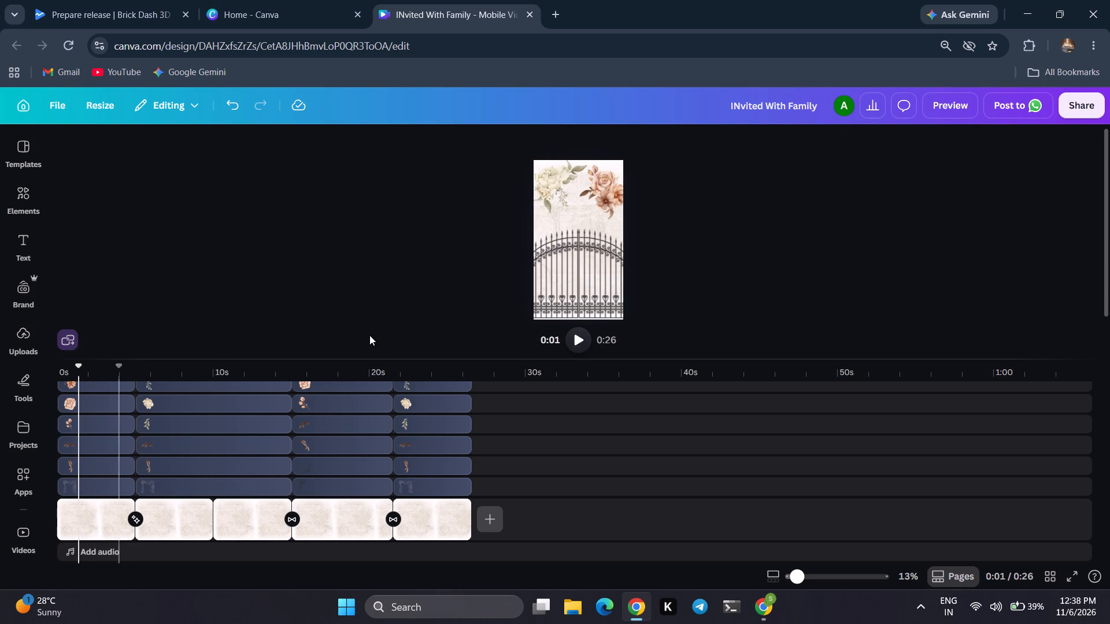
pyautogui.click(578, 335)
pyautogui.click(578, 335)
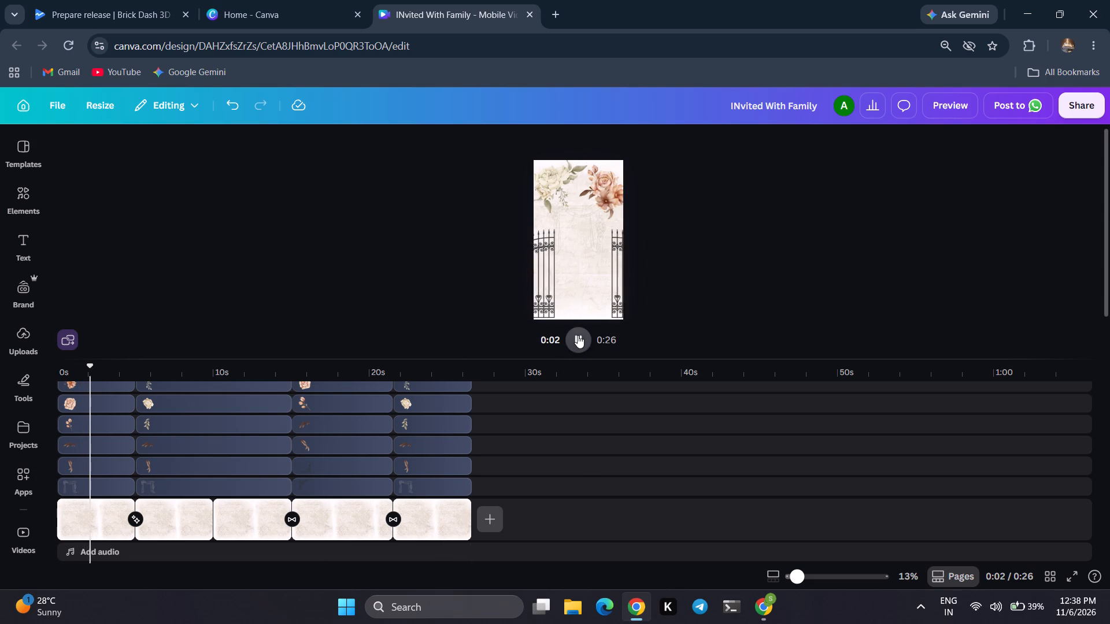
pyautogui.click(578, 335)
pyautogui.click(578, 335)
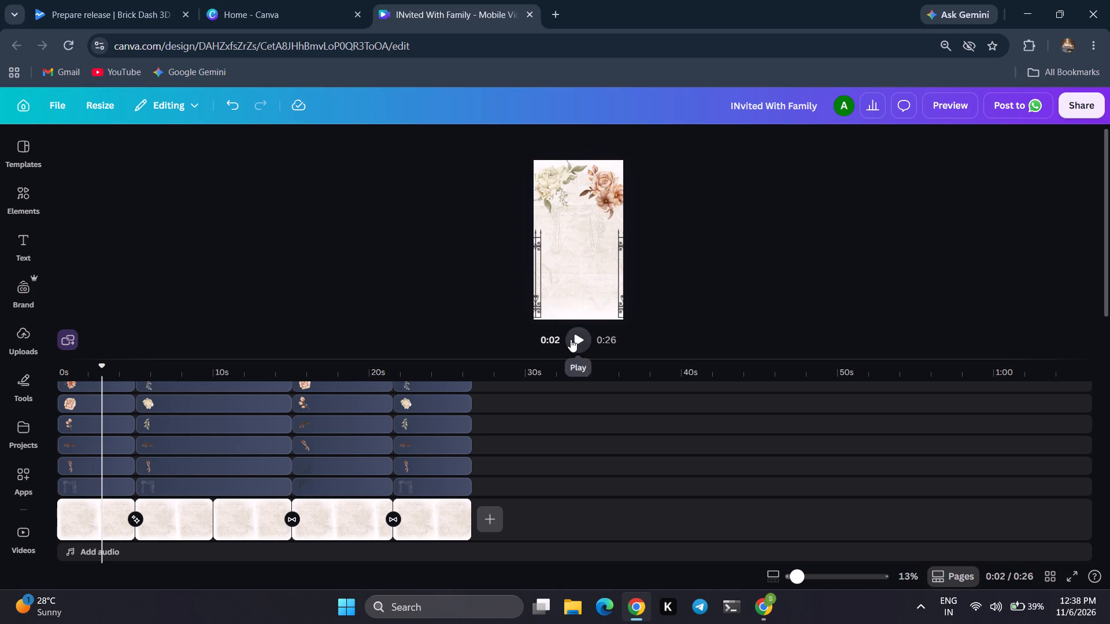
pyautogui.click(571, 339)
pyautogui.click(573, 336)
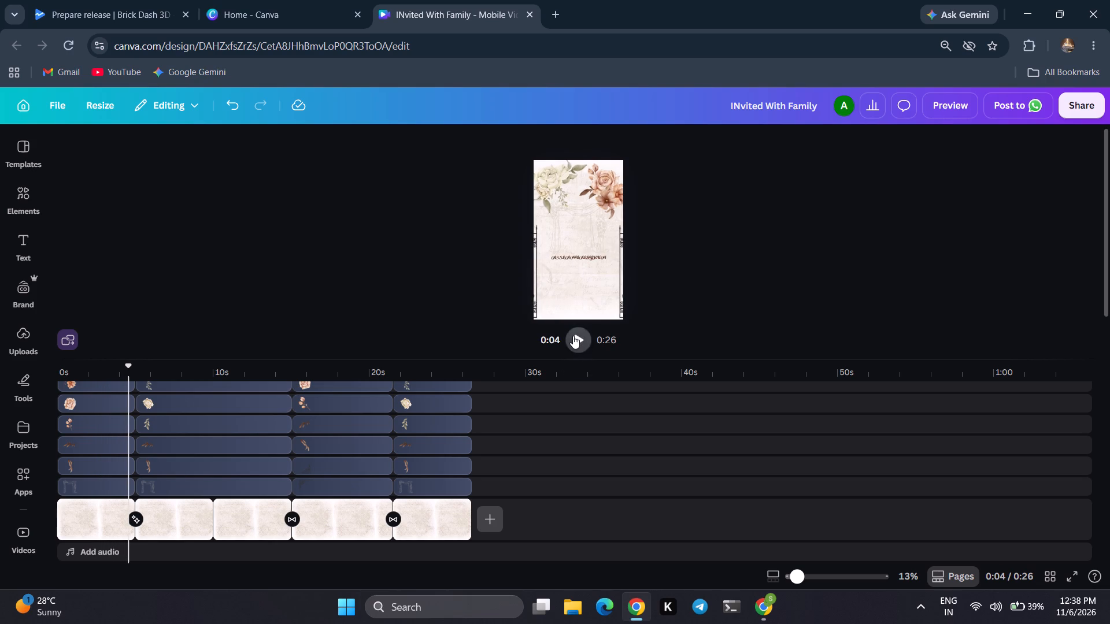
# Extend the start of the ASSLAMUALEYKUM text clip earlier on the timeline, giving it a duration of 5.2 s.
pyautogui.click(575, 255)
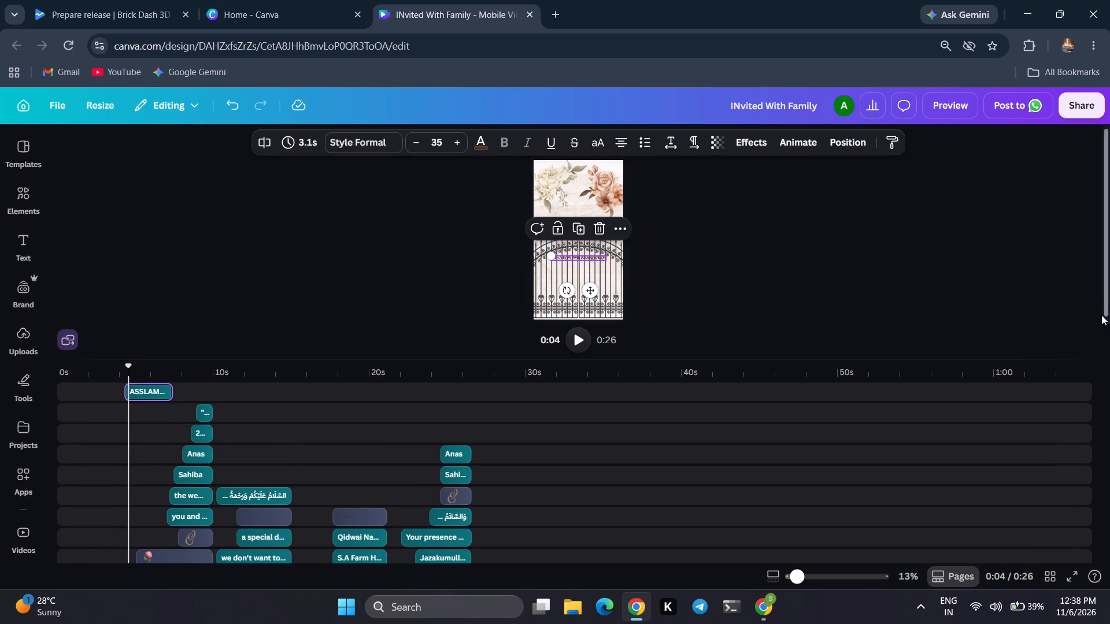
pyautogui.click(801, 576)
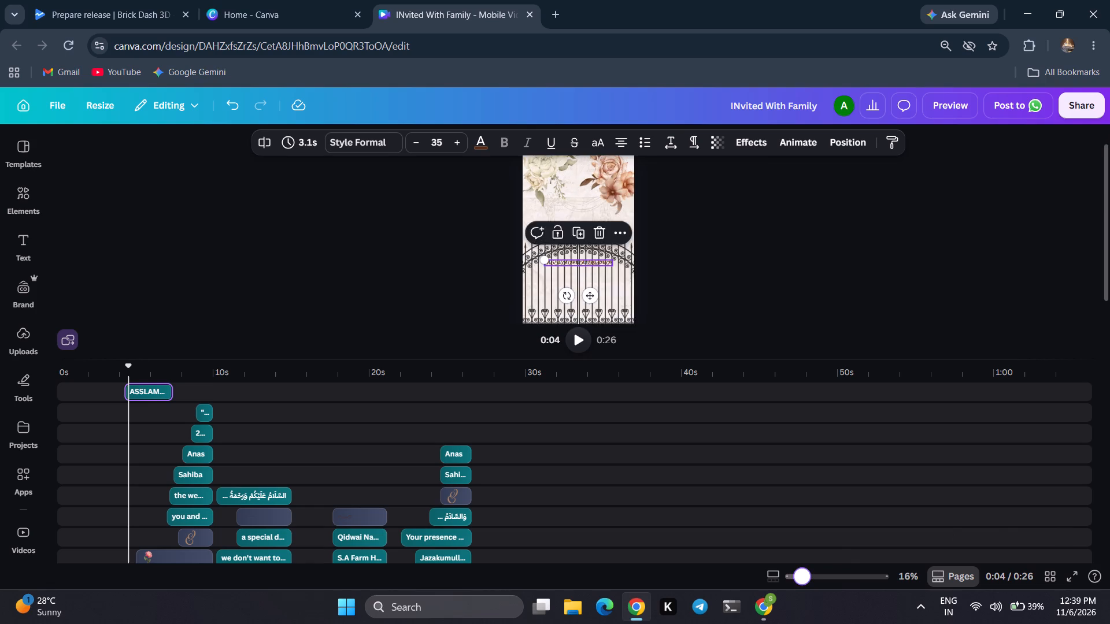
pyautogui.click(147, 391)
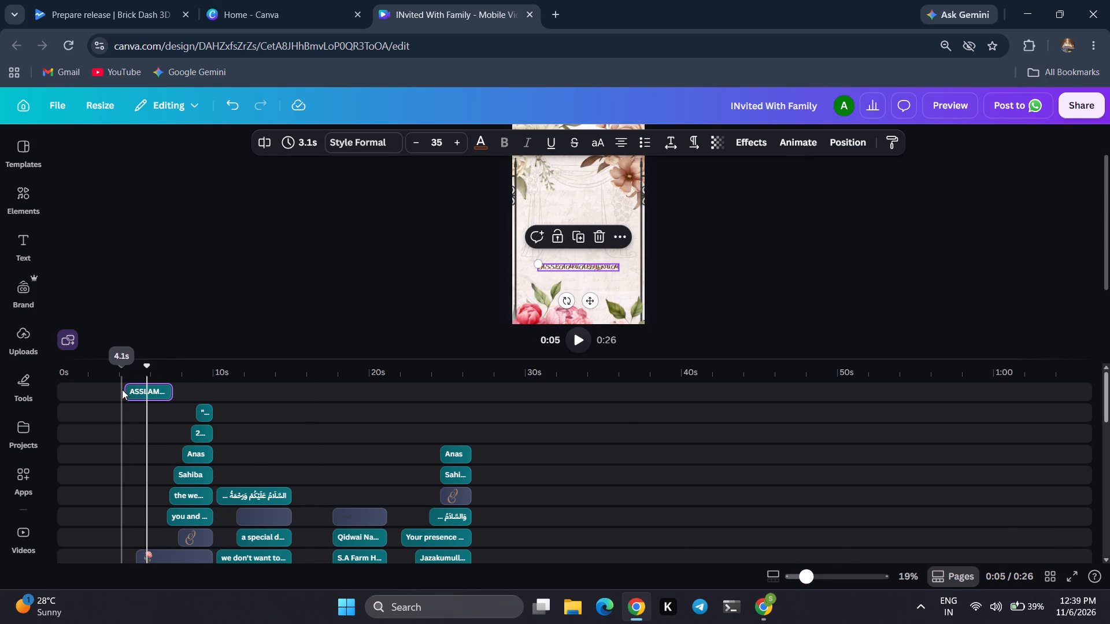
pyautogui.moveTo(125, 391); pyautogui.dragTo(108, 386)
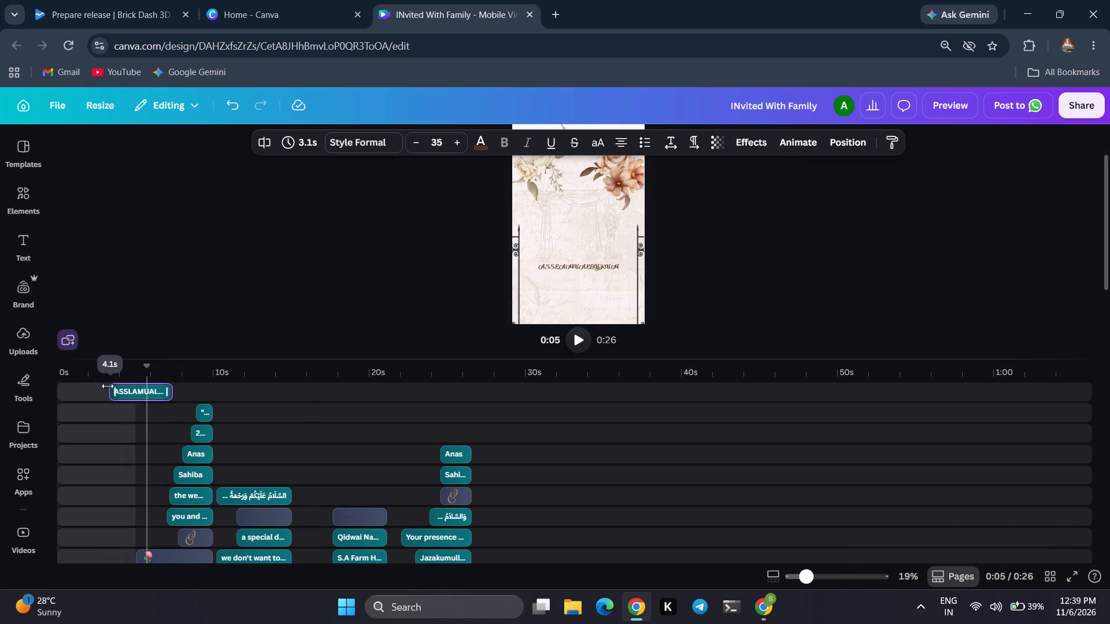
pyautogui.moveTo(108, 386); pyautogui.dragTo(96, 385)
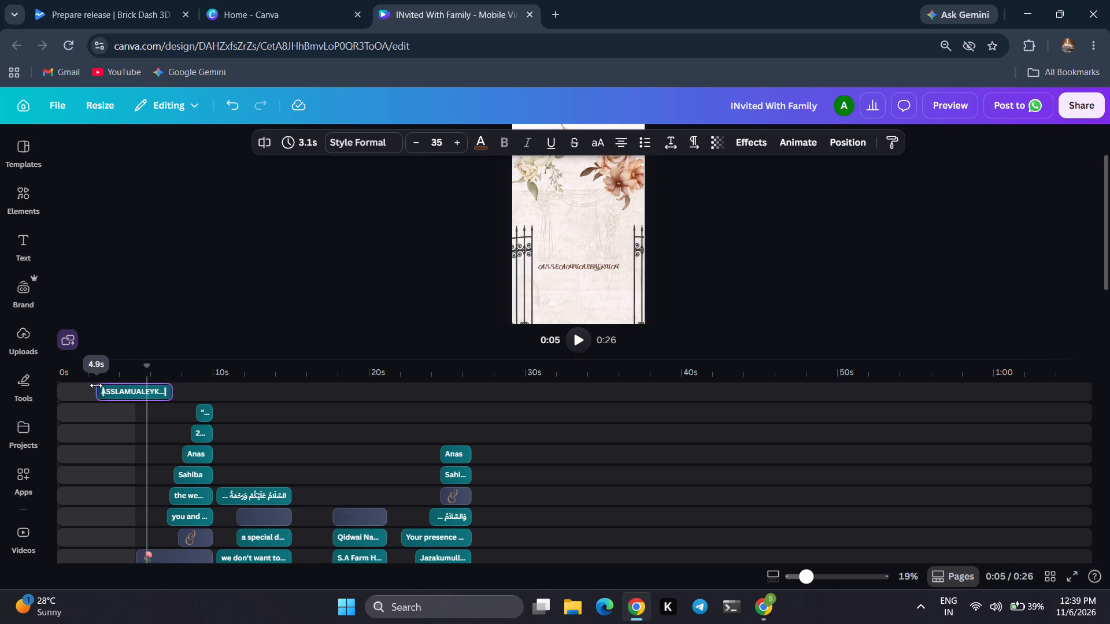
pyautogui.moveTo(96, 385); pyautogui.dragTo(90, 388)
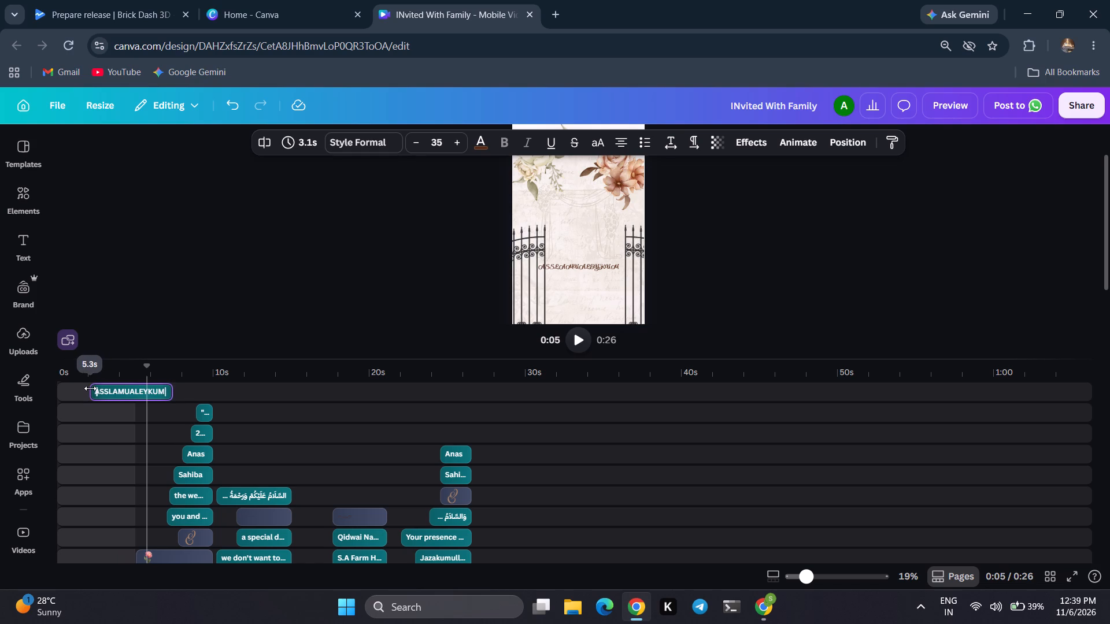
pyautogui.moveTo(90, 388); pyautogui.dragTo(94, 389)
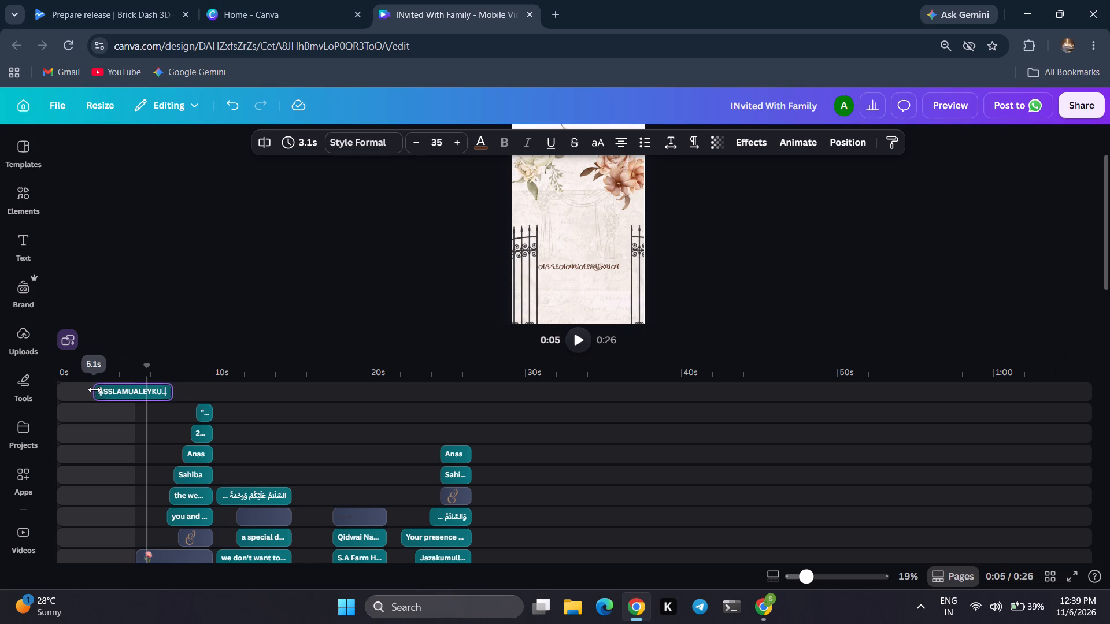
pyautogui.moveTo(94, 389); pyautogui.dragTo(92, 389)
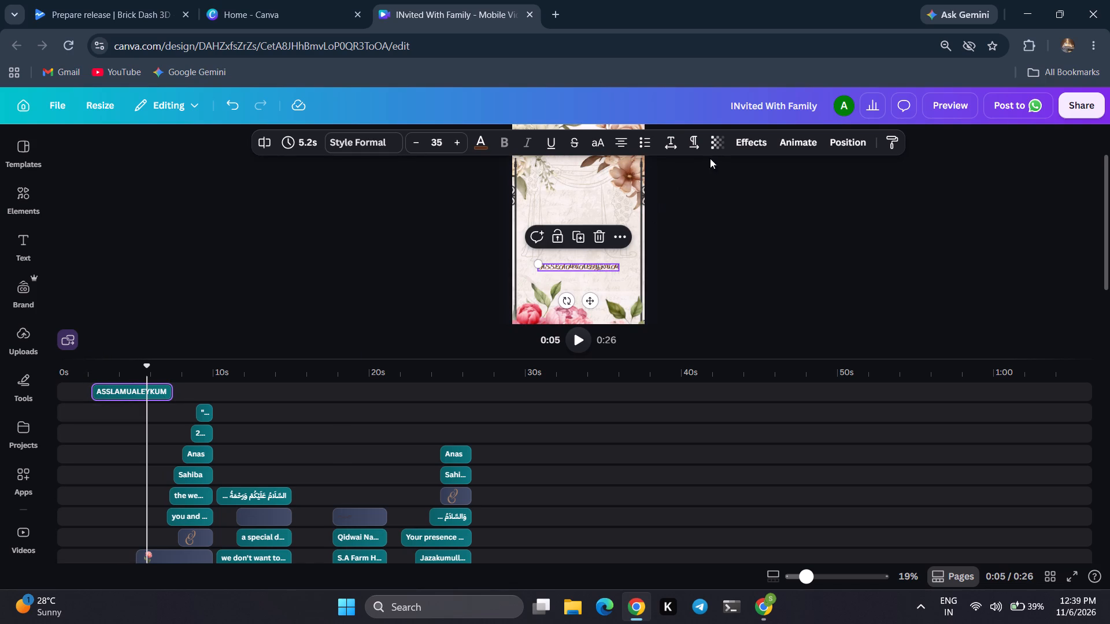
# Try the Drop and Glow effects on the ASSLAMUALEYKUM text and settle on the Background effect.
pyautogui.click(751, 141)
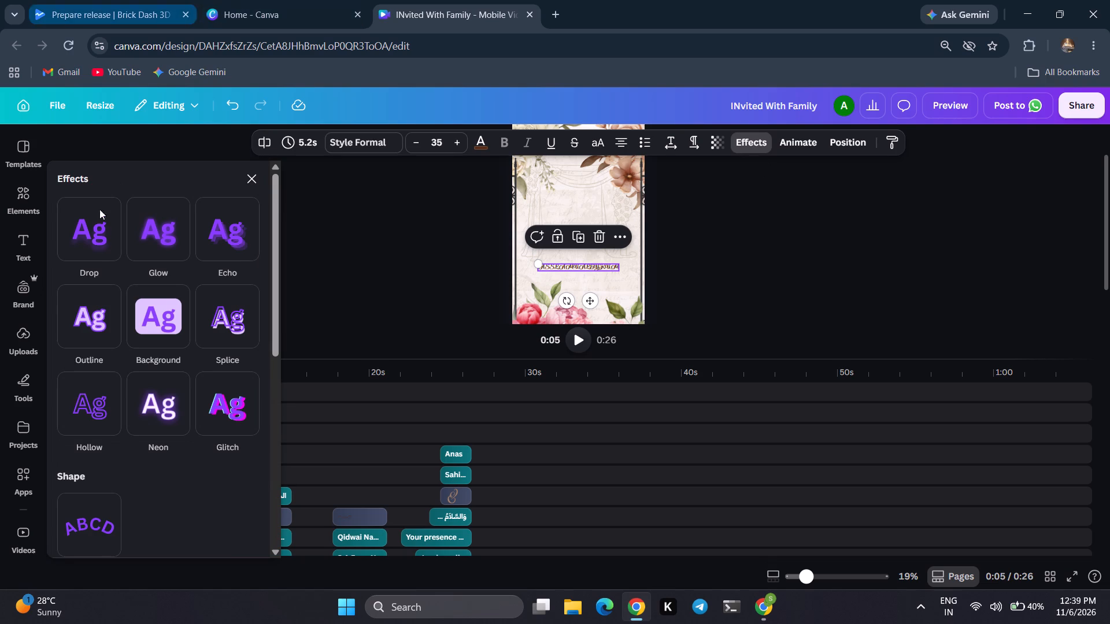
pyautogui.click(94, 225)
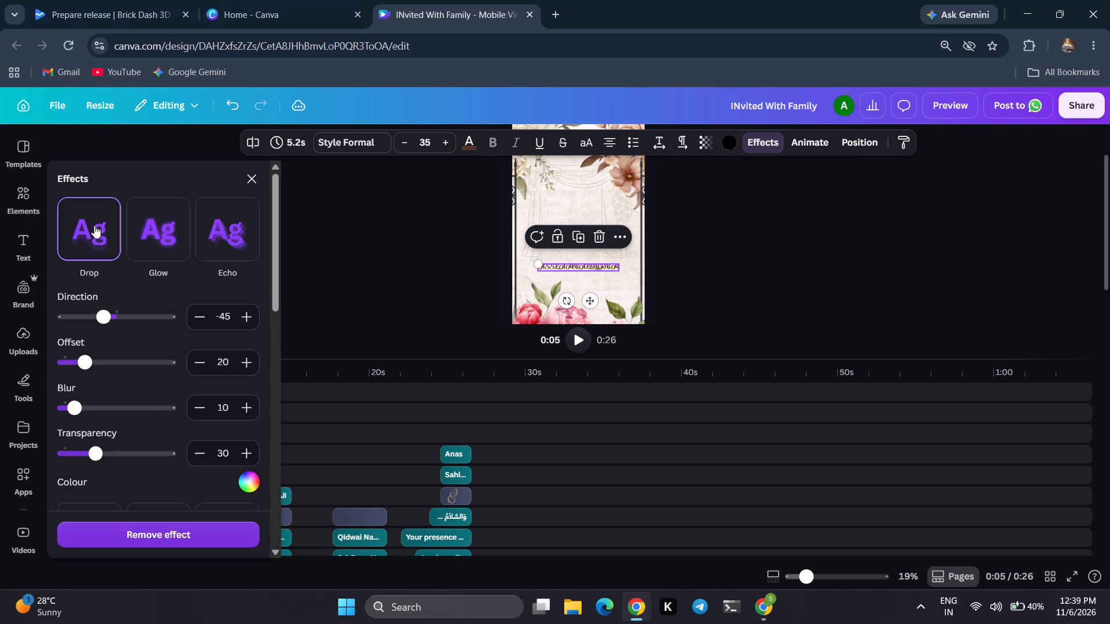
pyautogui.click(168, 244)
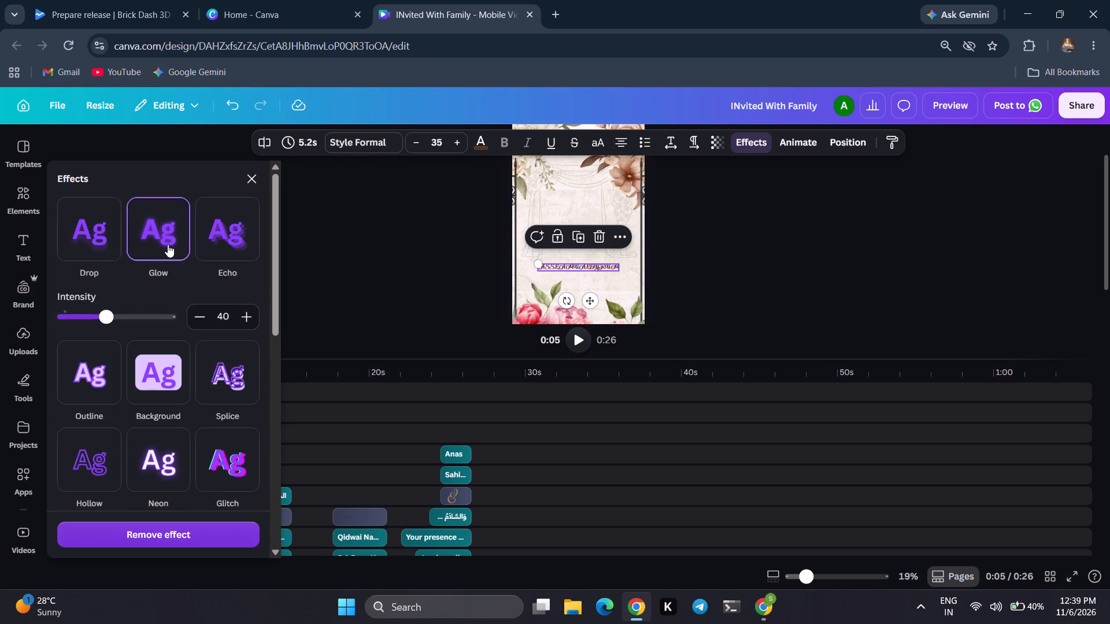
pyautogui.click(152, 378)
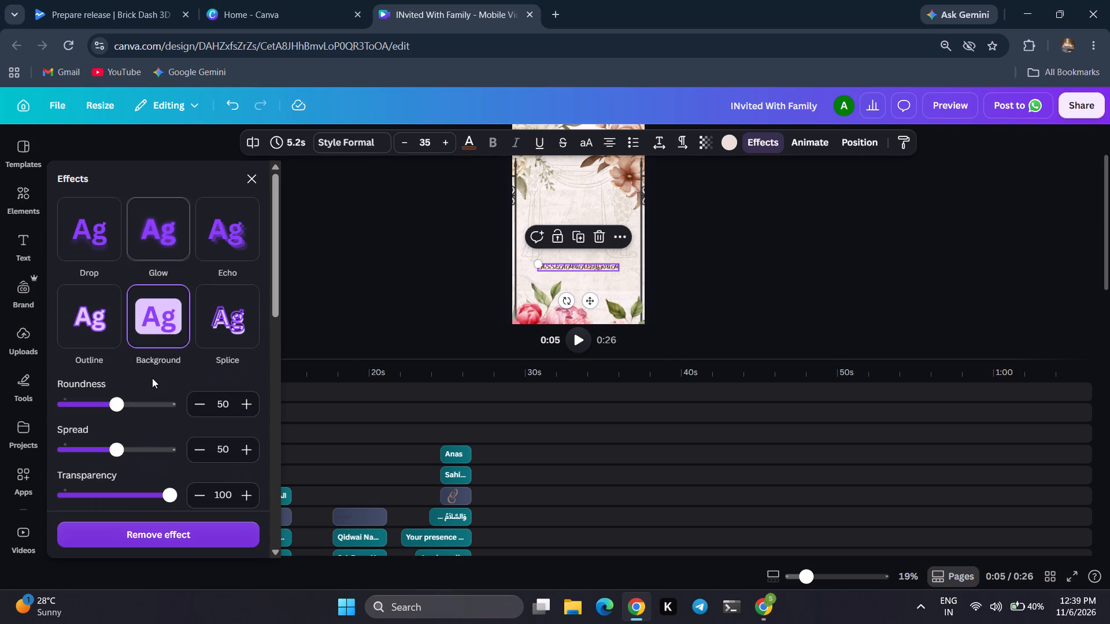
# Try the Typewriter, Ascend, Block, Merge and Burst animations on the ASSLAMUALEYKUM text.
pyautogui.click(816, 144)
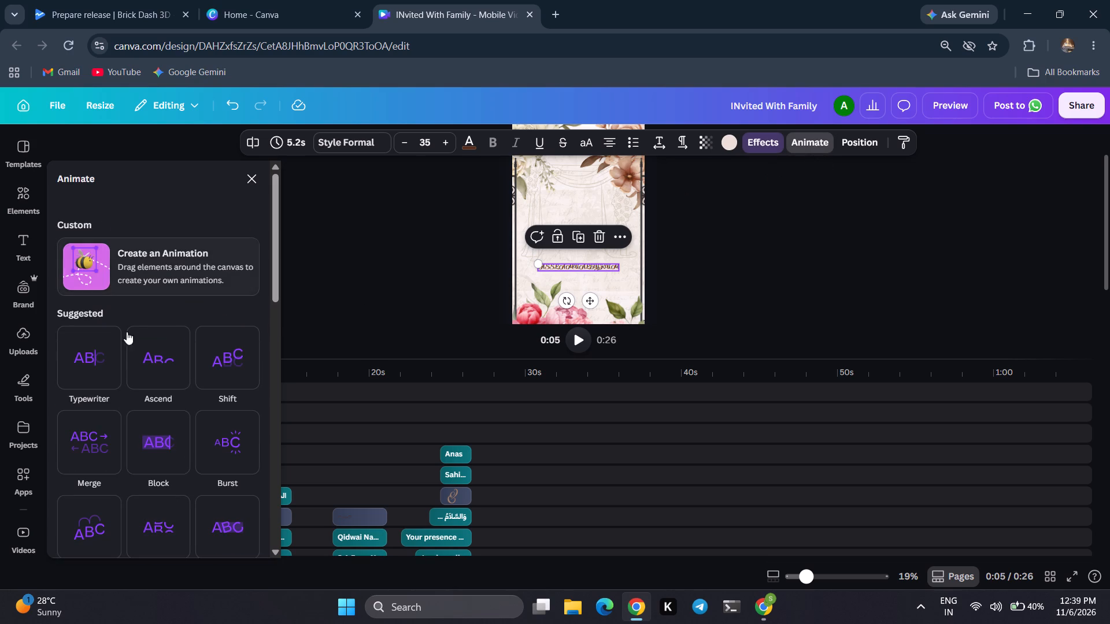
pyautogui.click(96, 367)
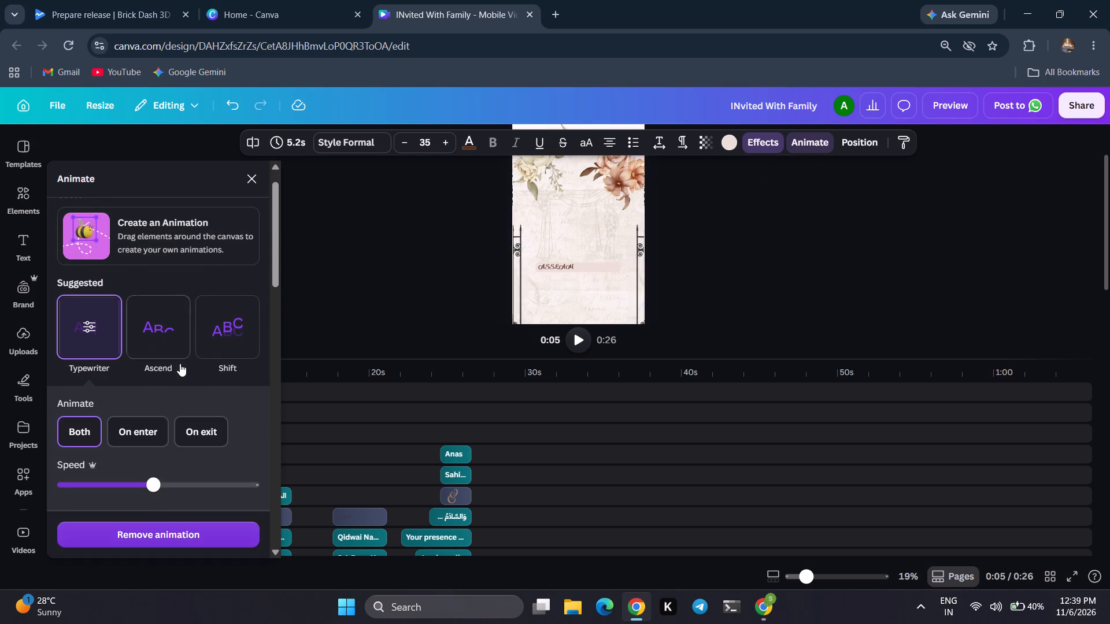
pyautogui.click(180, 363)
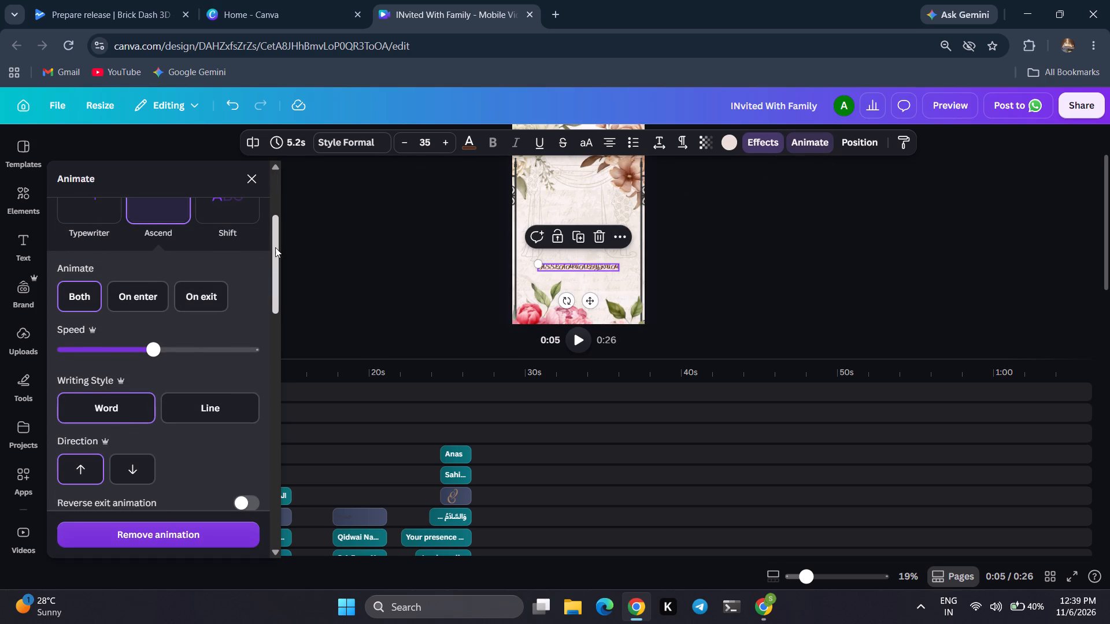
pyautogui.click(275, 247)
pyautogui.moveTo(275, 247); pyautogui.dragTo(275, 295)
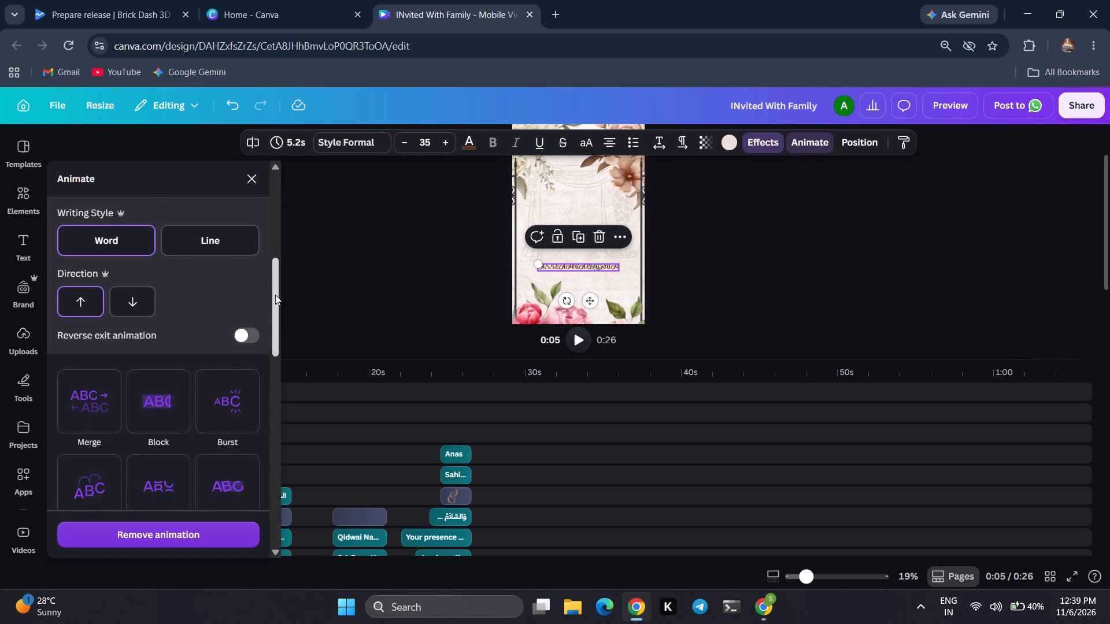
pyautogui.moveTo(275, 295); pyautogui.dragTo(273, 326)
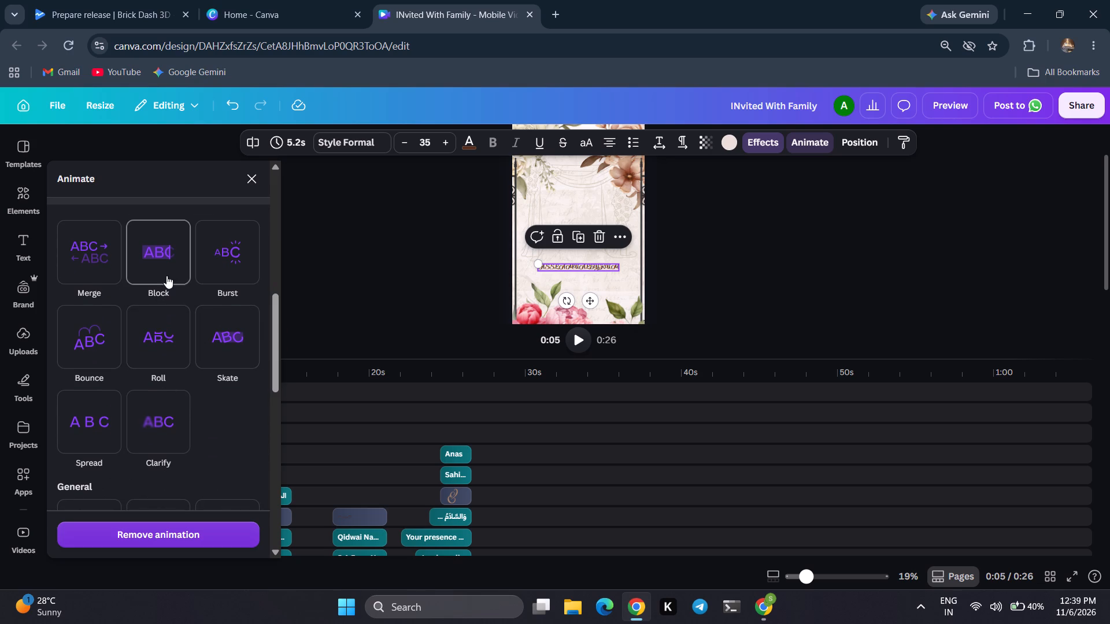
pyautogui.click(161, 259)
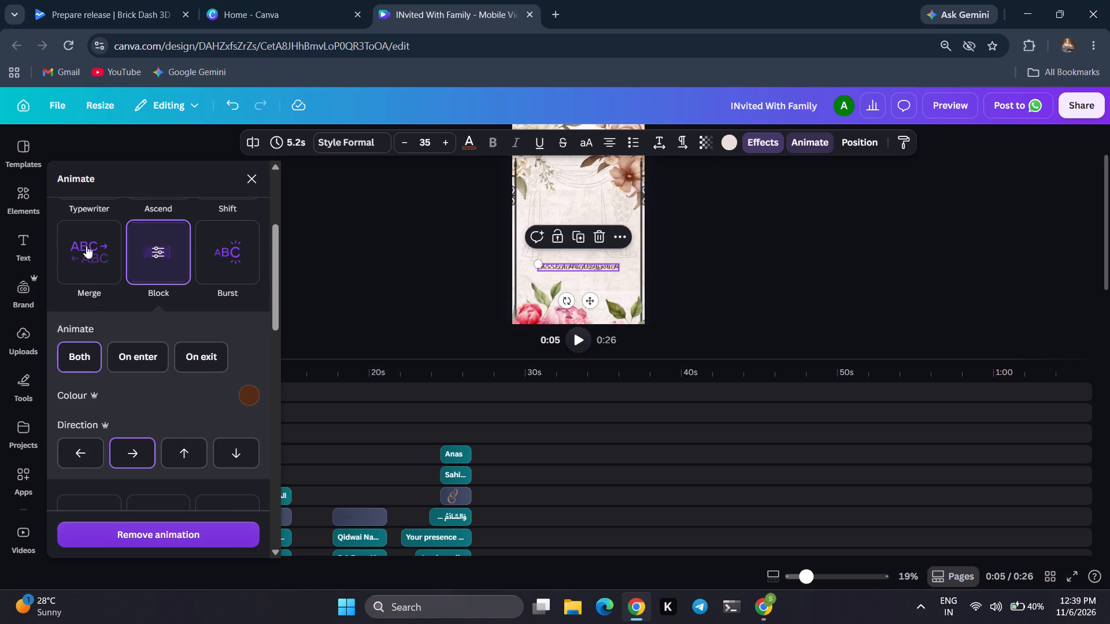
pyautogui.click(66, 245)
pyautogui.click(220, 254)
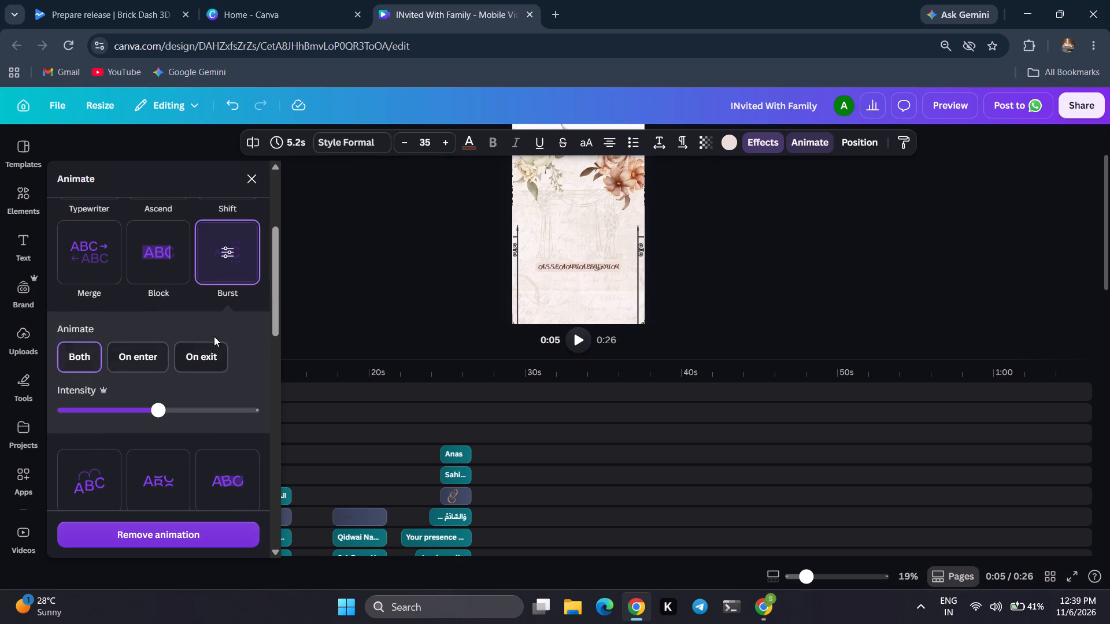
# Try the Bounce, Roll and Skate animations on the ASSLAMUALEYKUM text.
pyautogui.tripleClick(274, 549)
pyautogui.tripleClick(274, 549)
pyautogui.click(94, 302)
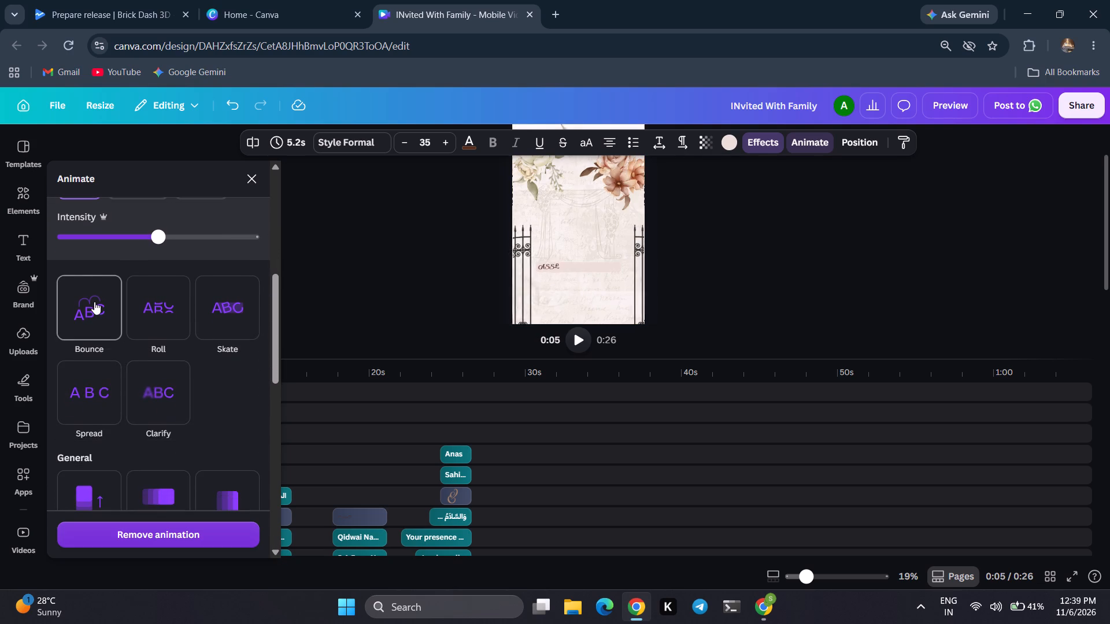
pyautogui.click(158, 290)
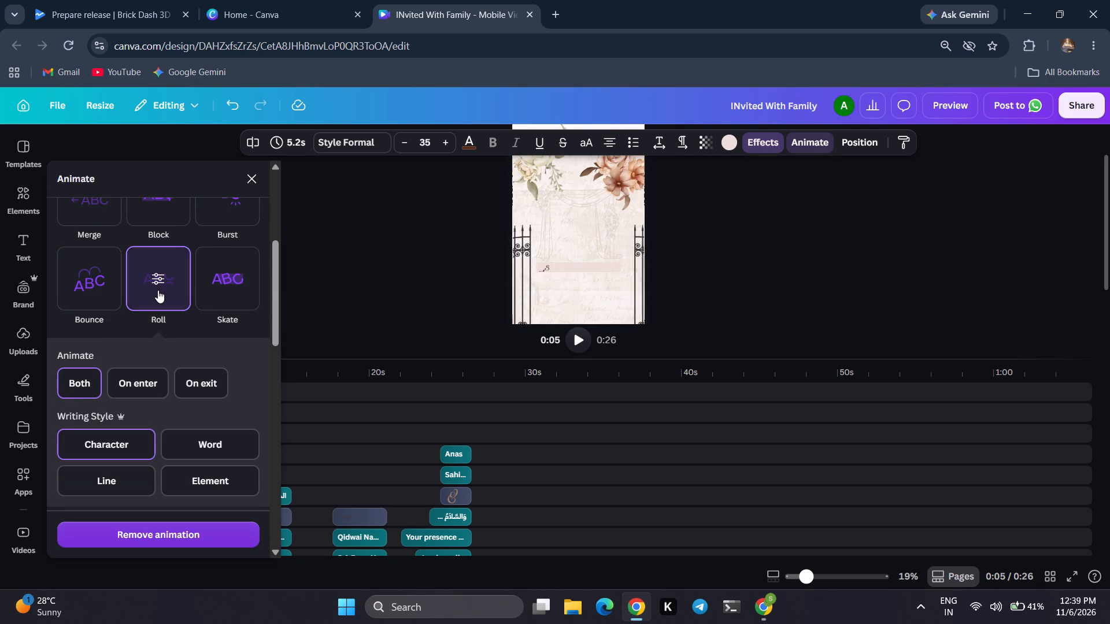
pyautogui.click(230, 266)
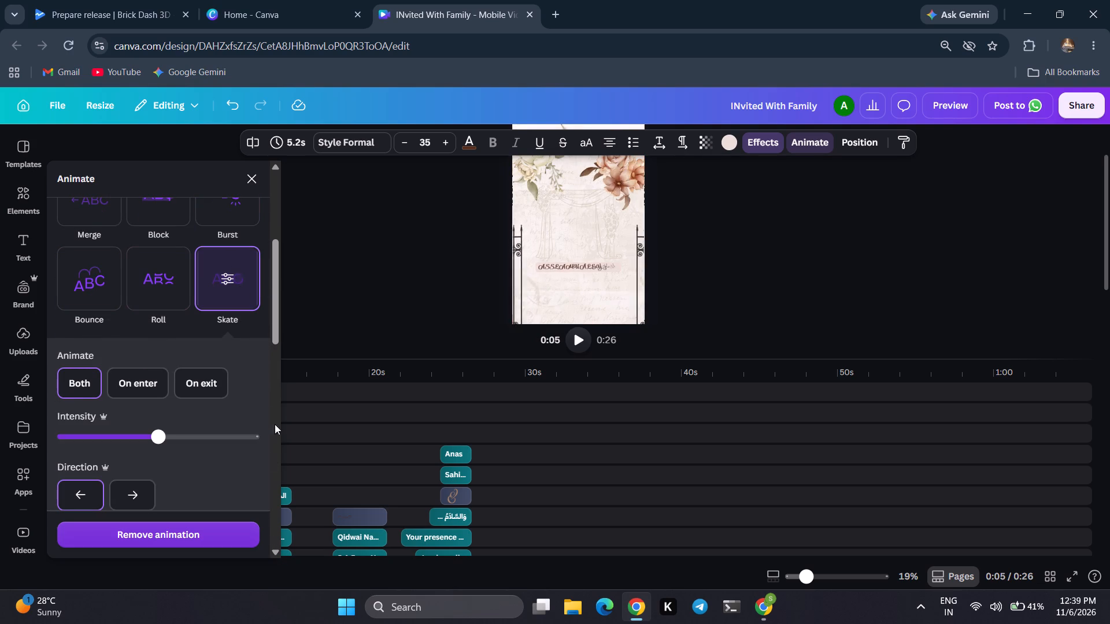
# Apply the Spread animation to the ASSLAMUALEYKUM text and preview it.
pyautogui.tripleClick(274, 549)
pyautogui.click(274, 549)
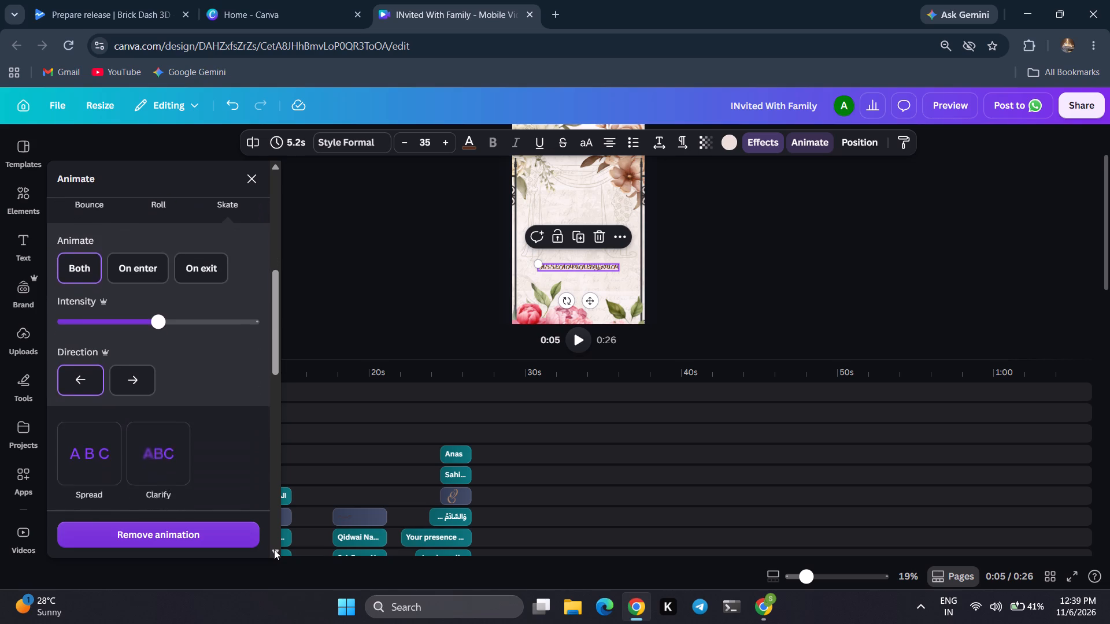
pyautogui.click(98, 259)
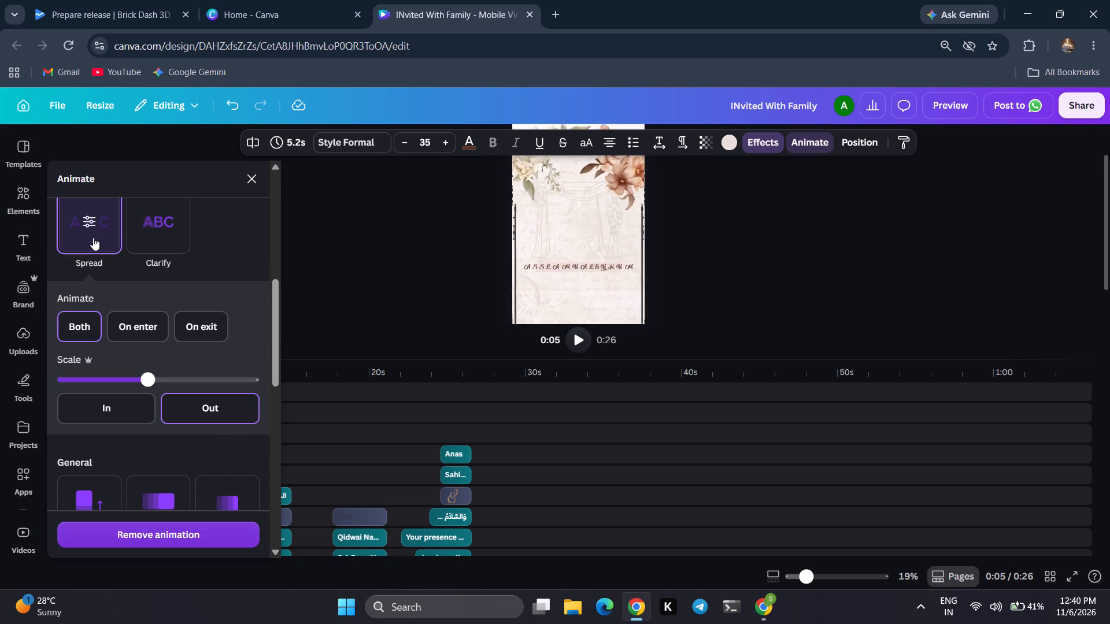
pyautogui.click(93, 237)
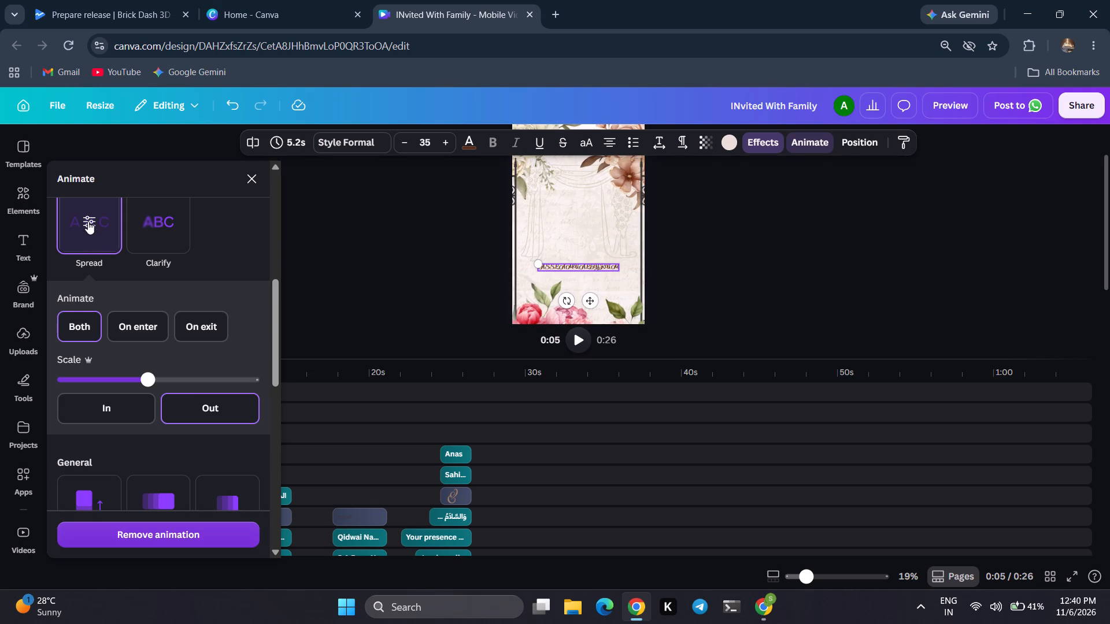
pyautogui.click(88, 217)
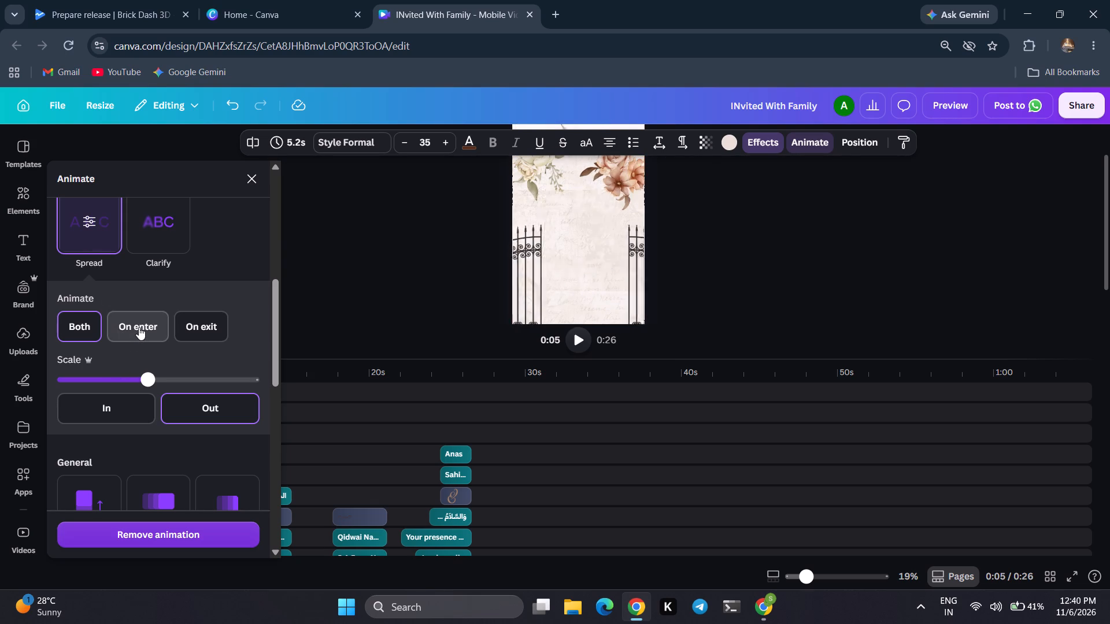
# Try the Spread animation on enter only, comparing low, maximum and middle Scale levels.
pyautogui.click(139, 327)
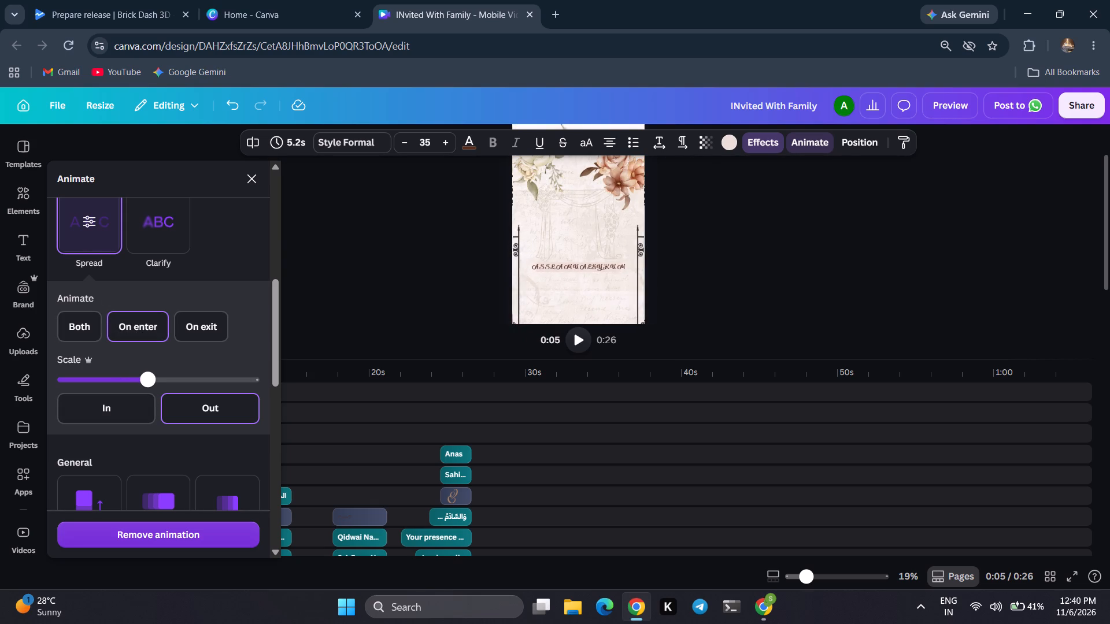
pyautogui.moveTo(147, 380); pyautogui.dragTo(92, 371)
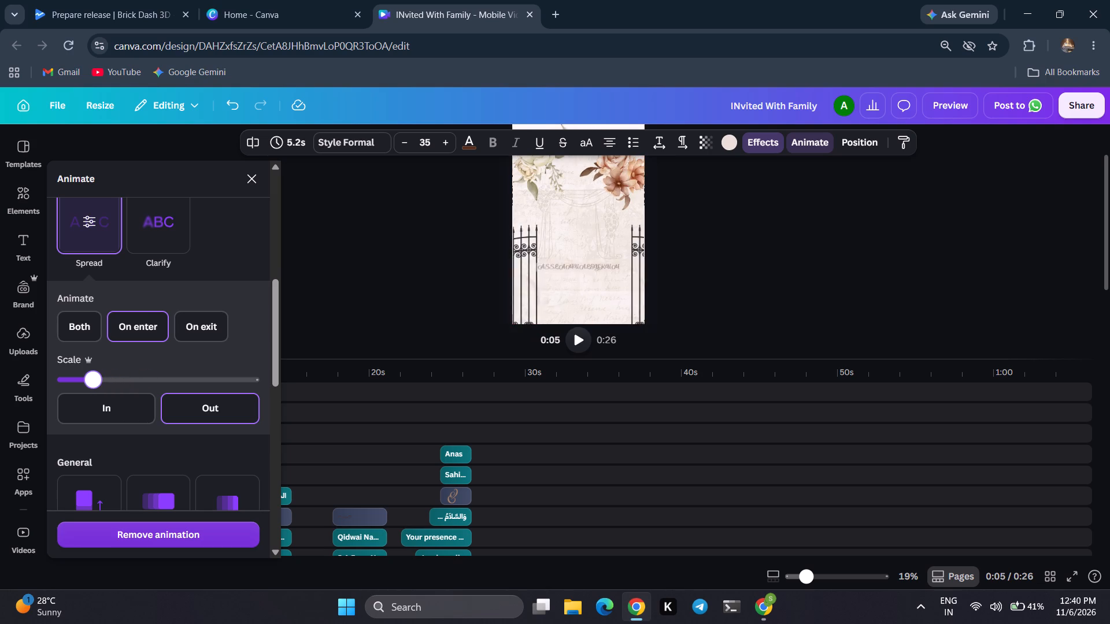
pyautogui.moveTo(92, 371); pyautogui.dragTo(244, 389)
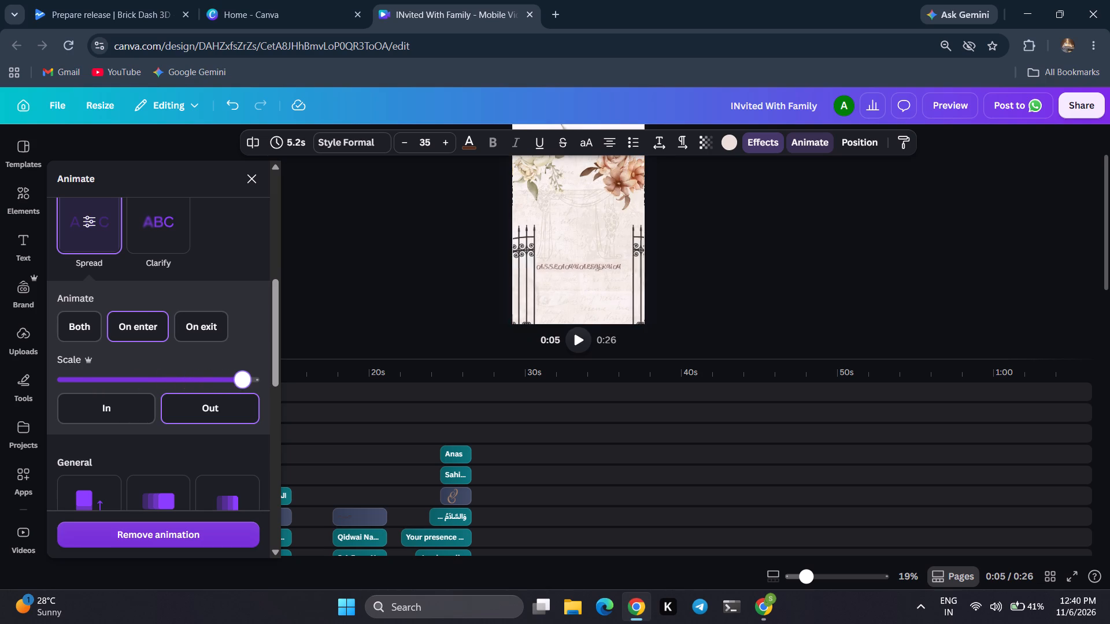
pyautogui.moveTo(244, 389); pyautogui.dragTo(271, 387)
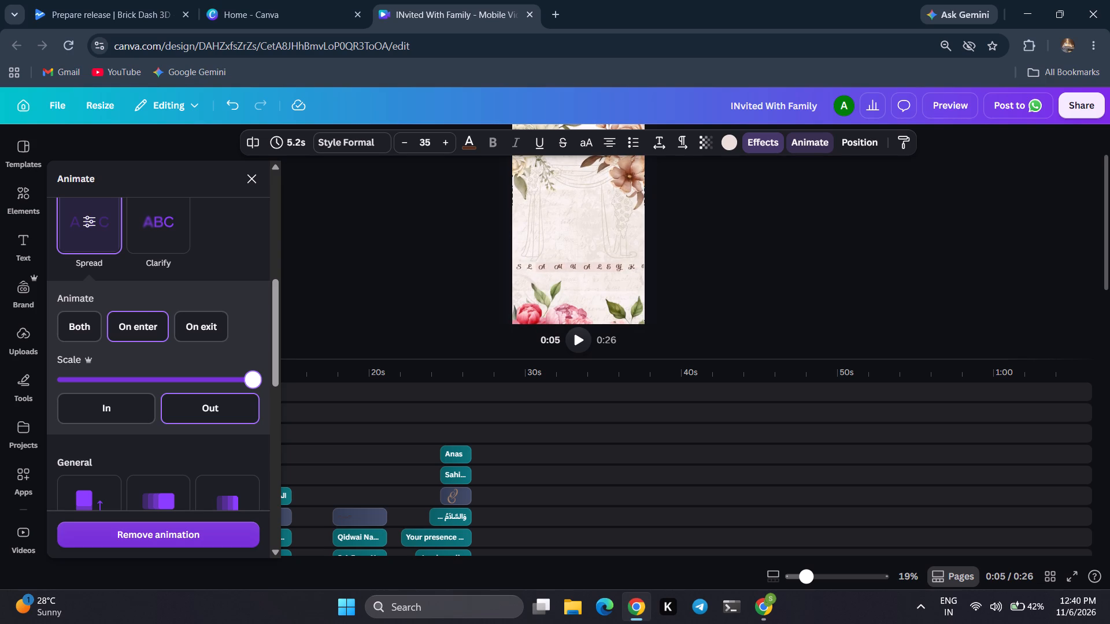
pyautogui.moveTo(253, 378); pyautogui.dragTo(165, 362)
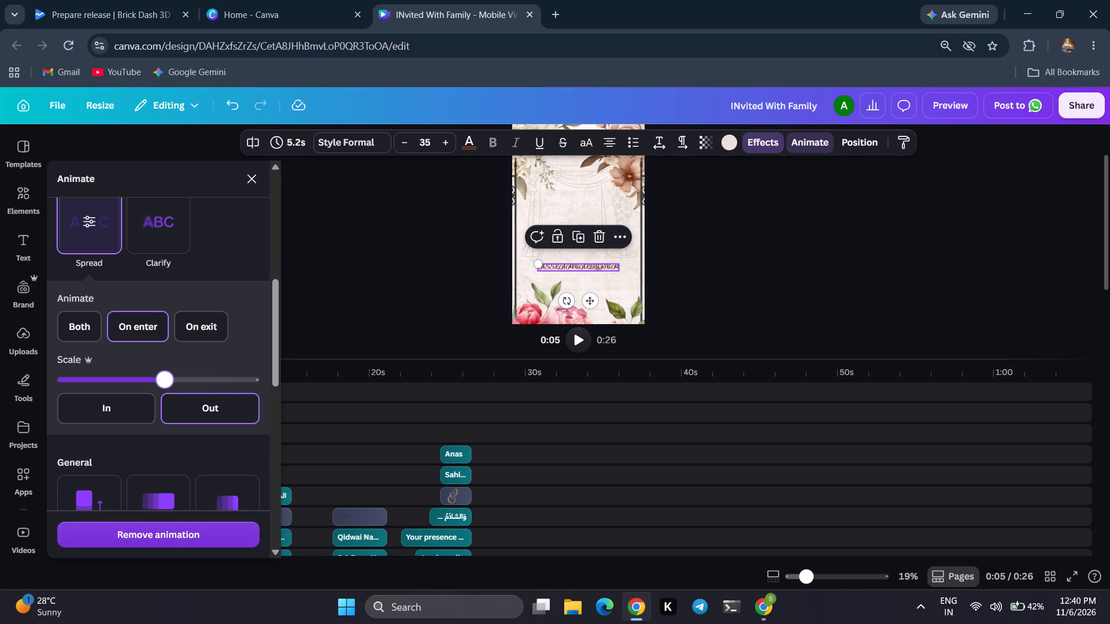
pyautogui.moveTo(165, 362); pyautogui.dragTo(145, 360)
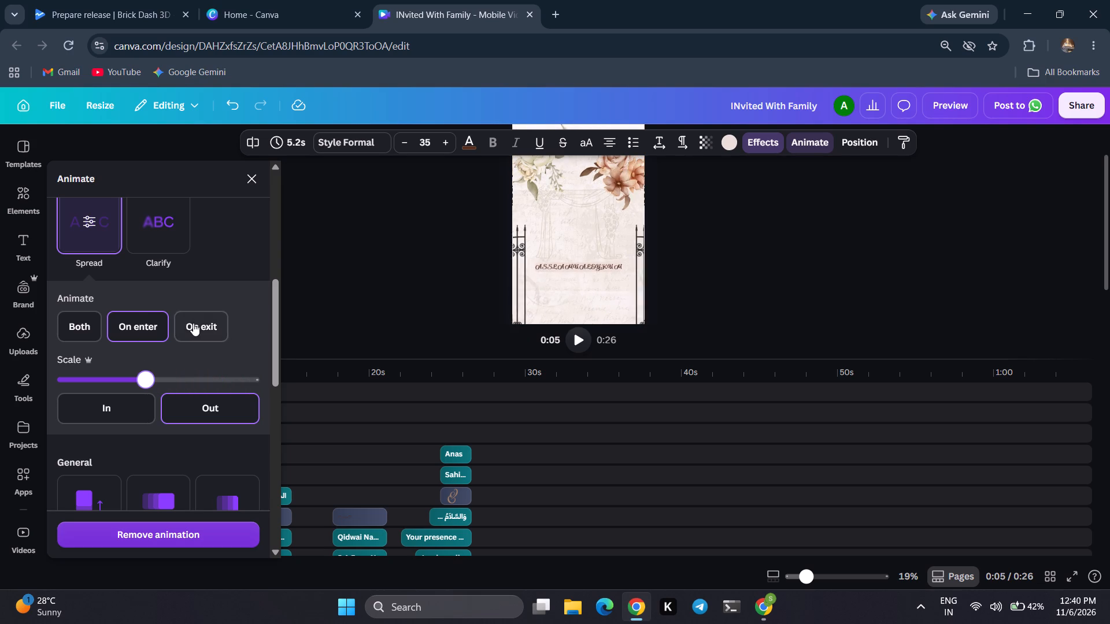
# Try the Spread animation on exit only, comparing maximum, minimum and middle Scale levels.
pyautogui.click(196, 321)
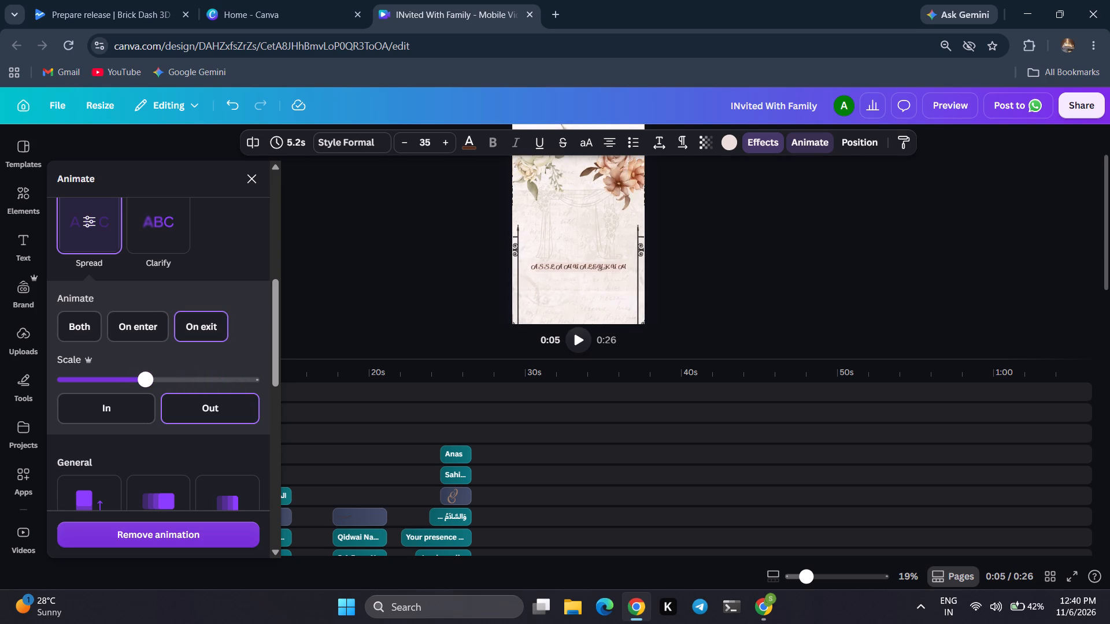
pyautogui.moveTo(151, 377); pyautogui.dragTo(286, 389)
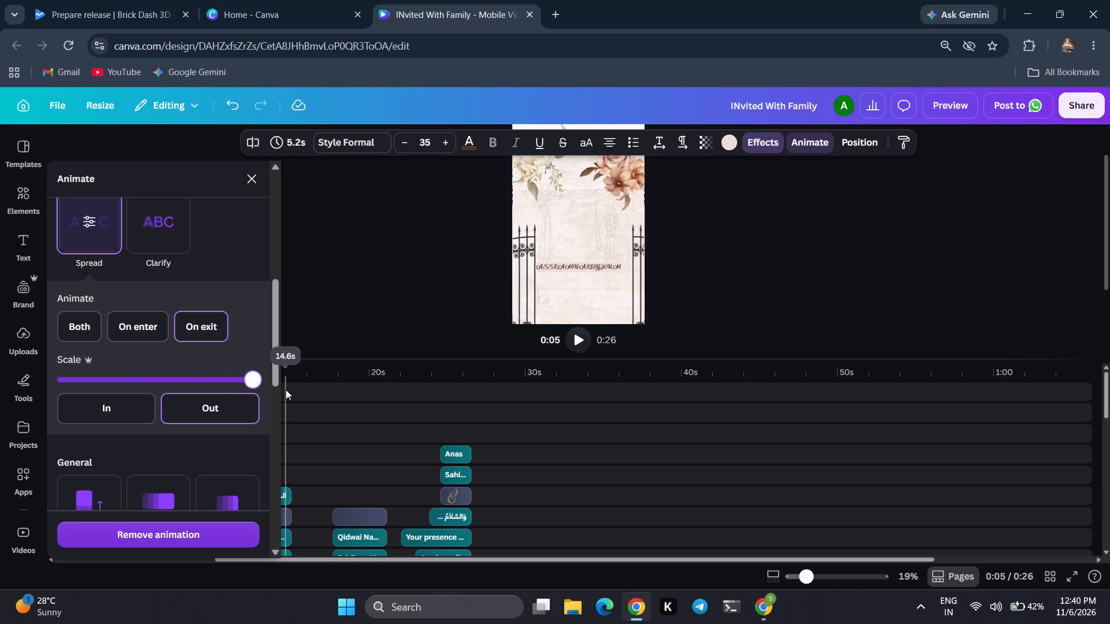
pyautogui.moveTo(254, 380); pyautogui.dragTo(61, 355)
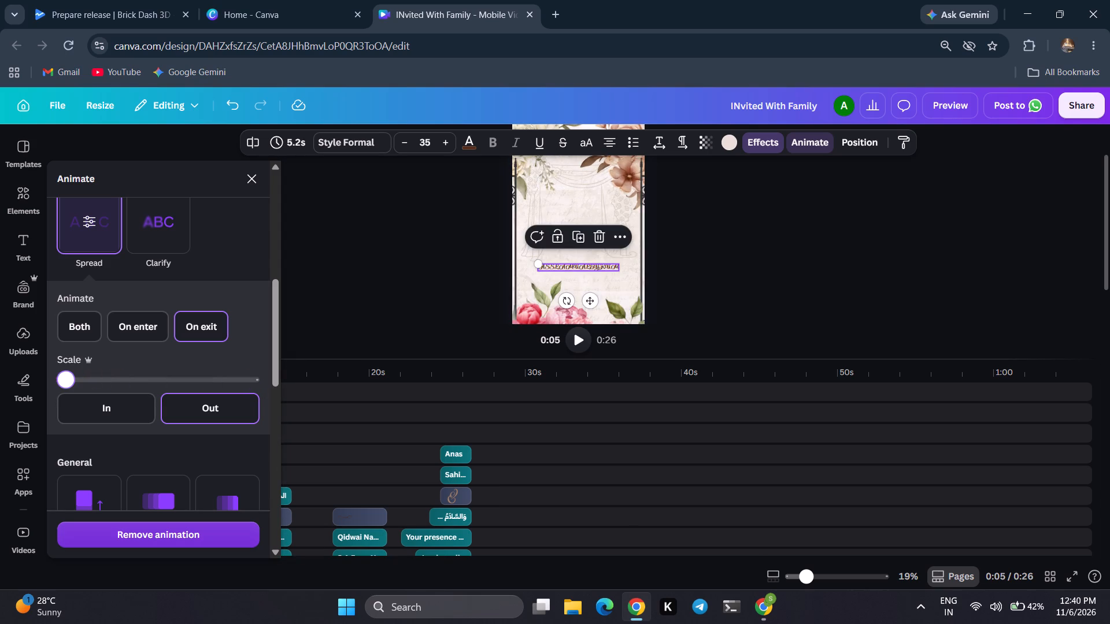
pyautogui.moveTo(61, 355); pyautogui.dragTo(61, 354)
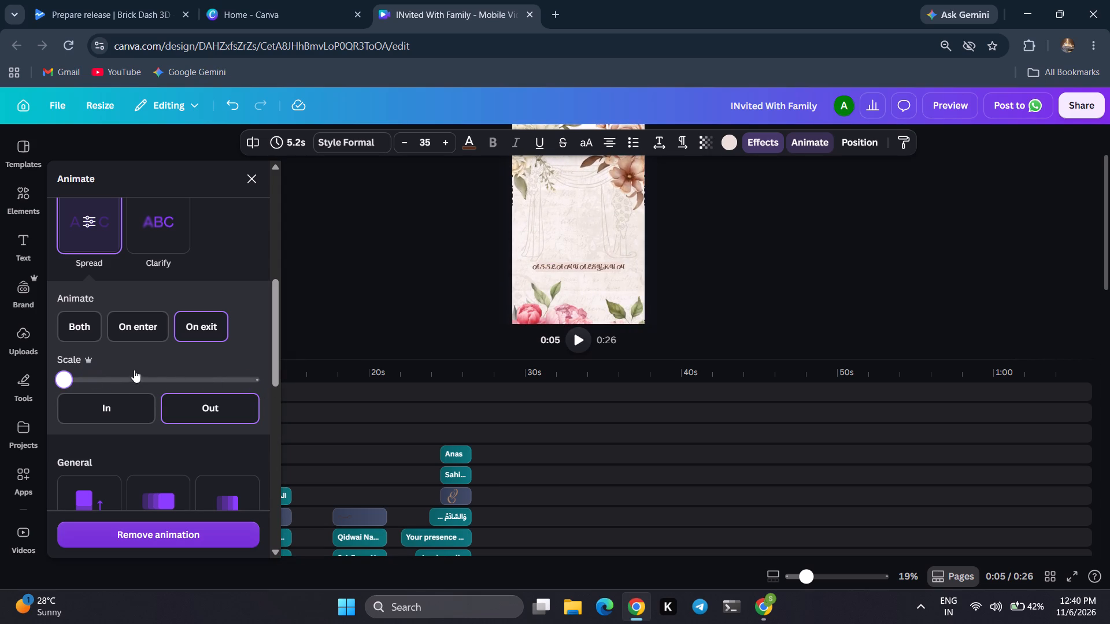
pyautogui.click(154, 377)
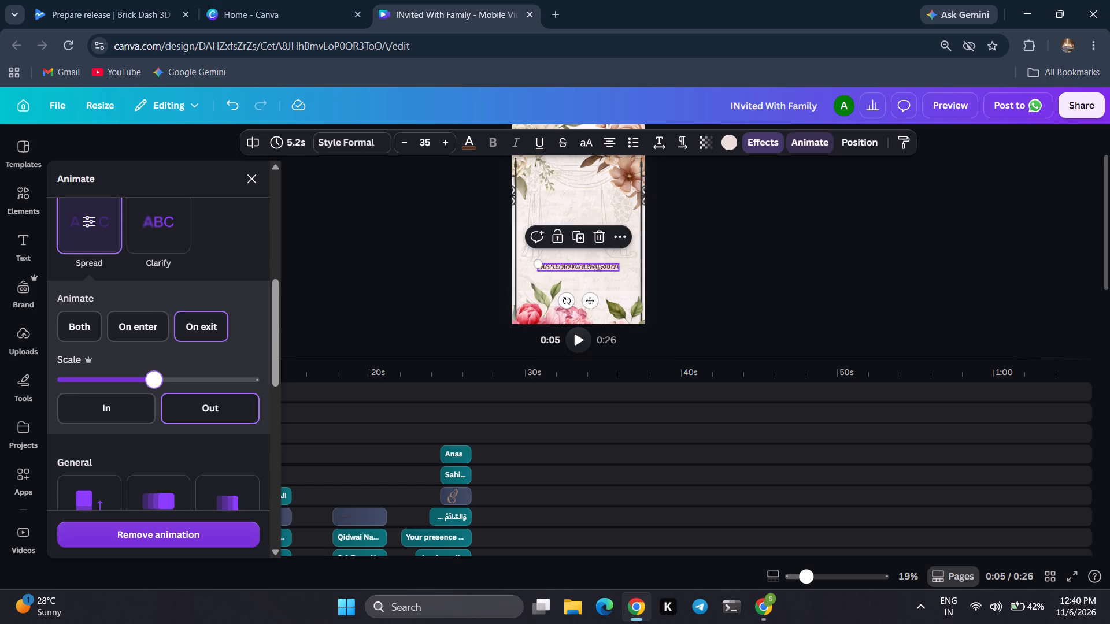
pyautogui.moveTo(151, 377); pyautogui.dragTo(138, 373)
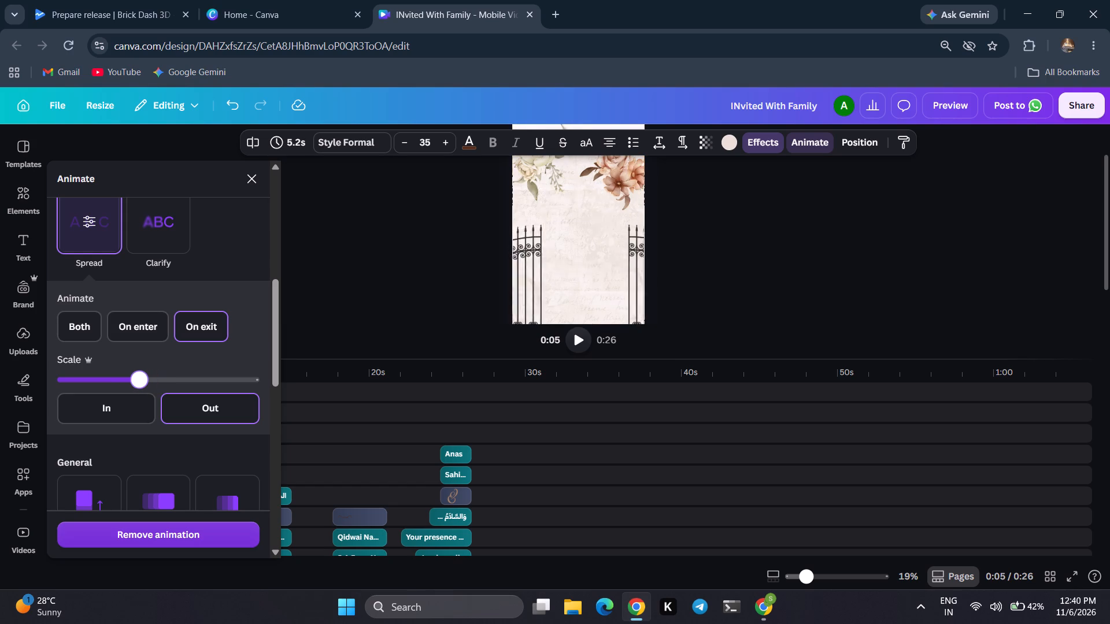
# Switch the Spread animation's scale direction to In and compare the largest and smallest Scale levels, ending at the smallest.
pyautogui.click(115, 400)
pyautogui.moveTo(140, 381); pyautogui.dragTo(251, 377)
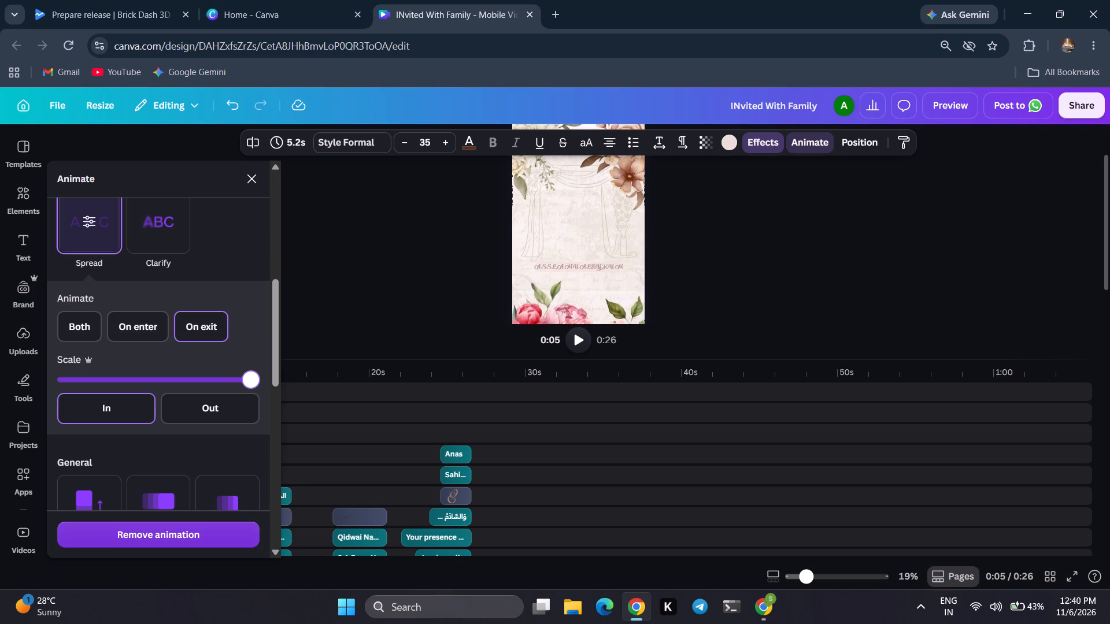
pyautogui.moveTo(251, 377); pyautogui.dragTo(42, 326)
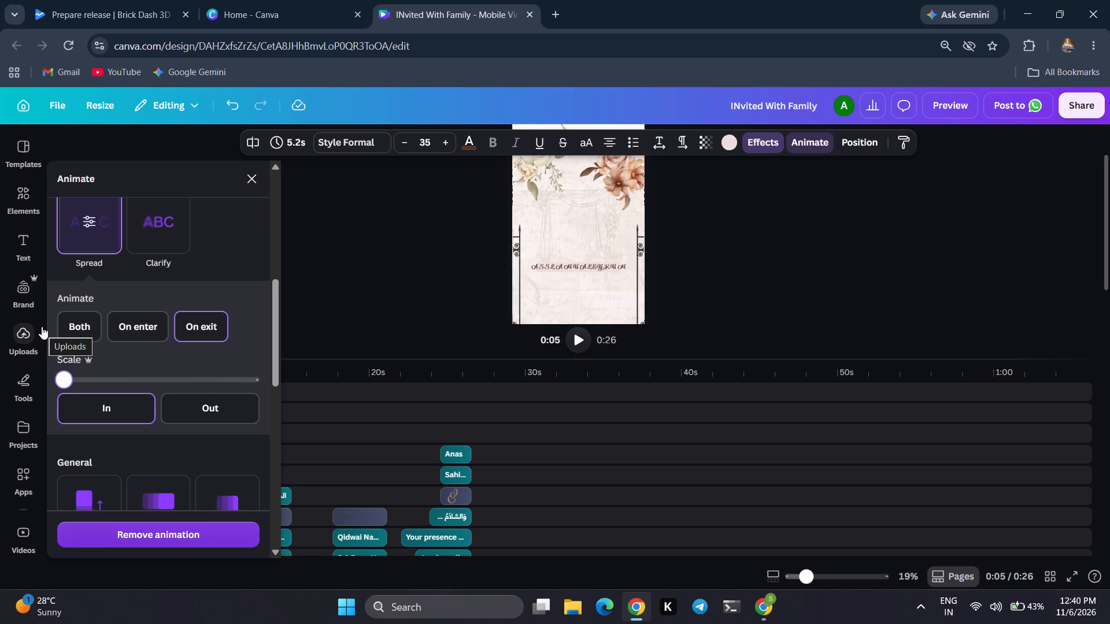
# Set the Spread animation to Both, raise its Scale to about a quarter of the range, and deselect the greeting text.
pyautogui.click(149, 328)
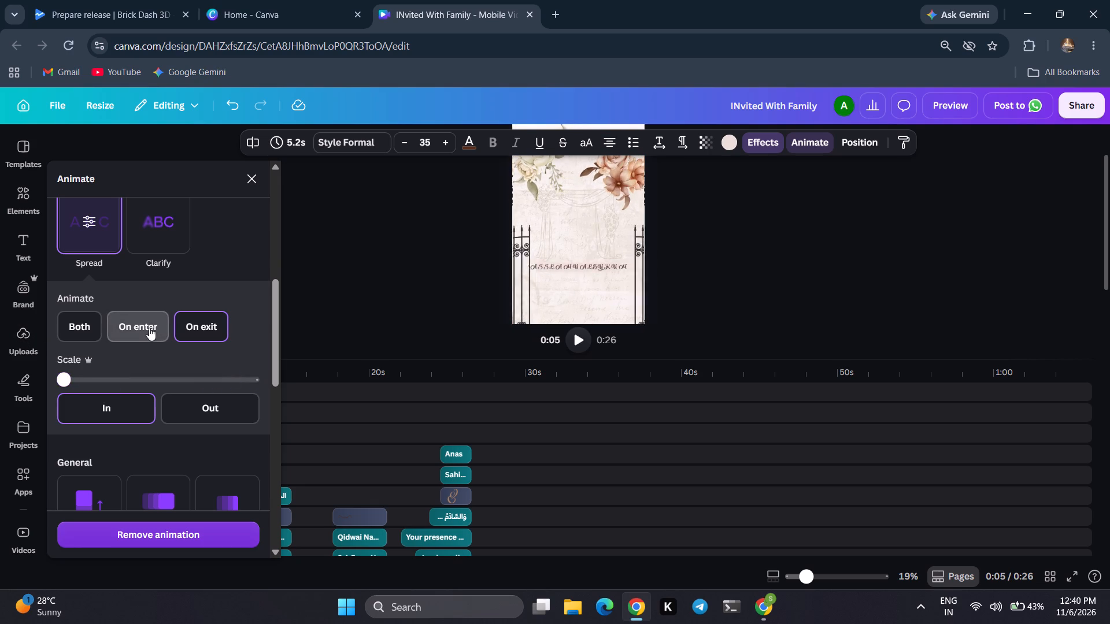
pyautogui.click(203, 320)
pyautogui.click(153, 321)
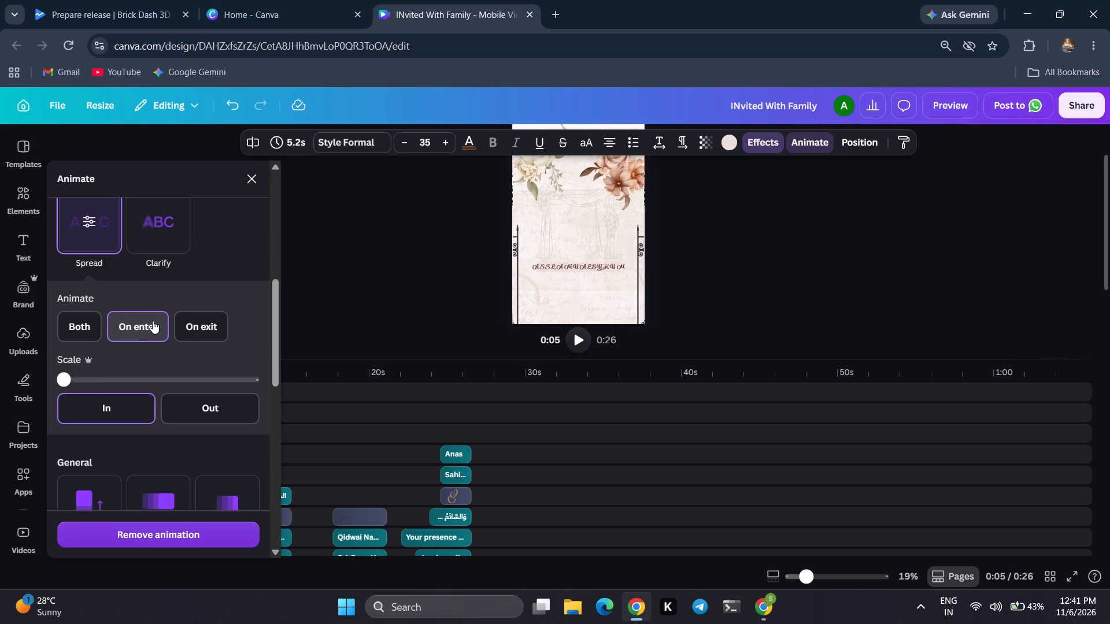
pyautogui.click(72, 327)
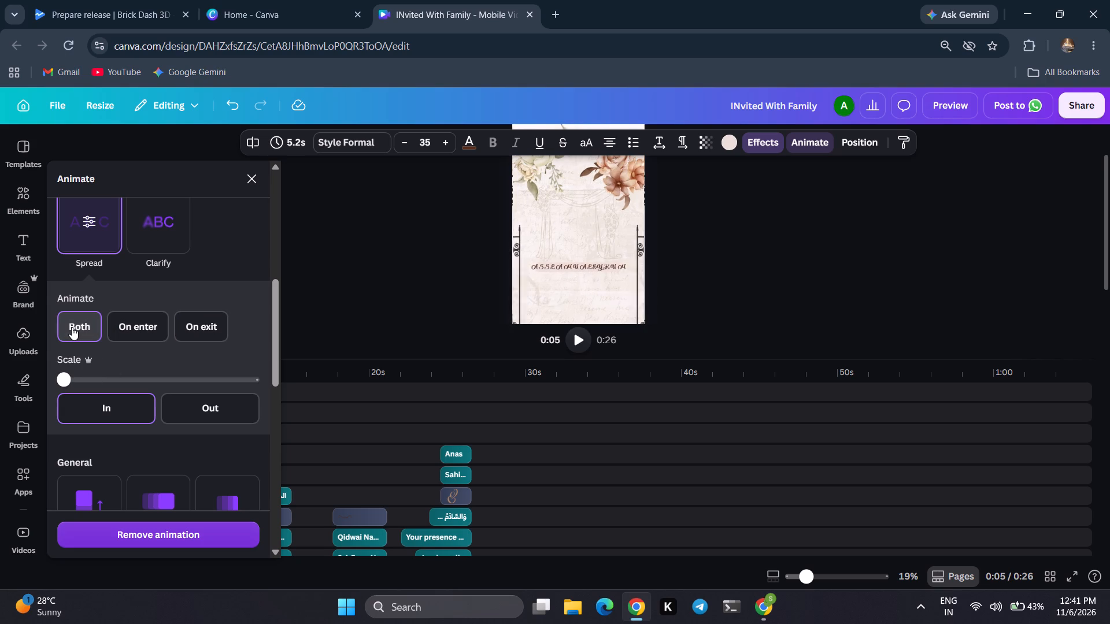
pyautogui.moveTo(68, 381); pyautogui.dragTo(73, 381)
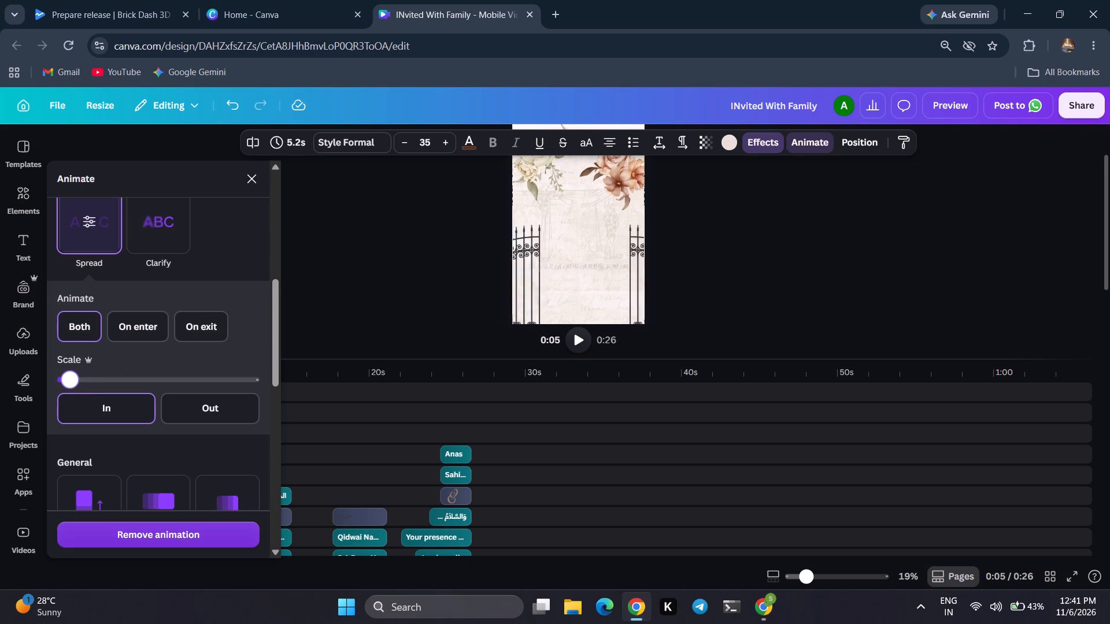
pyautogui.moveTo(73, 381); pyautogui.dragTo(86, 384)
pyautogui.moveTo(86, 384); pyautogui.dragTo(105, 385)
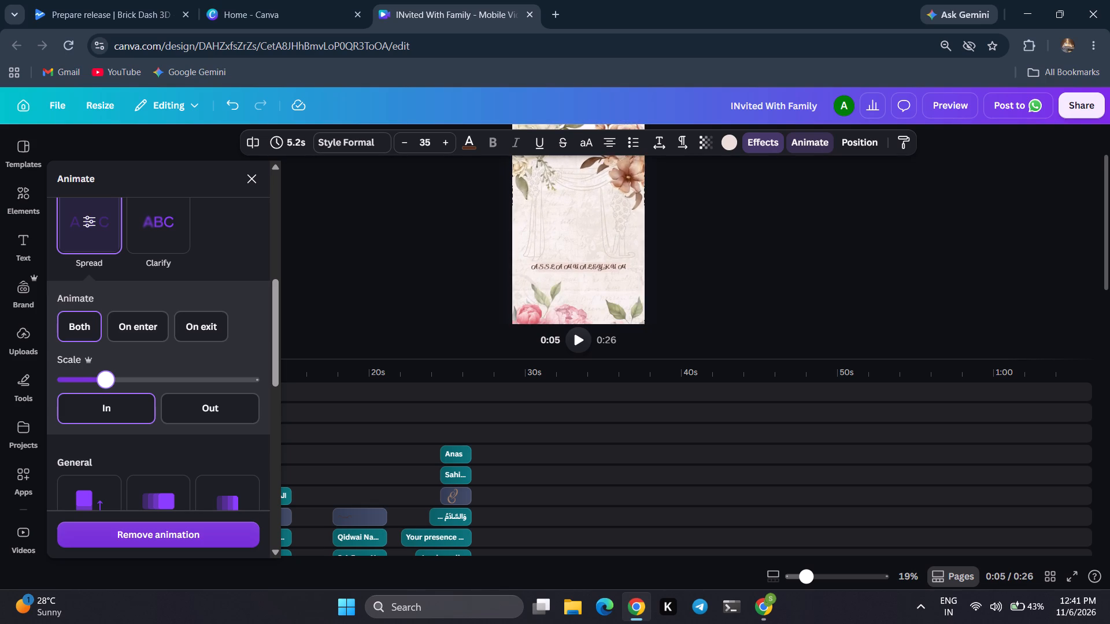
pyautogui.click(313, 312)
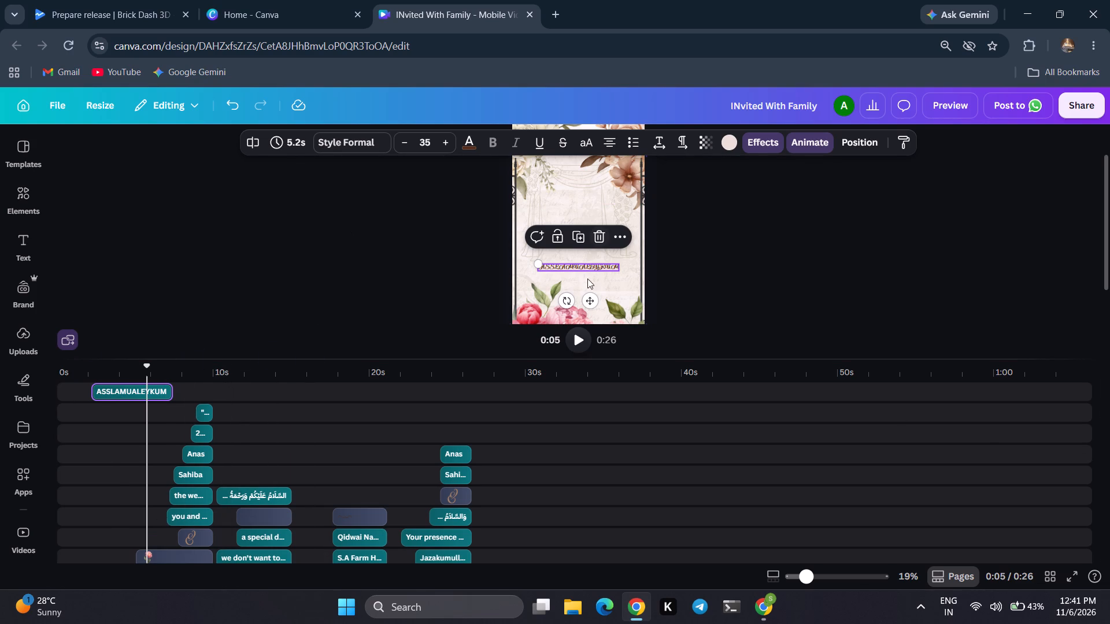
pyautogui.click(465, 270)
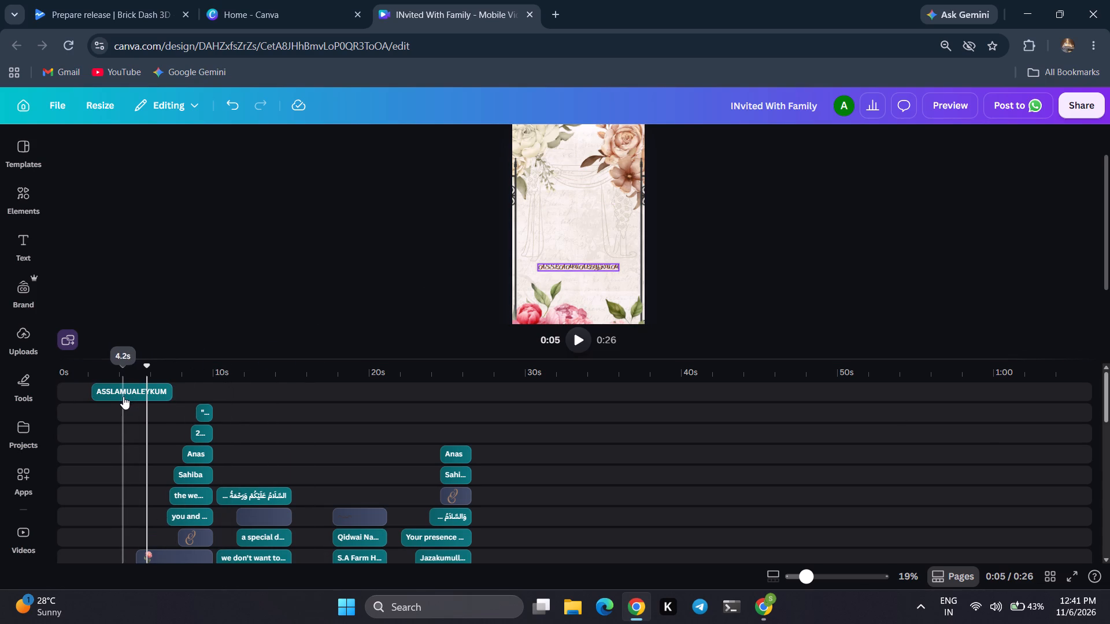
# Duplicate the ASSLAMUALEYKUM greeting text on the timeline.
pyautogui.click(121, 393)
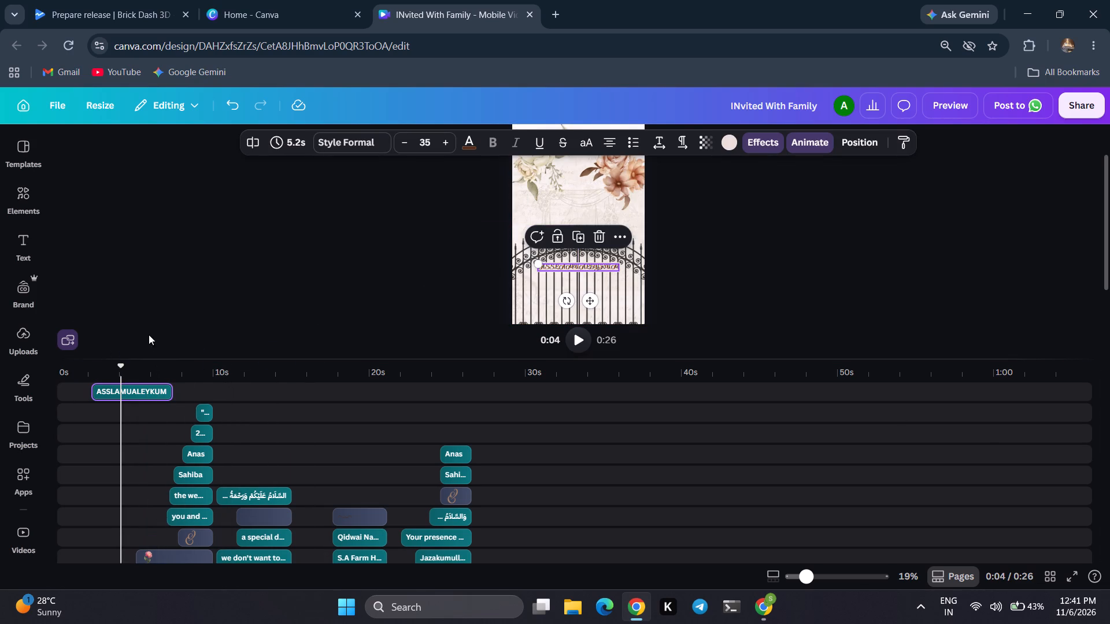
pyautogui.rightClick(122, 398)
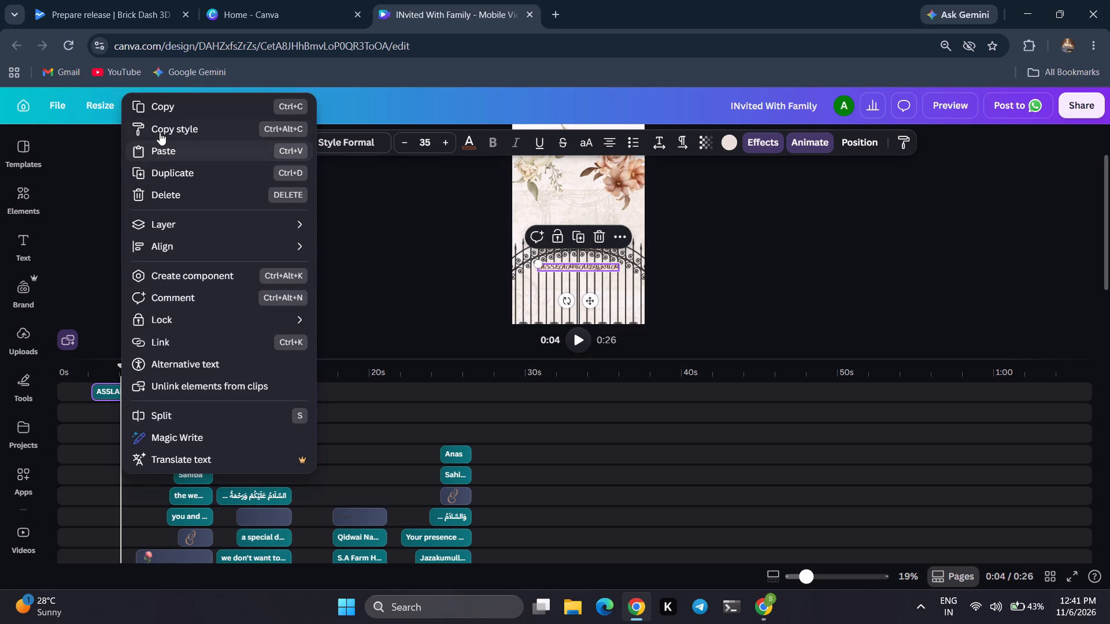
pyautogui.click(162, 109)
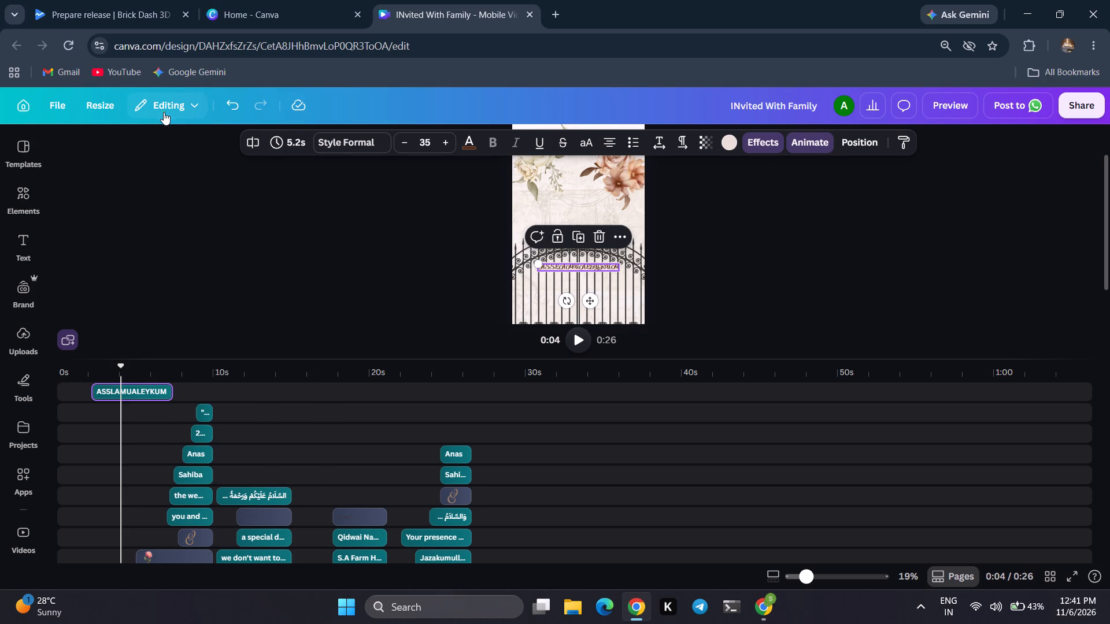
pyautogui.rightClick(145, 393)
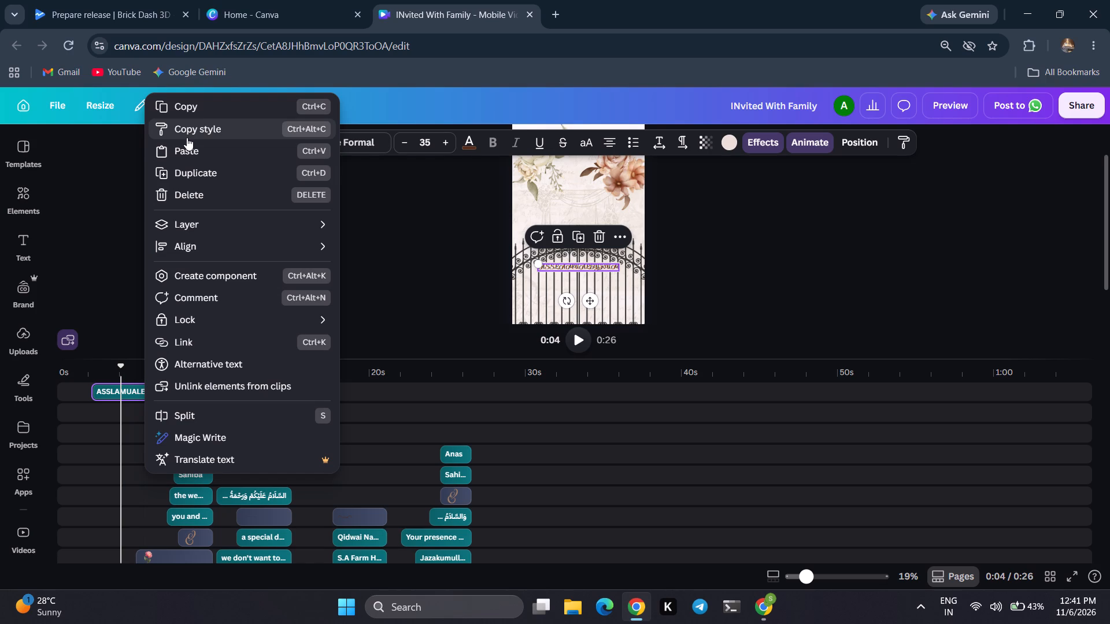
pyautogui.click(201, 177)
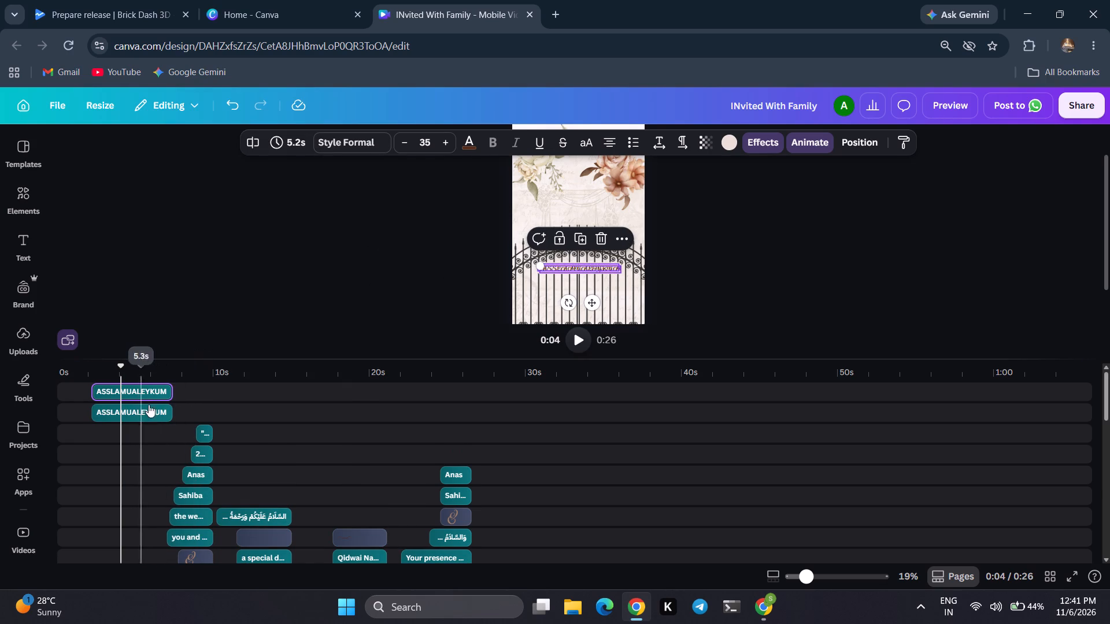
# Move the duplicated greeting up the page, well above the original and just below the top flowers.
pyautogui.click(134, 411)
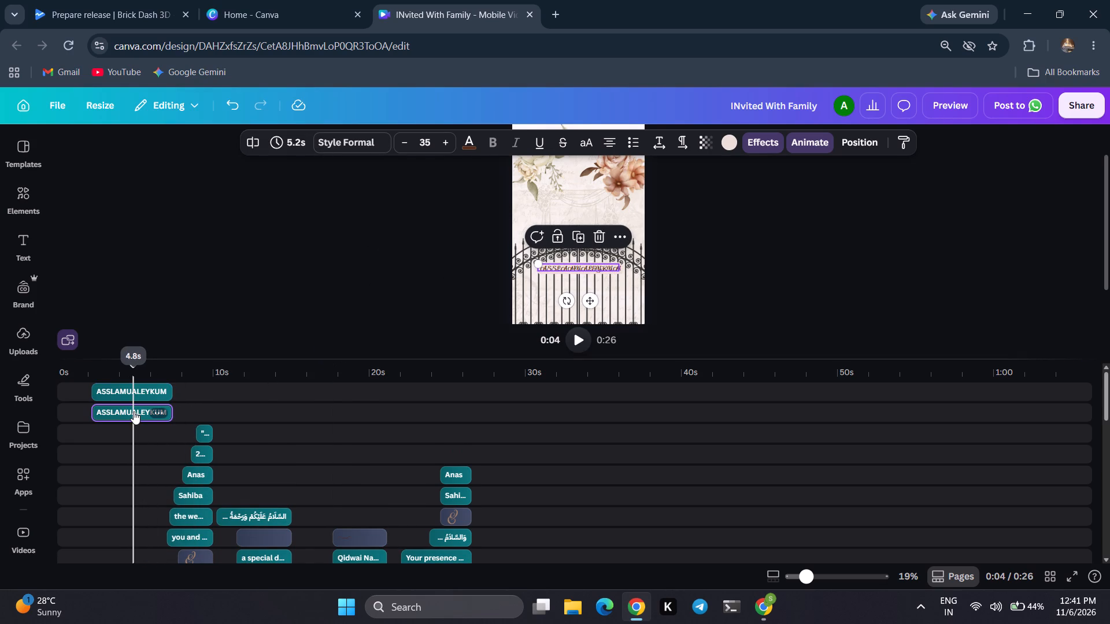
pyautogui.click(138, 392)
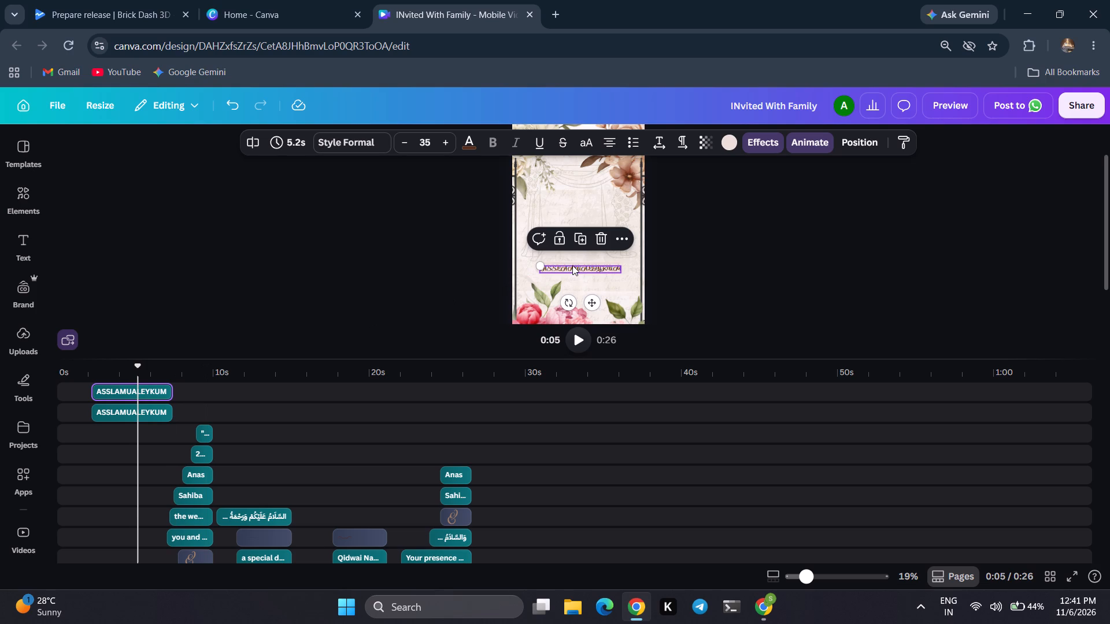
pyautogui.click(572, 265)
pyautogui.moveTo(572, 265); pyautogui.dragTo(568, 216)
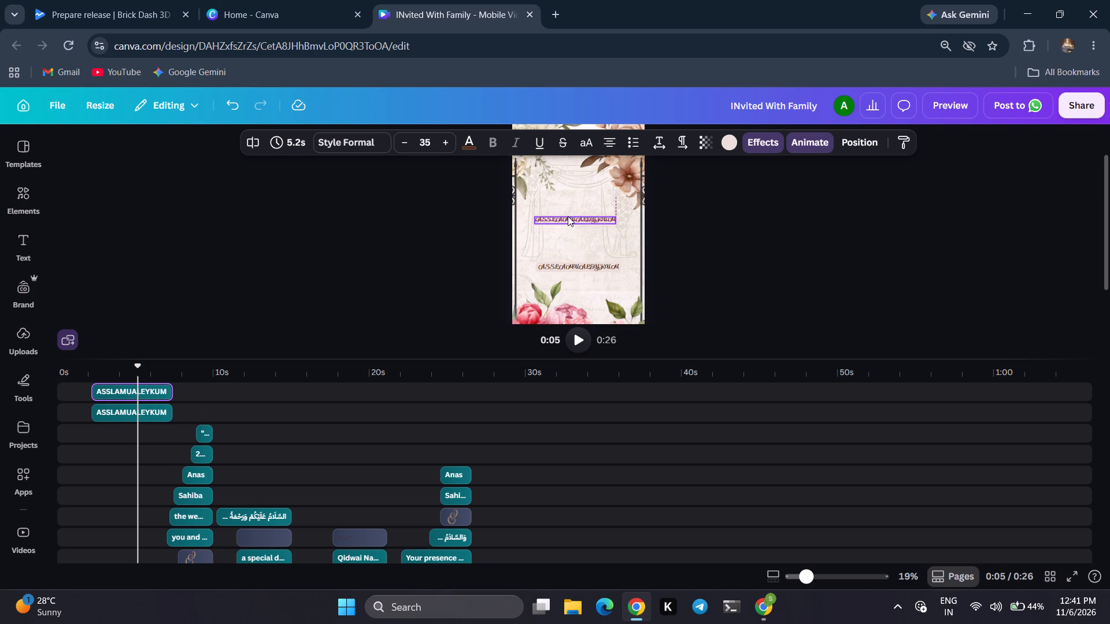
pyautogui.moveTo(568, 216); pyautogui.dragTo(568, 202)
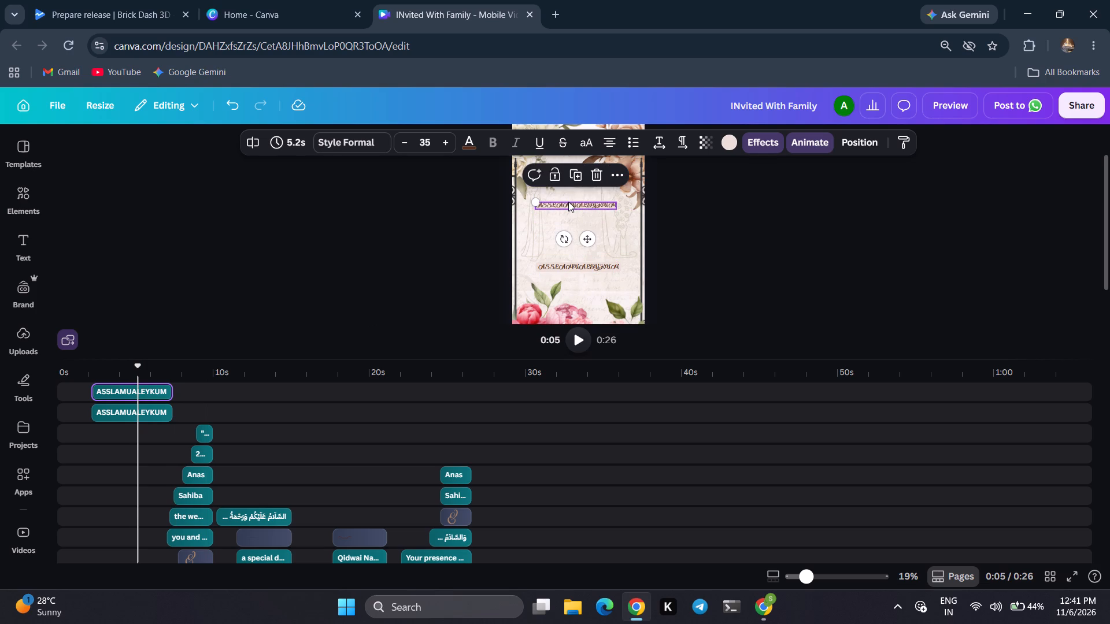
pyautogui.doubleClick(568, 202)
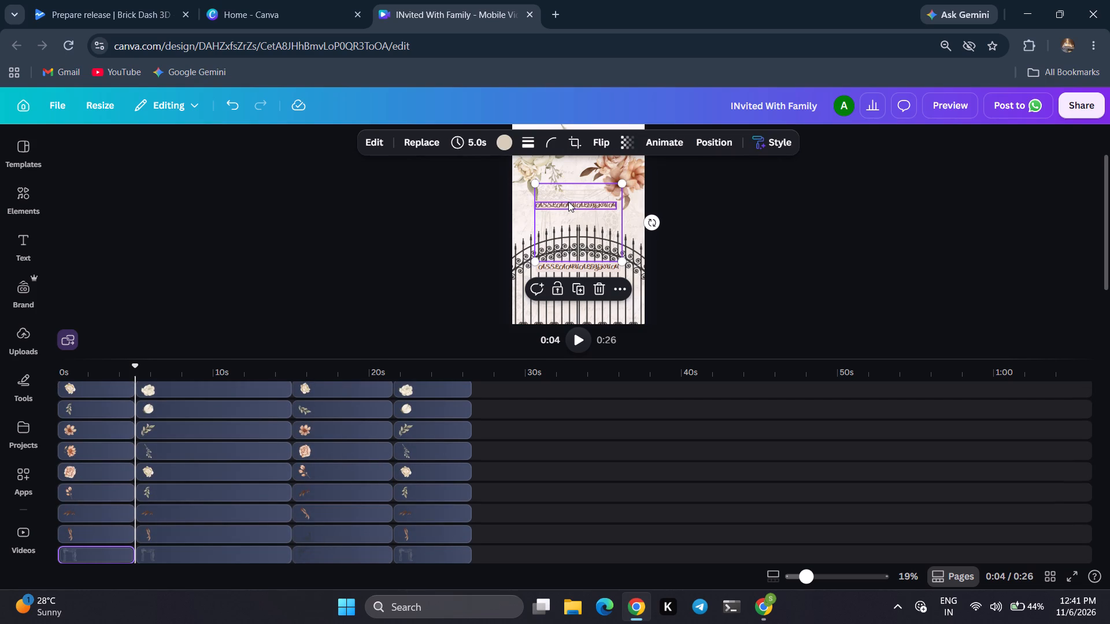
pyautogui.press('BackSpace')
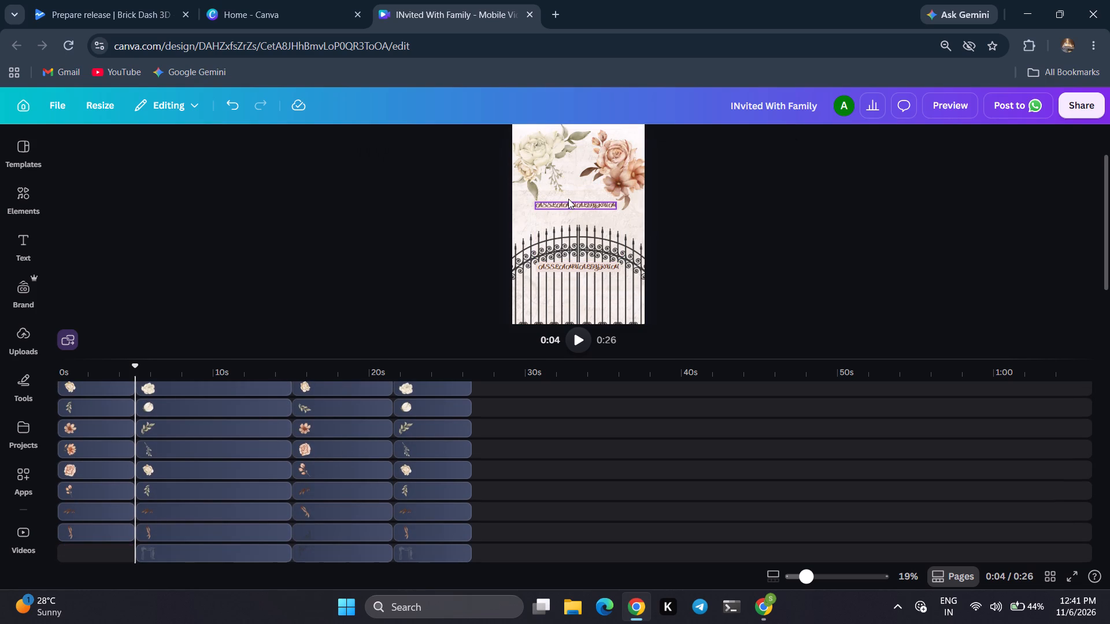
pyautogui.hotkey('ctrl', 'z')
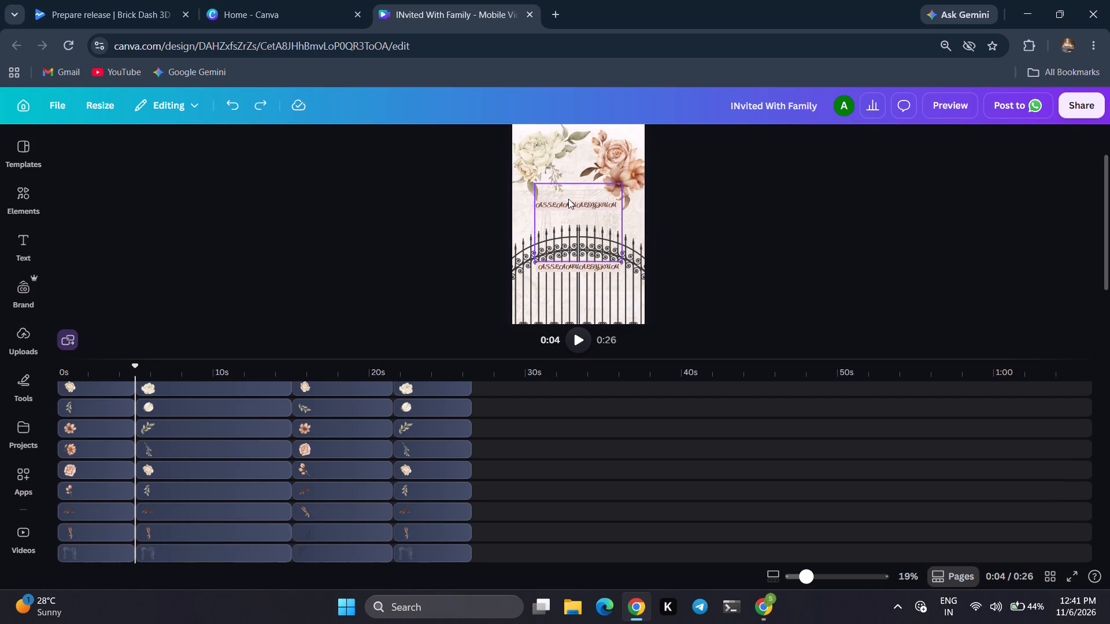
# Replace the text of the upper greeting copy with "Wedding Invitation".
pyautogui.doubleClick(572, 206)
pyautogui.press('BackSpace')
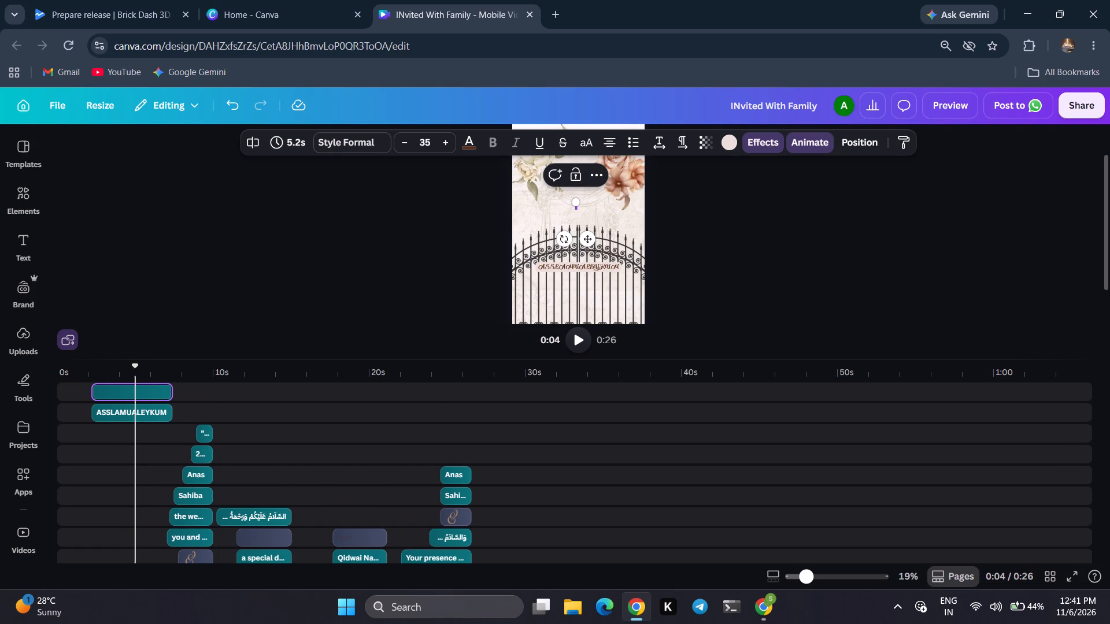
pyautogui.write('Wedding')
pyautogui.press('space')
pyautogui.write('Invit')
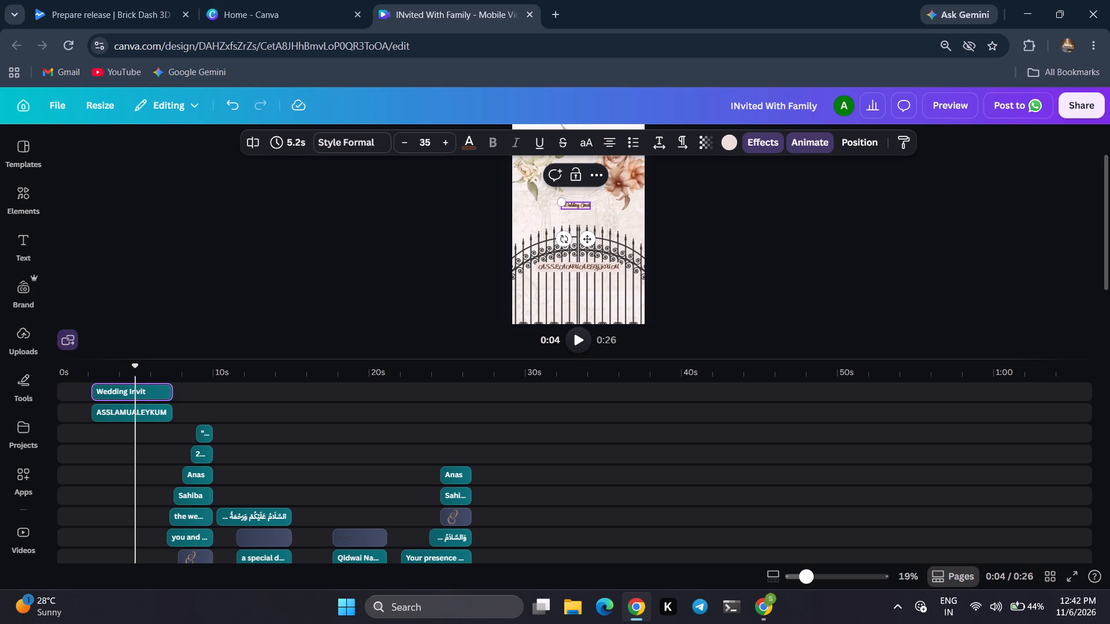
pyautogui.press('BackSpace')
pyautogui.press('BackSpace')
pyautogui.press('BackSpace')
pyautogui.press('BackSpace')
pyautogui.press('BackSpace')
pyautogui.write('In')
pyautogui.write('vitation')
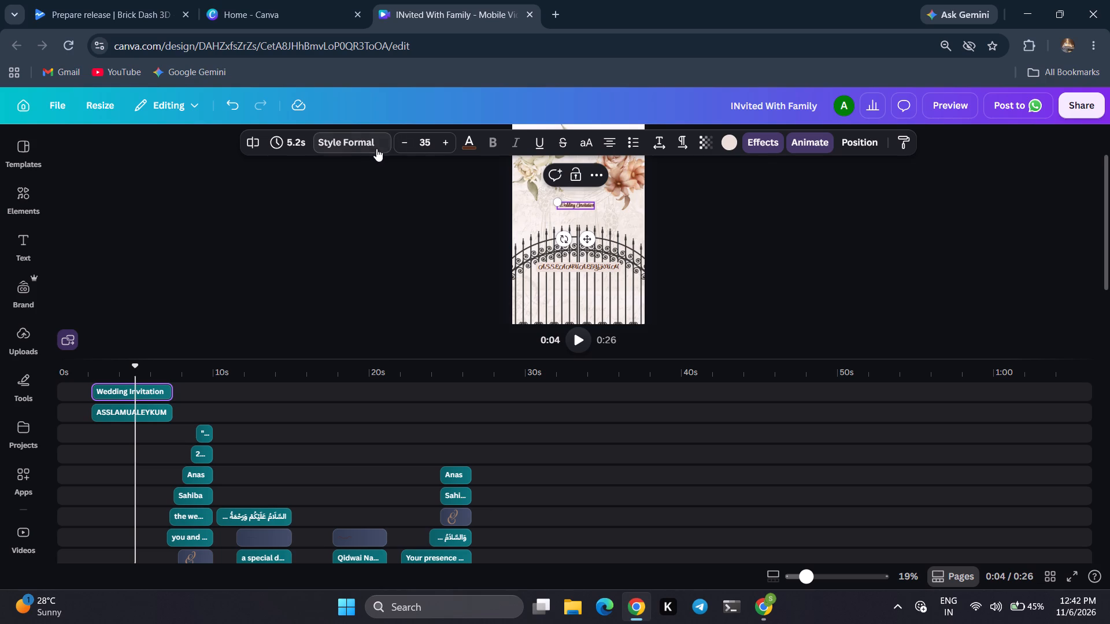
# Increase the font size of the Wedding Invitation text to 67.
pyautogui.tripleClick(445, 144)
pyautogui.tripleClick(445, 144)
pyautogui.tripleClick(445, 144)
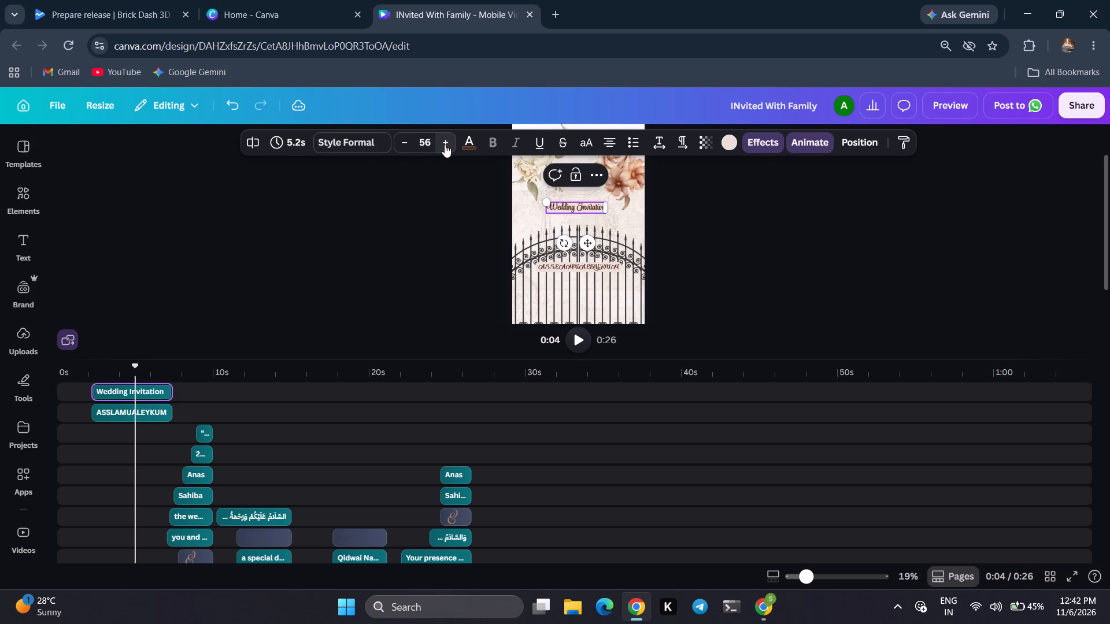
pyautogui.tripleClick(445, 144)
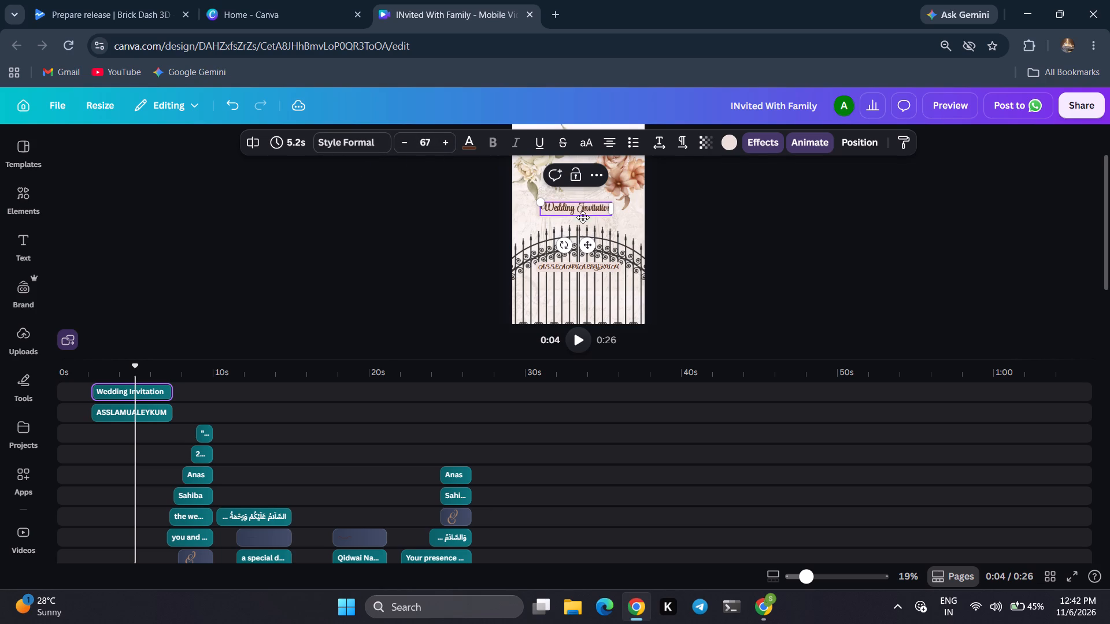
pyautogui.click(576, 210)
pyautogui.click(468, 224)
# Lower the Wedding Invitation text to just above the gate's arch, centre it horizontally on the page, and deselect it.
pyautogui.moveTo(570, 203); pyautogui.dragTo(572, 217)
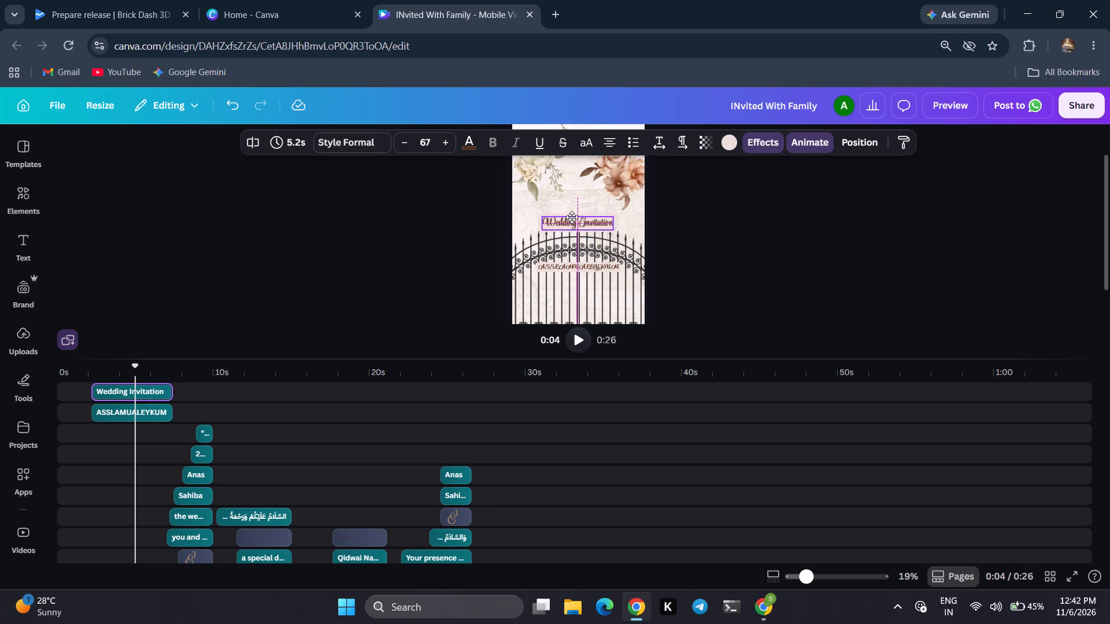
pyautogui.moveTo(572, 217); pyautogui.dragTo(572, 228)
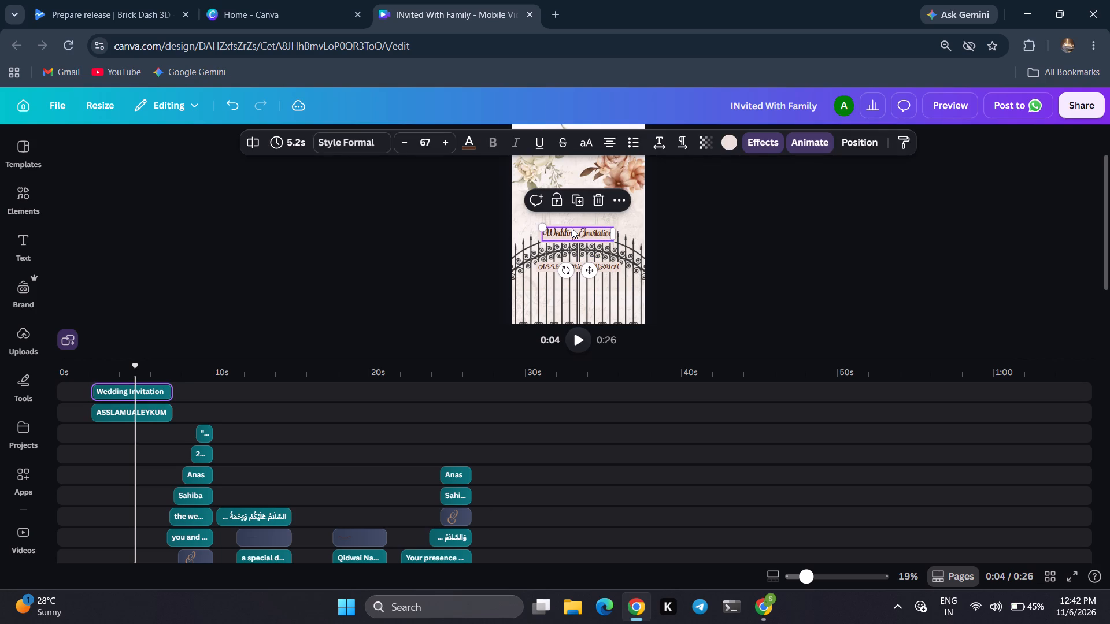
pyautogui.moveTo(572, 228); pyautogui.dragTo(572, 222)
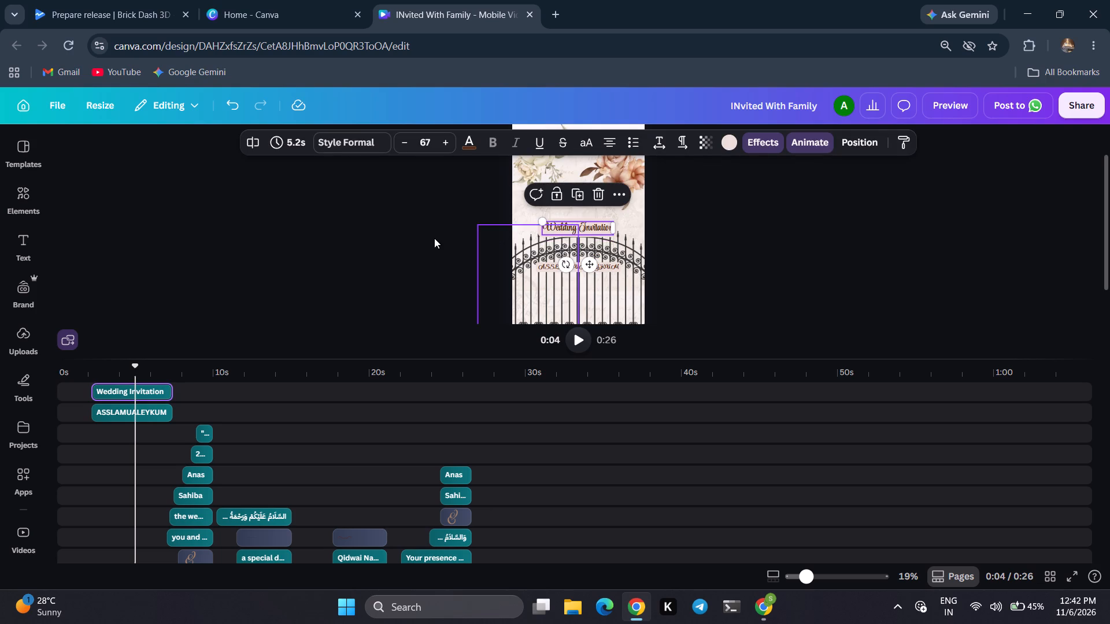
pyautogui.click(434, 238)
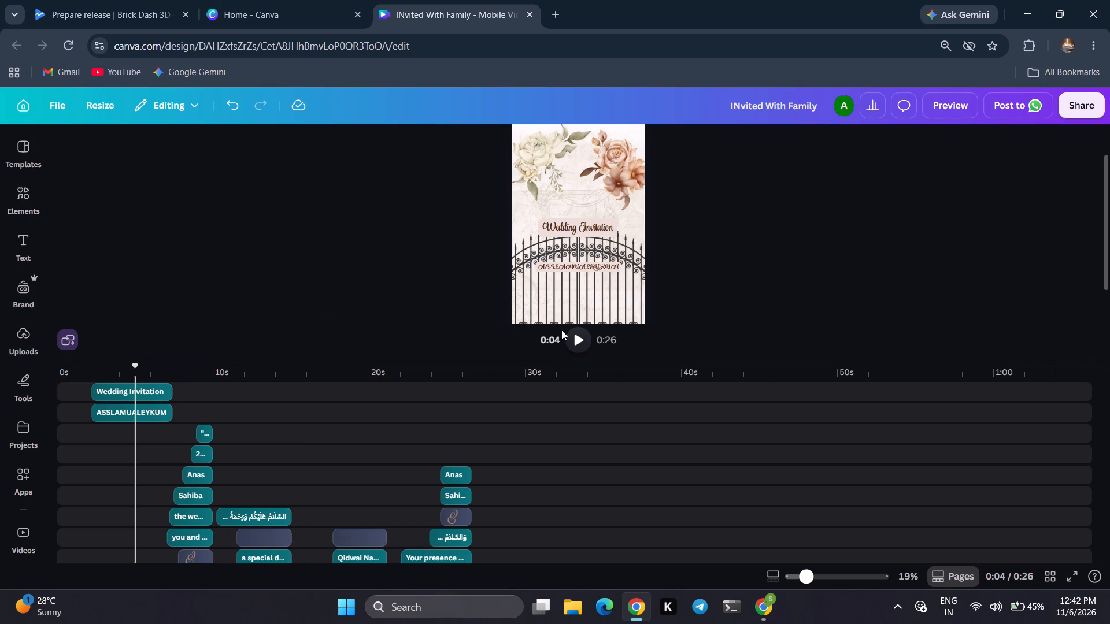
# Play the section with both texts, and remove the Background effect from the ASSLAMUALEYKUM greeting and the Wedding Invitation text.
pyautogui.click(576, 339)
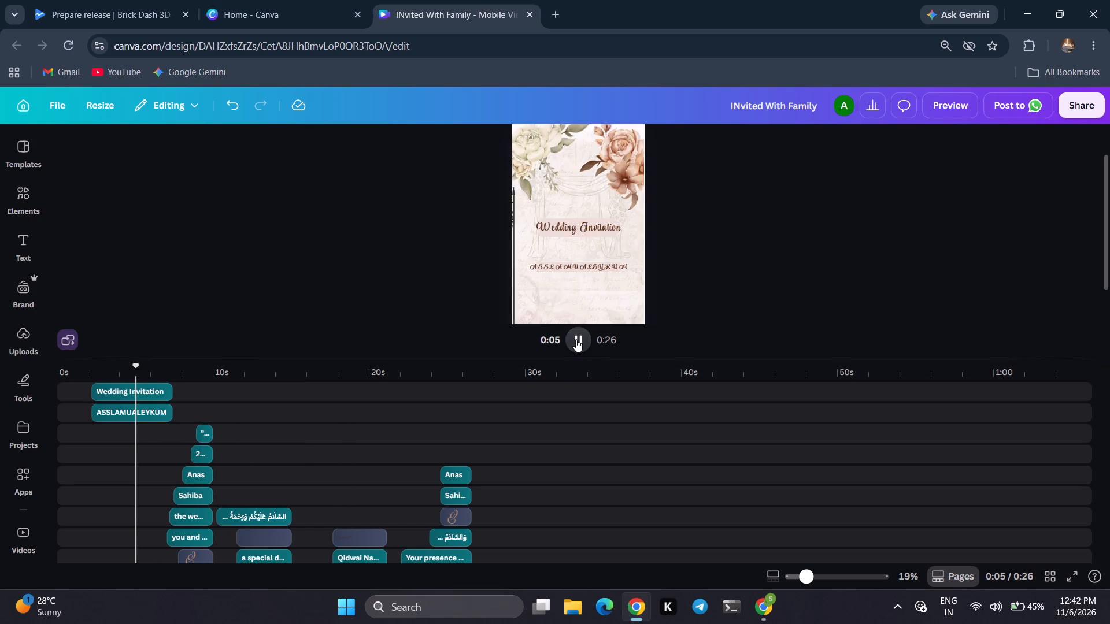
pyautogui.click(580, 270)
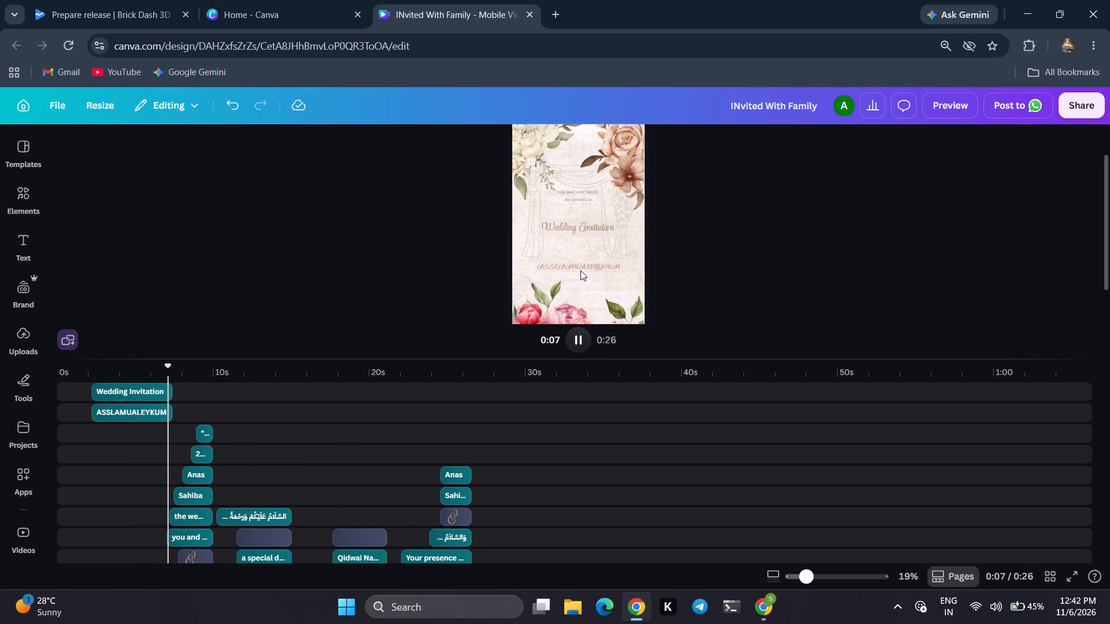
pyautogui.click(756, 149)
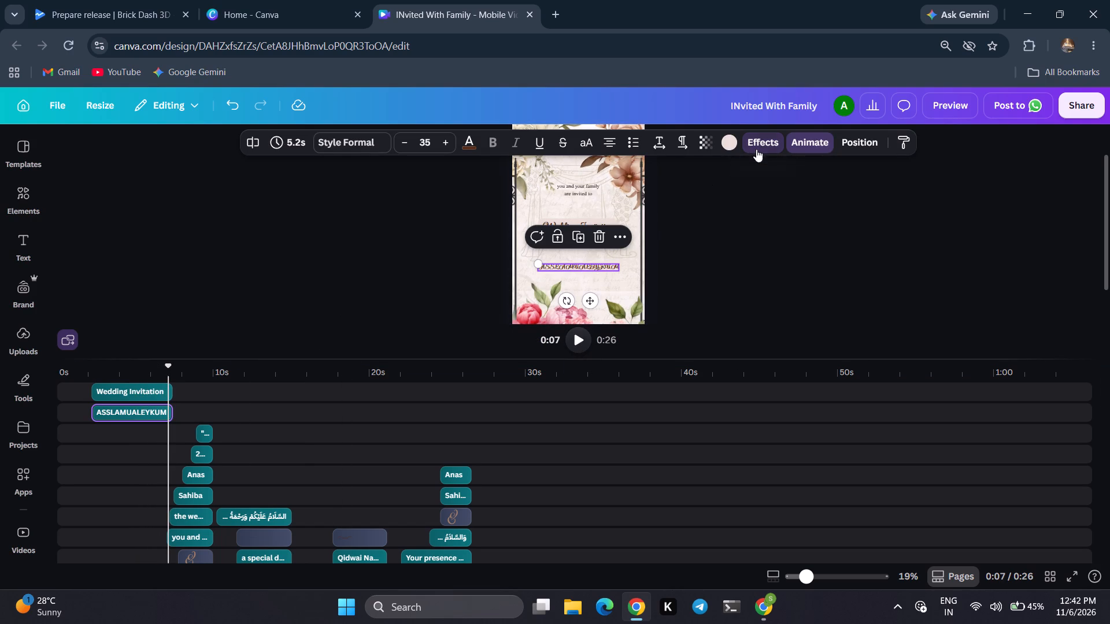
pyautogui.click(278, 178)
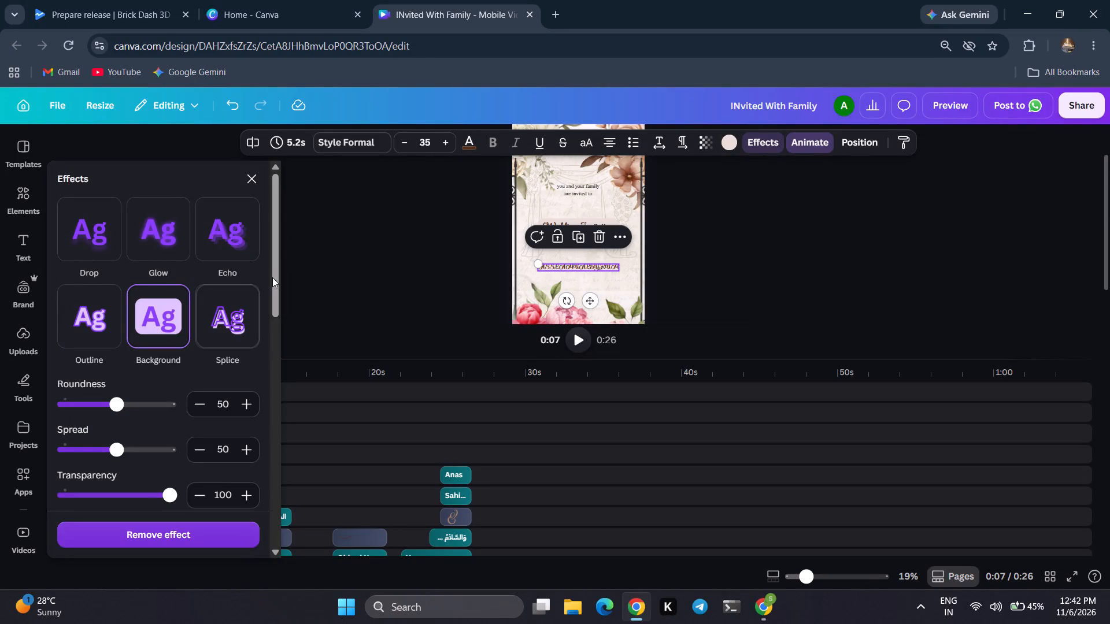
pyautogui.click(146, 534)
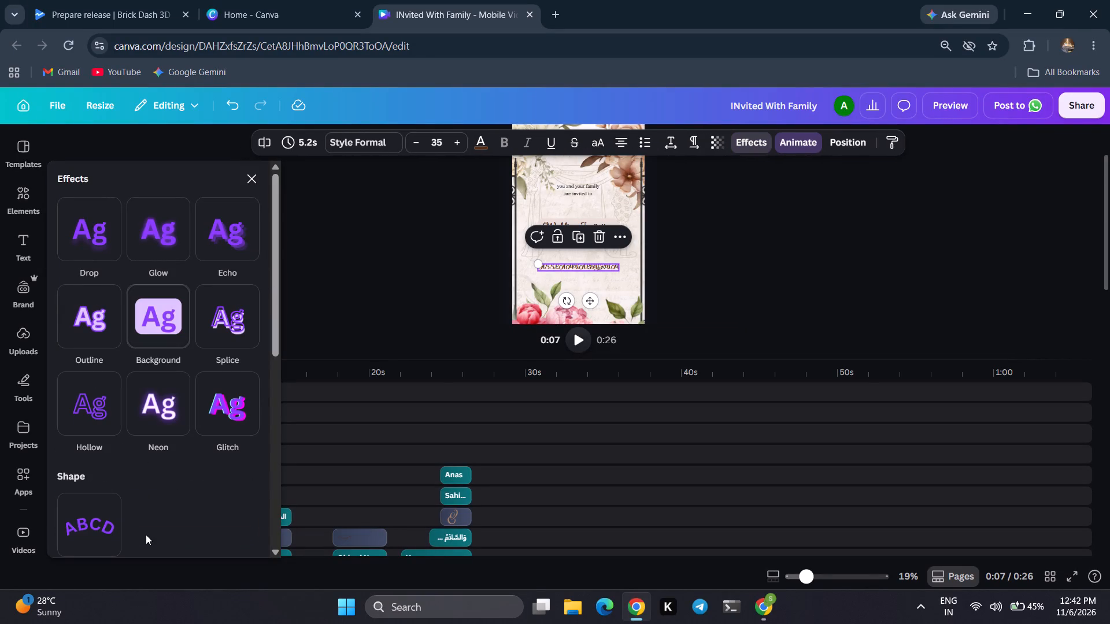
pyautogui.click(560, 220)
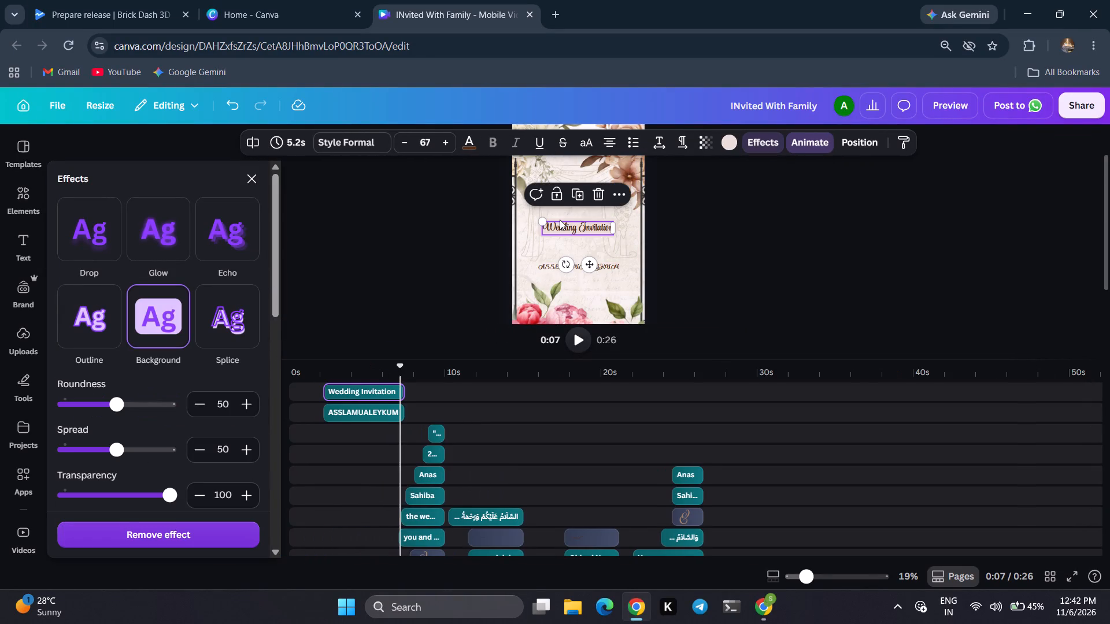
pyautogui.click(171, 523)
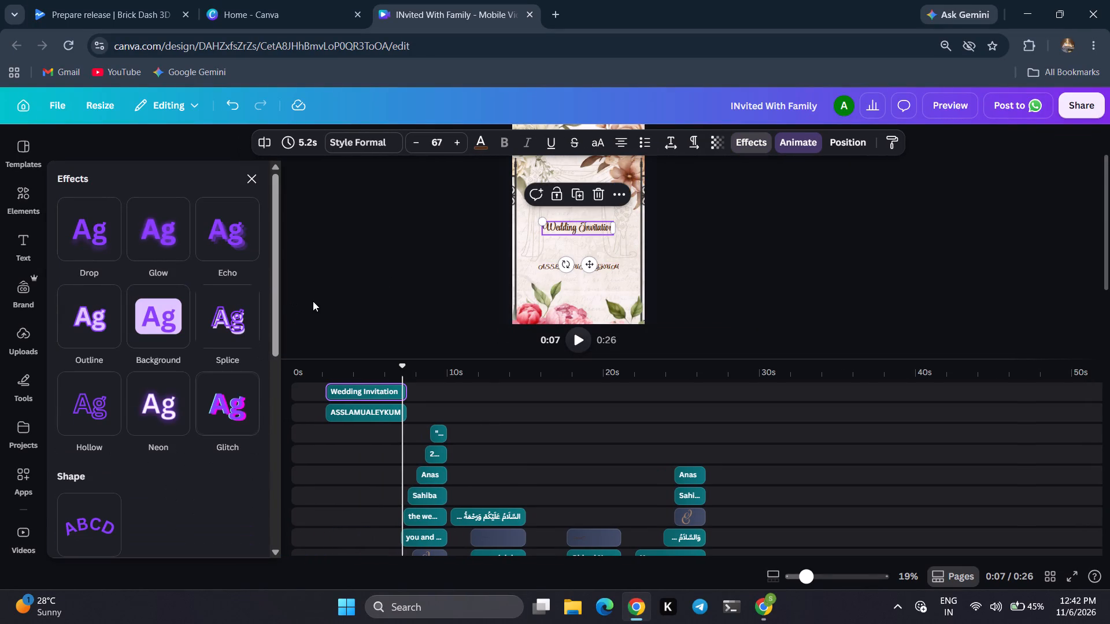
pyautogui.click(313, 301)
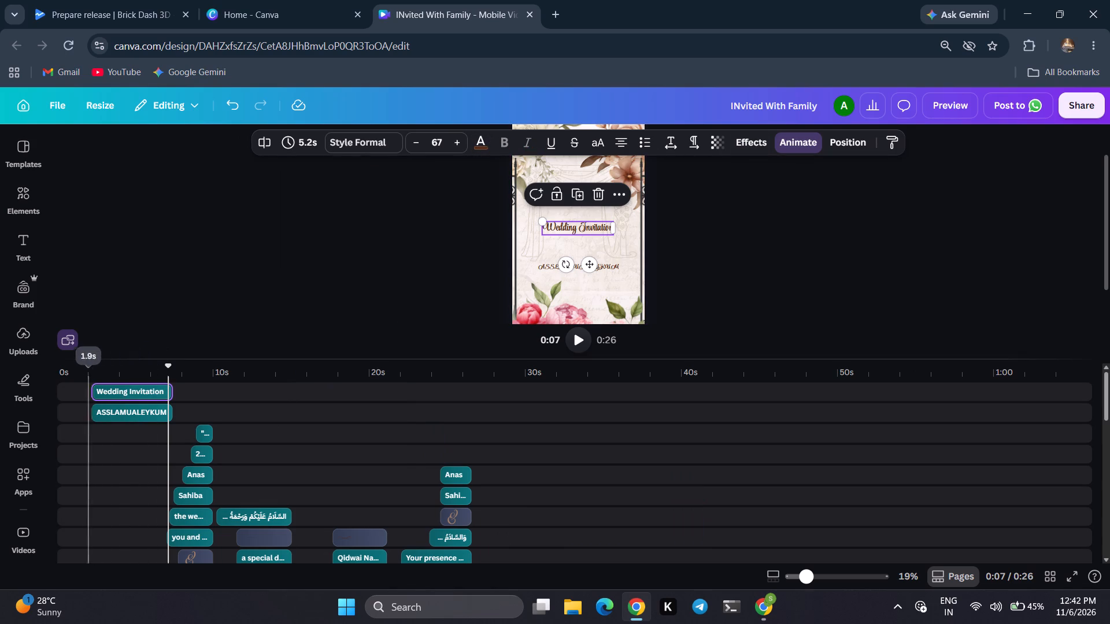
# Play the video from the start in stages up to the Saturday date and venue section.
pyautogui.click(69, 381)
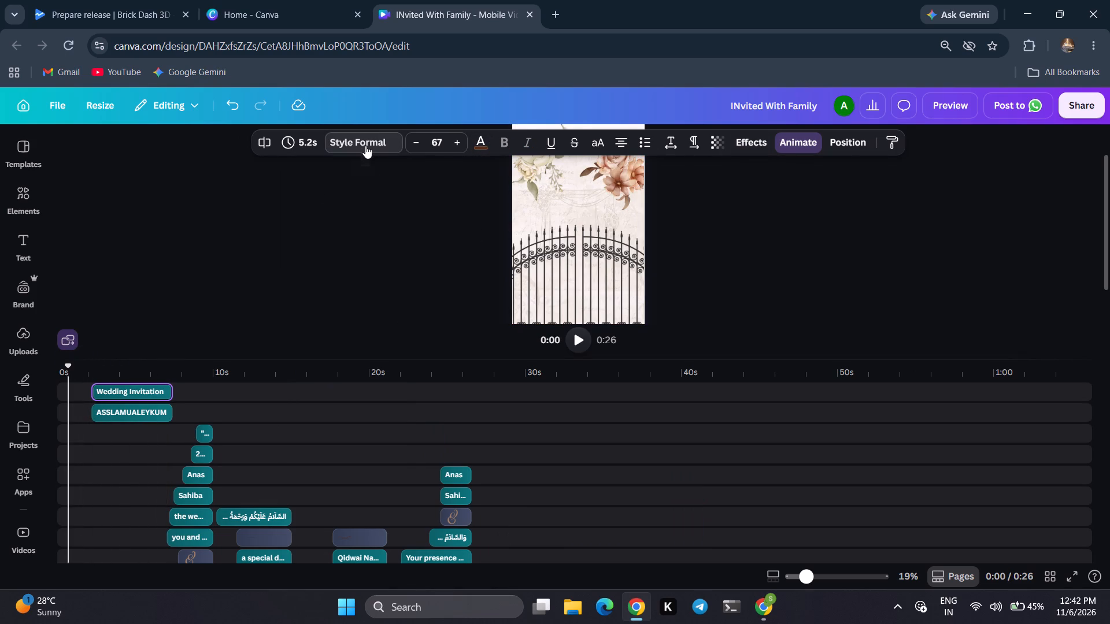
pyautogui.click(365, 145)
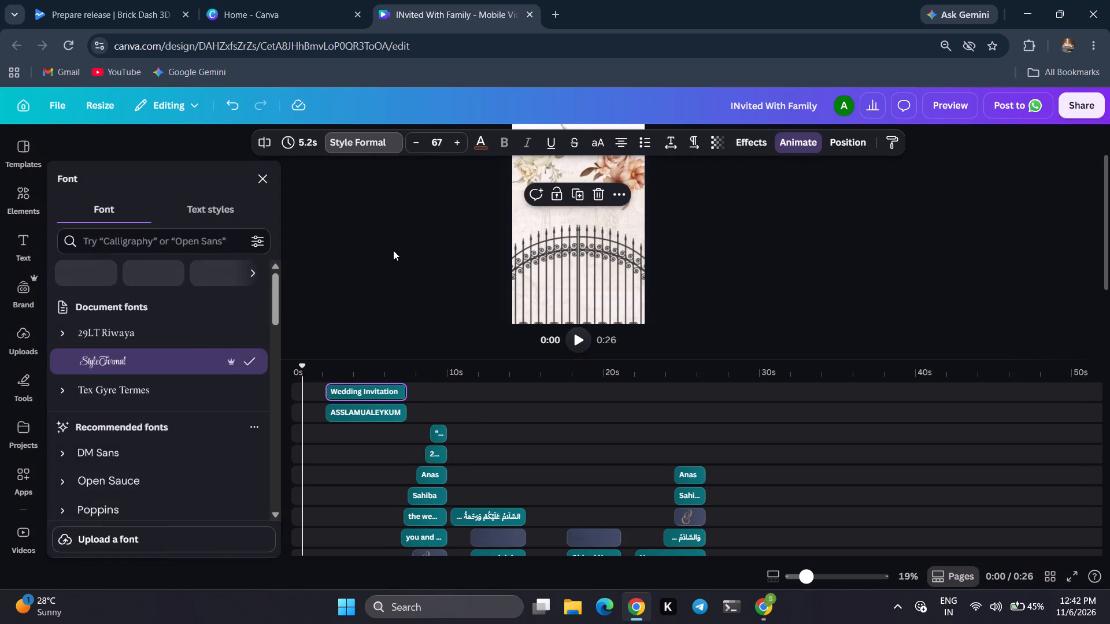
pyautogui.click(393, 250)
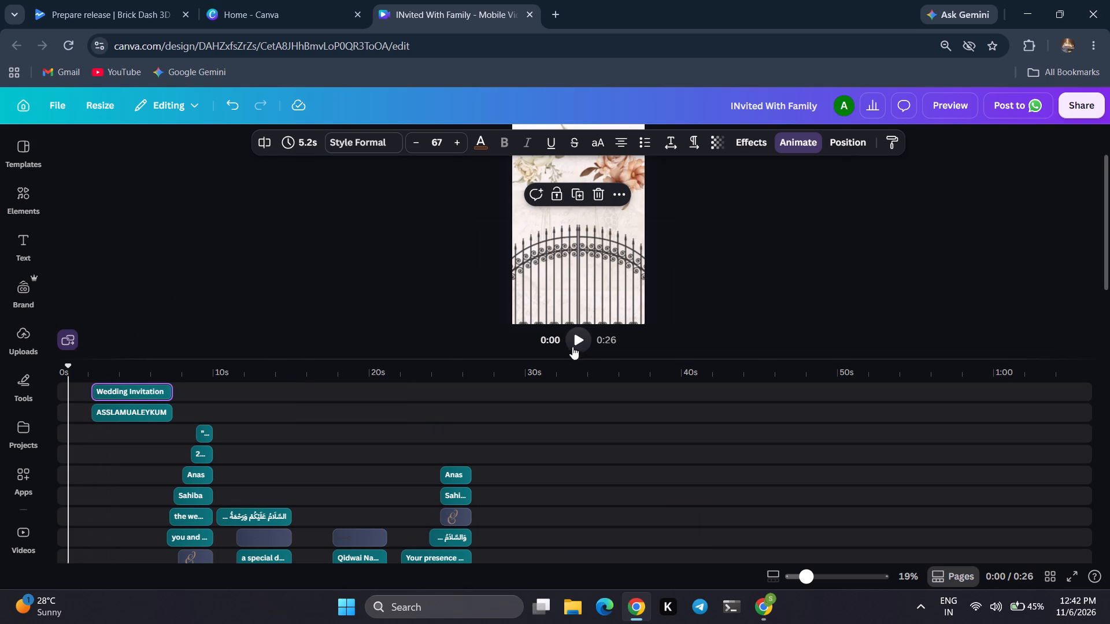
pyautogui.click(573, 340)
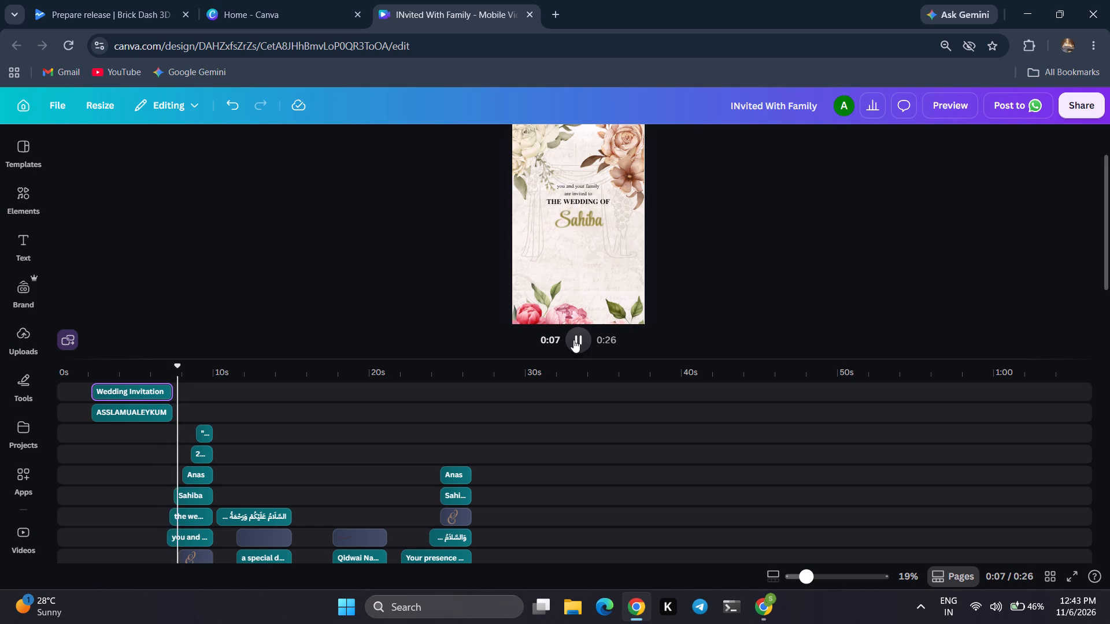
pyautogui.click(573, 346)
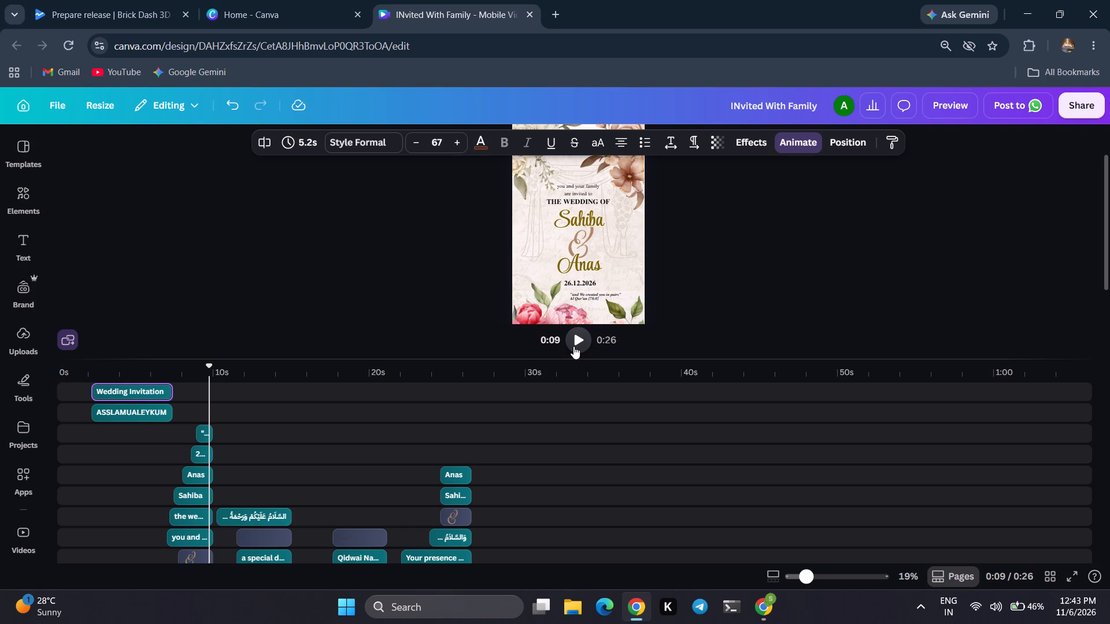
pyautogui.press('space')
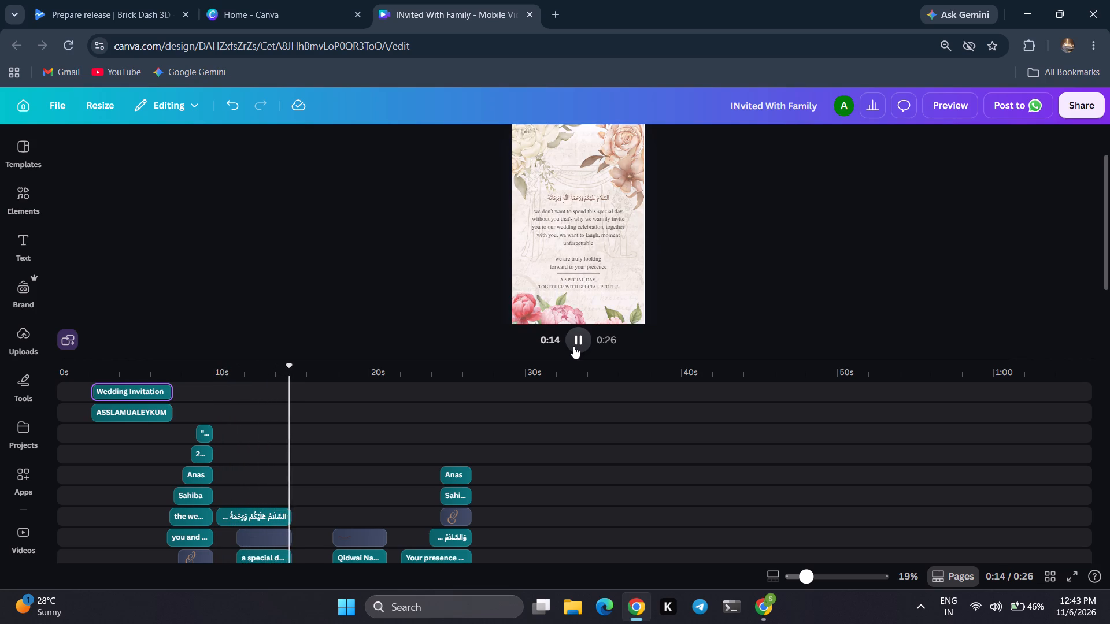
pyautogui.press('space')
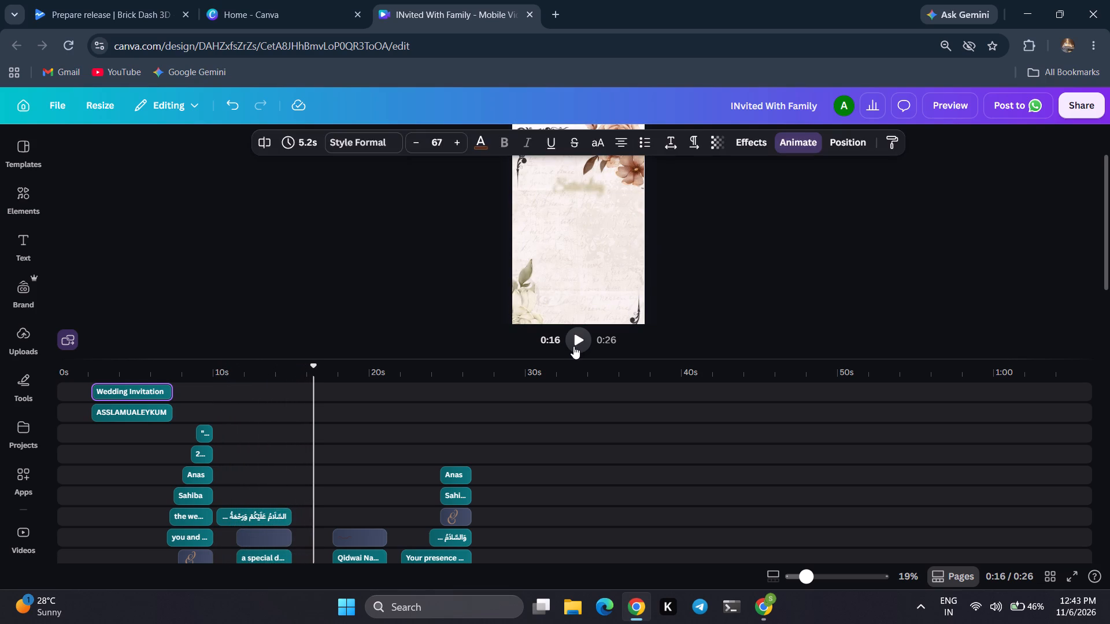
pyautogui.press('space')
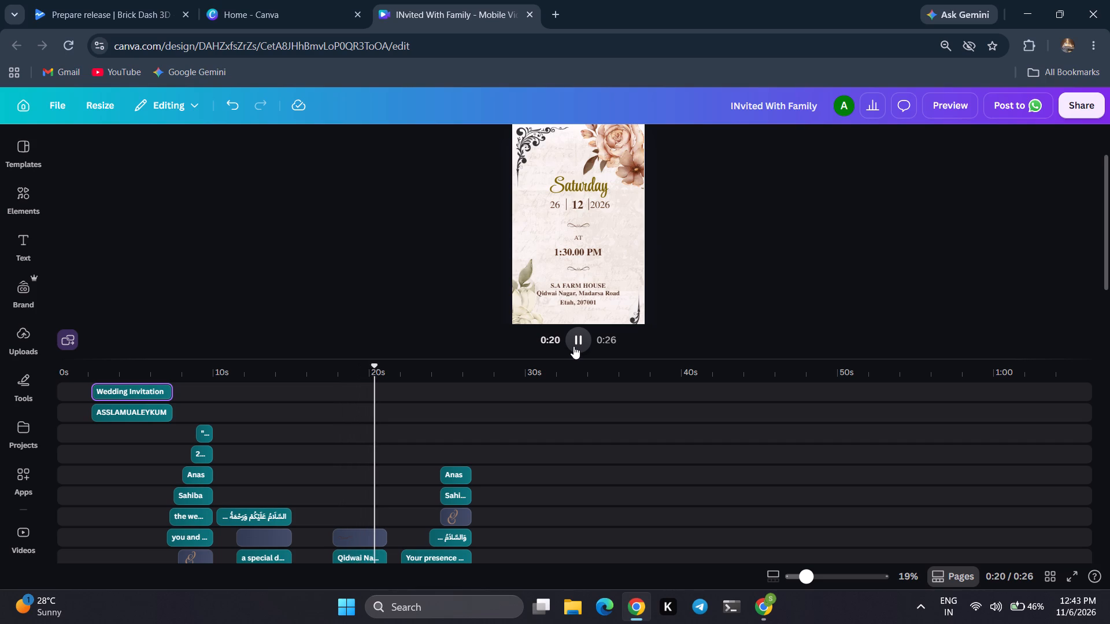
pyautogui.press('space')
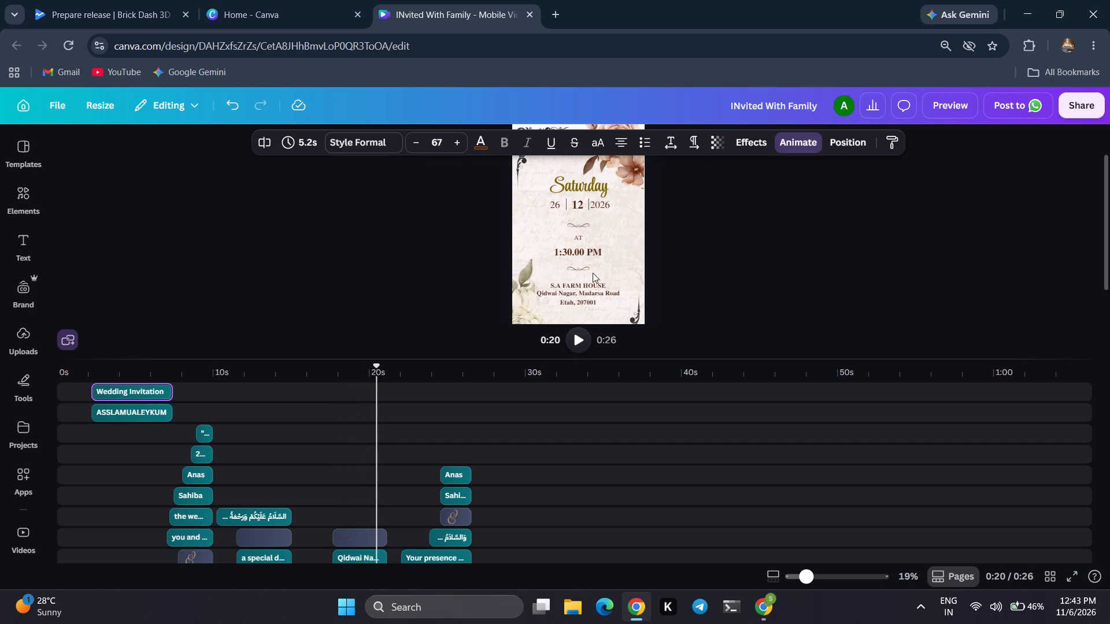
# Nudge the S.A Farm House line slightly upward, closer to the ornamental divider above it.
pyautogui.click(570, 294)
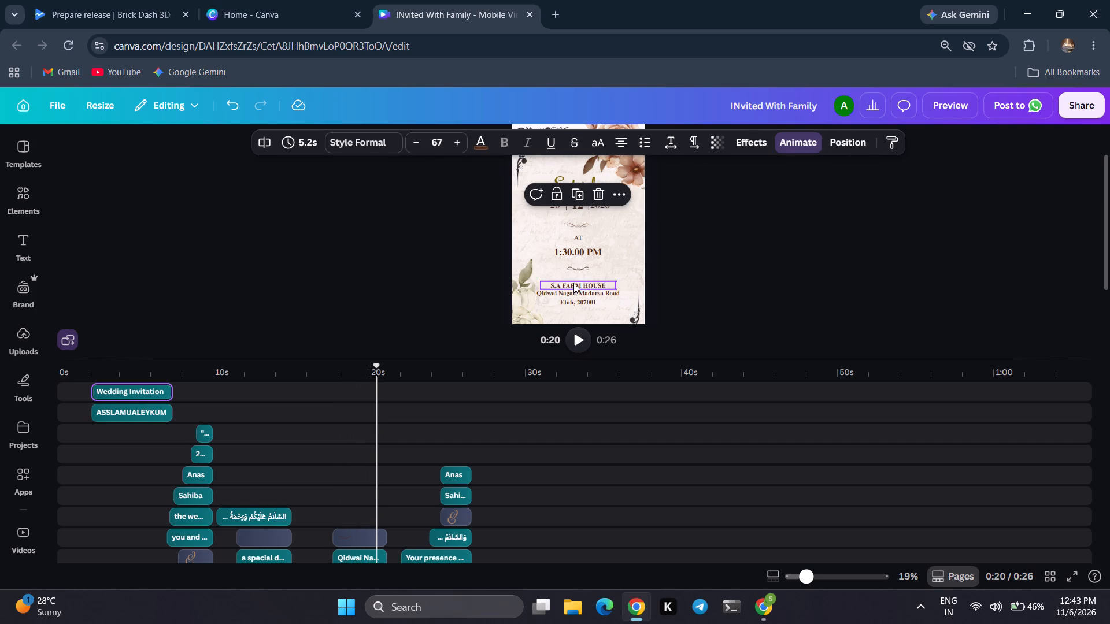
pyautogui.click(573, 283)
pyautogui.press('Up')
pyautogui.press('Up')
pyautogui.press('Up')
pyautogui.press('Up')
pyautogui.press('Up')
pyautogui.press('Up')
pyautogui.press('Up')
pyautogui.press('Up')
pyautogui.press('Up')
pyautogui.press('Up')
pyautogui.press('Up')
pyautogui.press('Up')
pyautogui.press('Up')
pyautogui.press('Up')
pyautogui.press('Up')
pyautogui.press('Up')
pyautogui.press('Up')
pyautogui.press('Up')
pyautogui.press('Up')
pyautogui.press('Up')
pyautogui.press('Up')
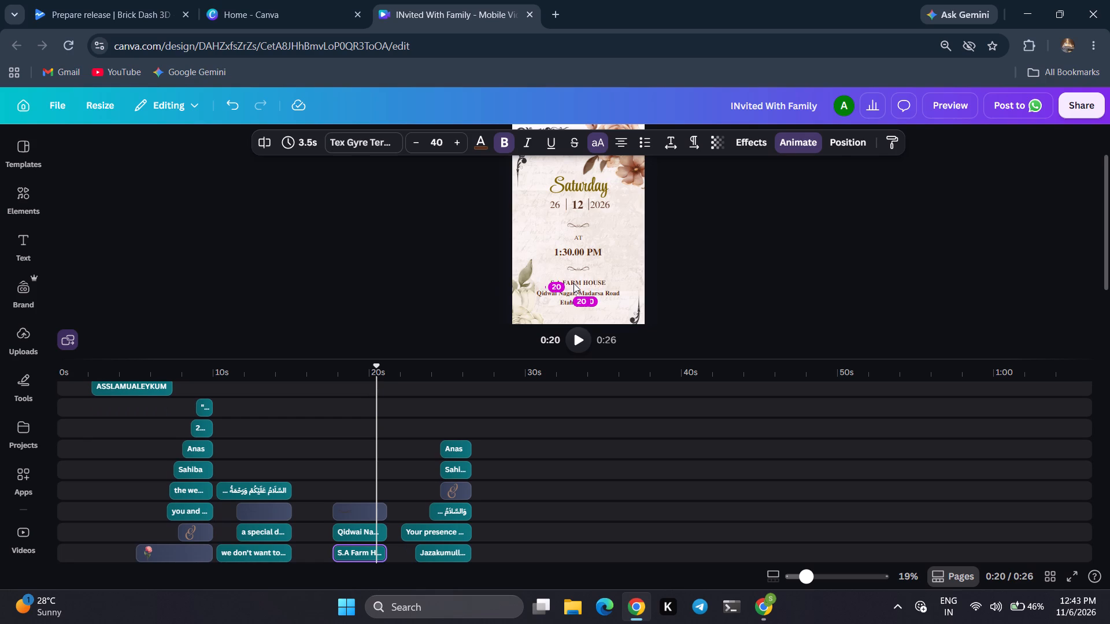
# Nudge the two-line address text slightly upward toward the S.A Farm House line, and deselect it.
pyautogui.click(575, 292)
pyautogui.press('Up')
pyautogui.press('Up')
pyautogui.press('Up')
pyautogui.press('Up')
pyautogui.press('Up')
pyautogui.press('Up')
pyautogui.press('Up')
pyautogui.press('Up')
pyautogui.press('Up')
pyautogui.press('Up')
pyautogui.press('Up')
pyautogui.press('Up')
pyautogui.press('Up')
pyautogui.press('Up')
pyautogui.press('Up')
pyautogui.press('Up')
pyautogui.press('Up')
pyautogui.press('Up')
pyautogui.press('Up')
pyautogui.press('Up')
pyautogui.press('Up')
pyautogui.press('Up')
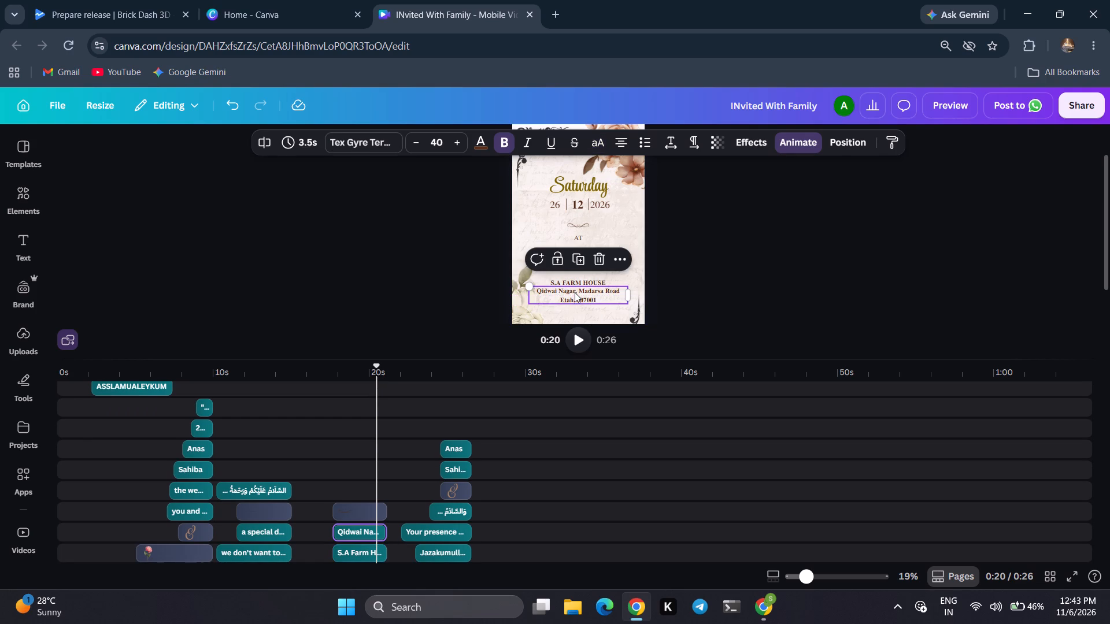
pyautogui.click(445, 248)
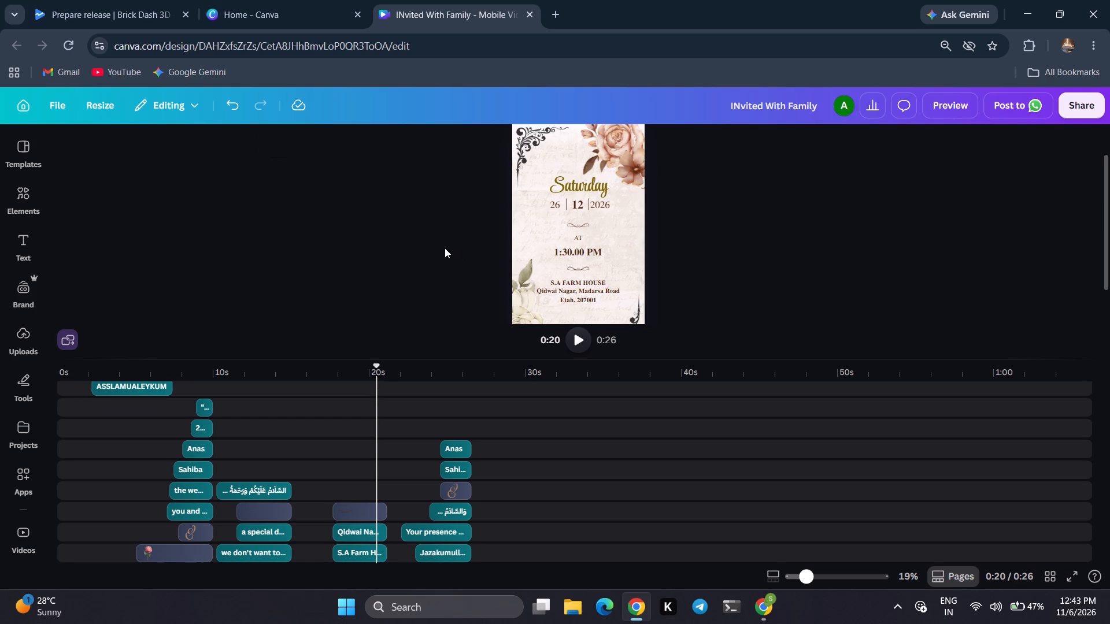
# Nudge the 1:30.00 PM text slightly downward between the two ornamental dividers, and deselect it.
pyautogui.click(582, 255)
pyautogui.press('Down')
pyautogui.press('Down')
pyautogui.press('Down')
pyautogui.press('Down')
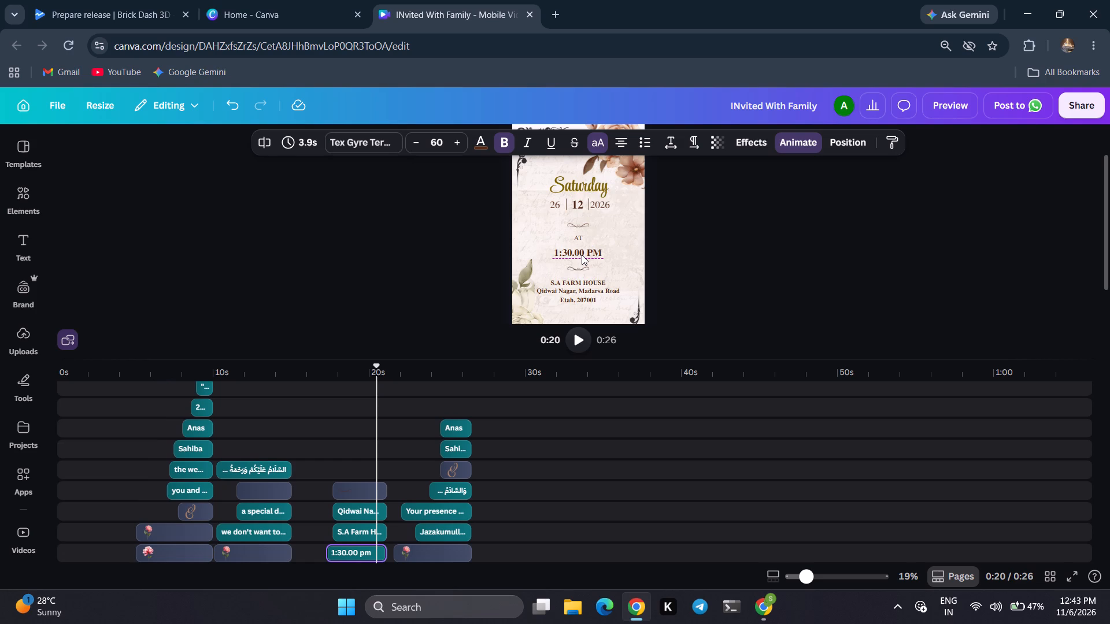
pyautogui.press('Up')
pyautogui.press('Up')
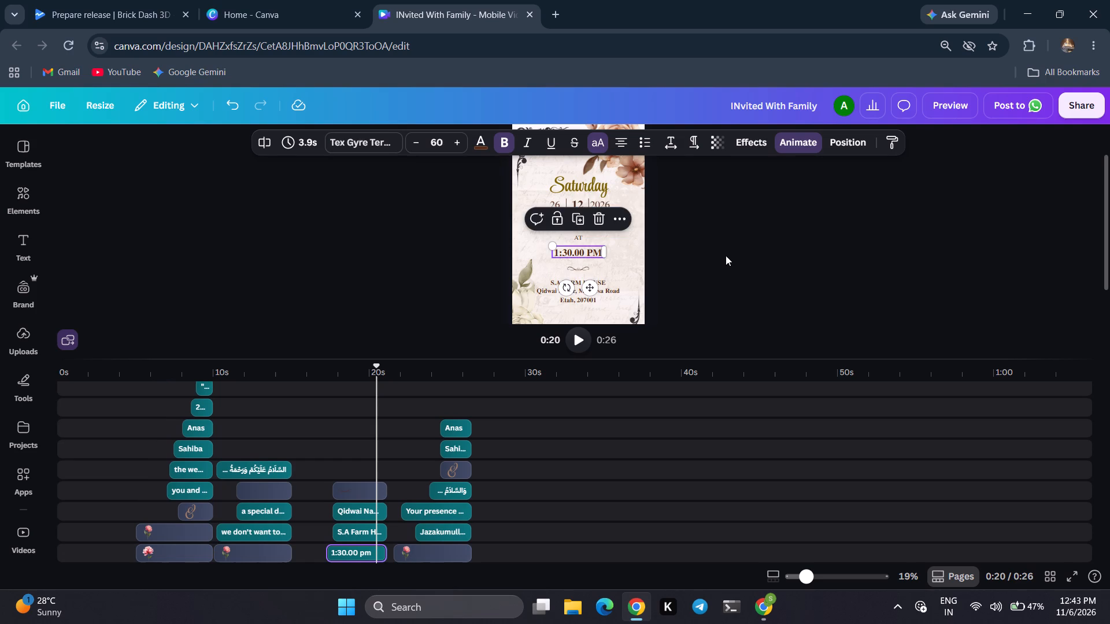
pyautogui.click(726, 255)
# Play the rest of the video to the end and return the playhead to the beginning.
pyautogui.click(586, 336)
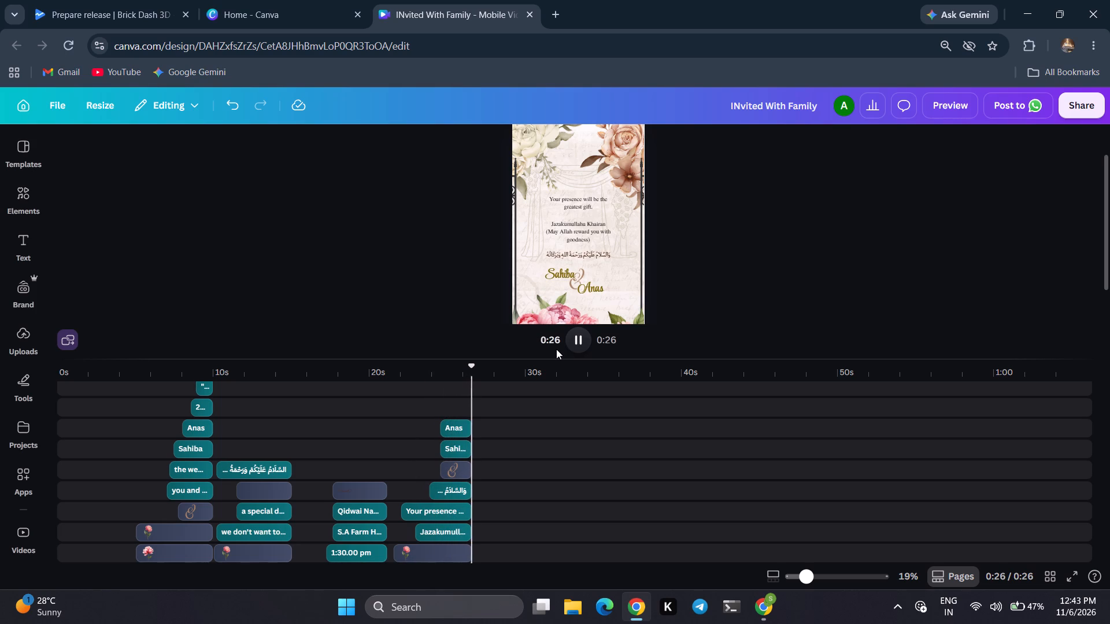
pyautogui.click(71, 402)
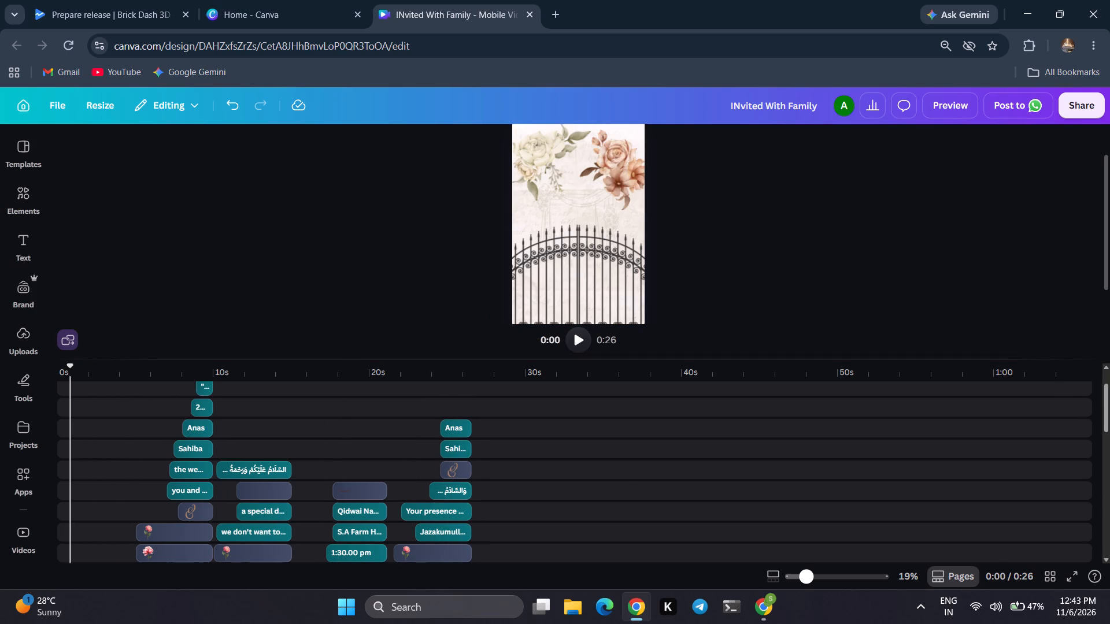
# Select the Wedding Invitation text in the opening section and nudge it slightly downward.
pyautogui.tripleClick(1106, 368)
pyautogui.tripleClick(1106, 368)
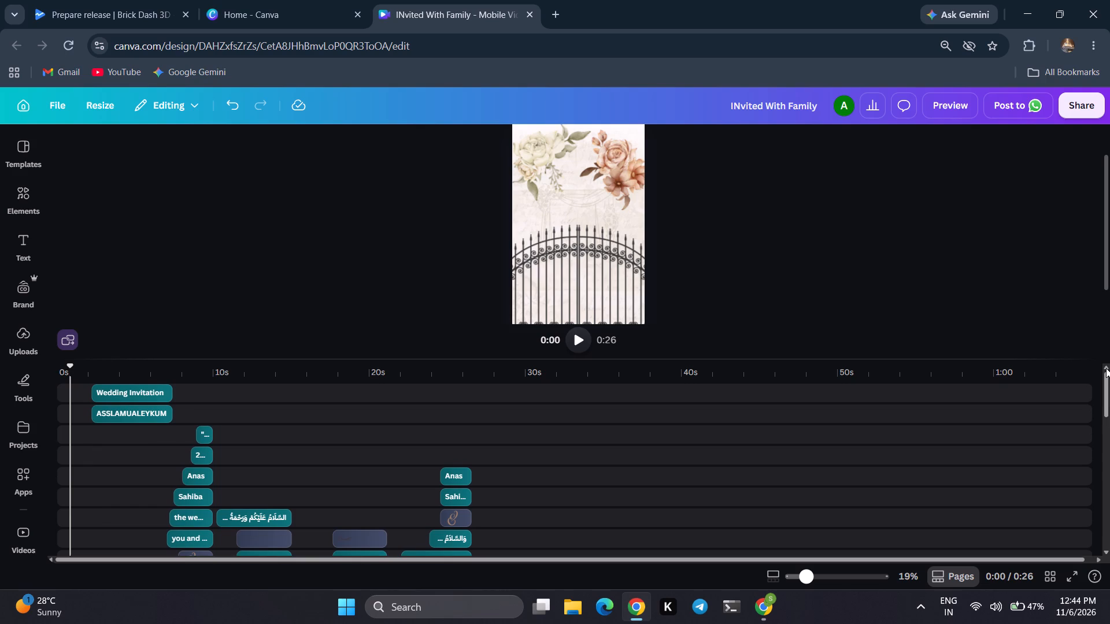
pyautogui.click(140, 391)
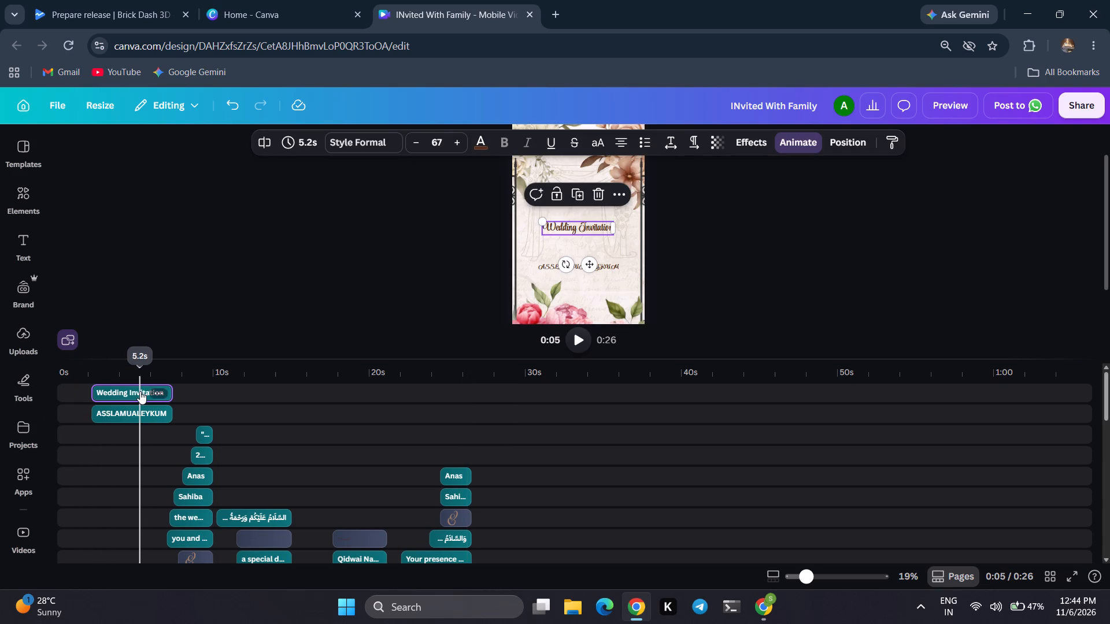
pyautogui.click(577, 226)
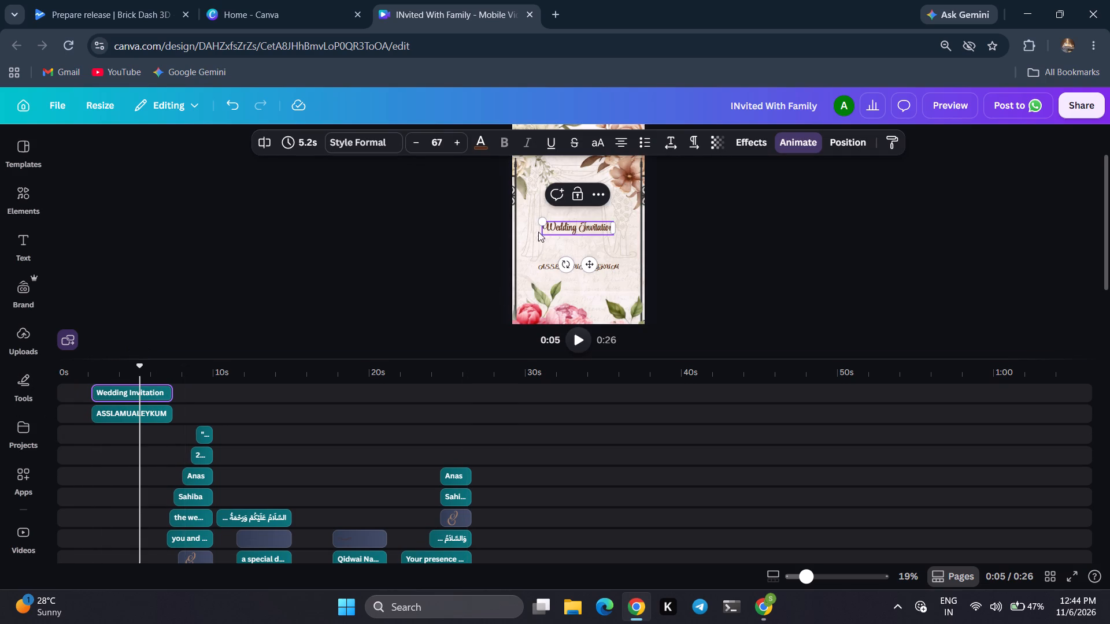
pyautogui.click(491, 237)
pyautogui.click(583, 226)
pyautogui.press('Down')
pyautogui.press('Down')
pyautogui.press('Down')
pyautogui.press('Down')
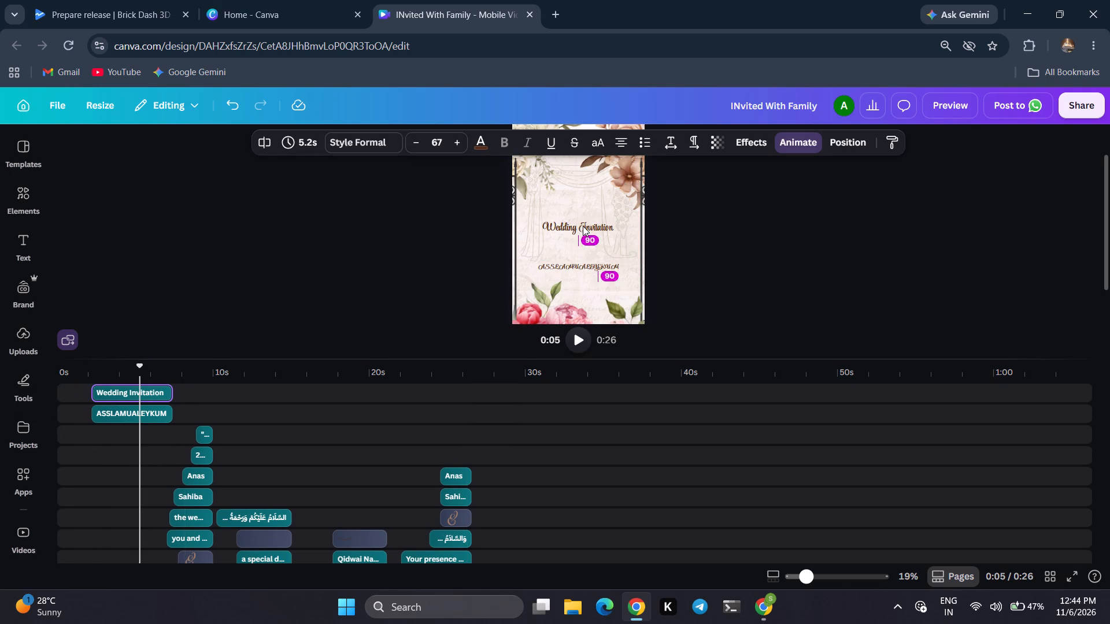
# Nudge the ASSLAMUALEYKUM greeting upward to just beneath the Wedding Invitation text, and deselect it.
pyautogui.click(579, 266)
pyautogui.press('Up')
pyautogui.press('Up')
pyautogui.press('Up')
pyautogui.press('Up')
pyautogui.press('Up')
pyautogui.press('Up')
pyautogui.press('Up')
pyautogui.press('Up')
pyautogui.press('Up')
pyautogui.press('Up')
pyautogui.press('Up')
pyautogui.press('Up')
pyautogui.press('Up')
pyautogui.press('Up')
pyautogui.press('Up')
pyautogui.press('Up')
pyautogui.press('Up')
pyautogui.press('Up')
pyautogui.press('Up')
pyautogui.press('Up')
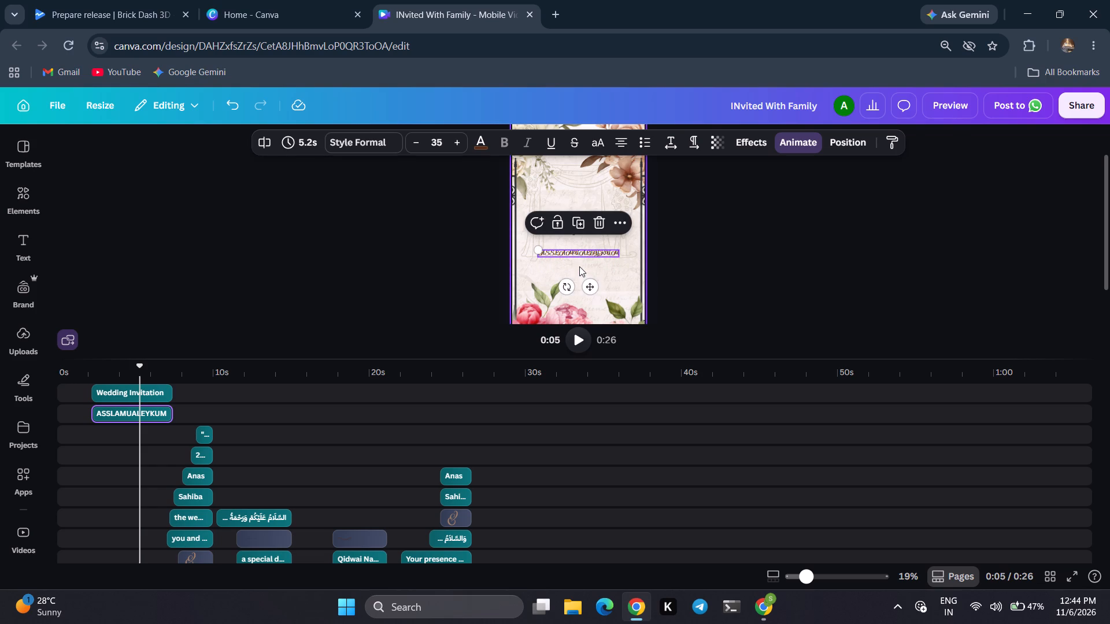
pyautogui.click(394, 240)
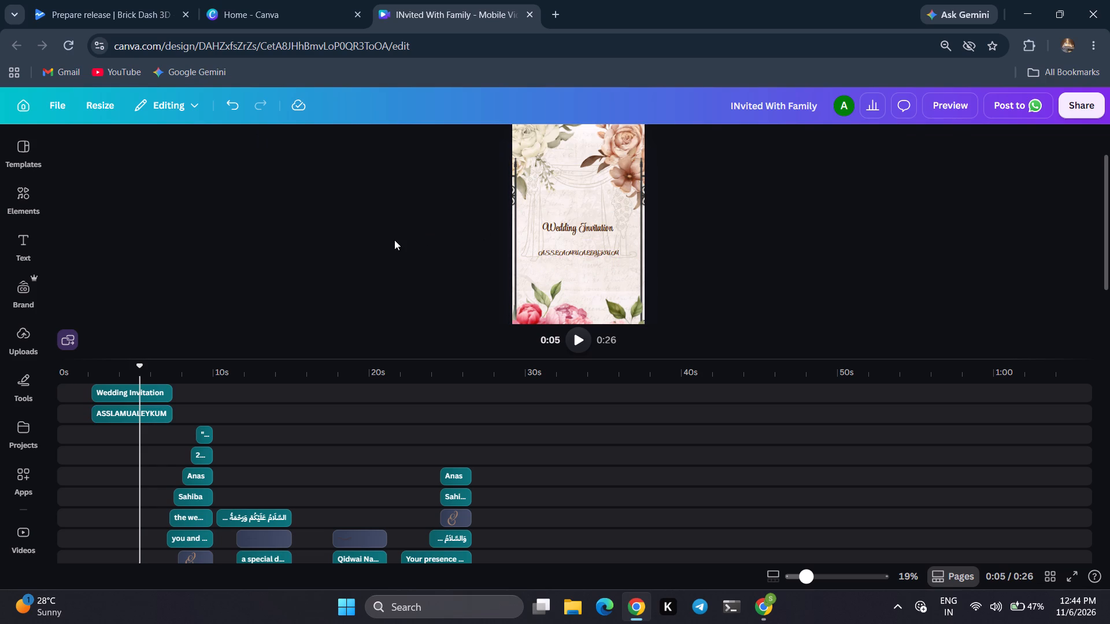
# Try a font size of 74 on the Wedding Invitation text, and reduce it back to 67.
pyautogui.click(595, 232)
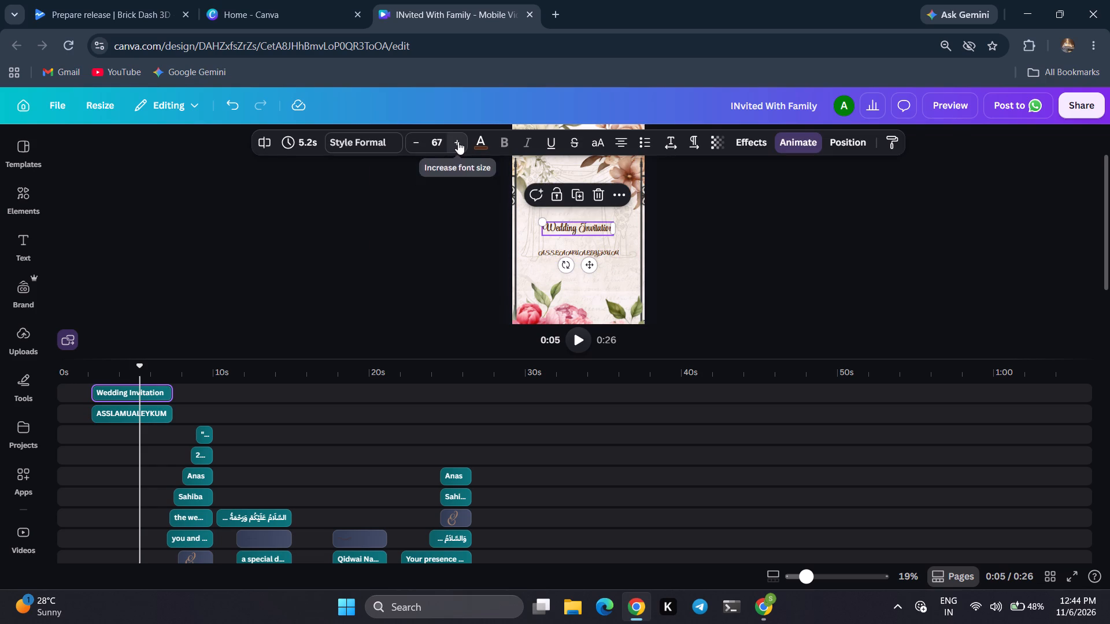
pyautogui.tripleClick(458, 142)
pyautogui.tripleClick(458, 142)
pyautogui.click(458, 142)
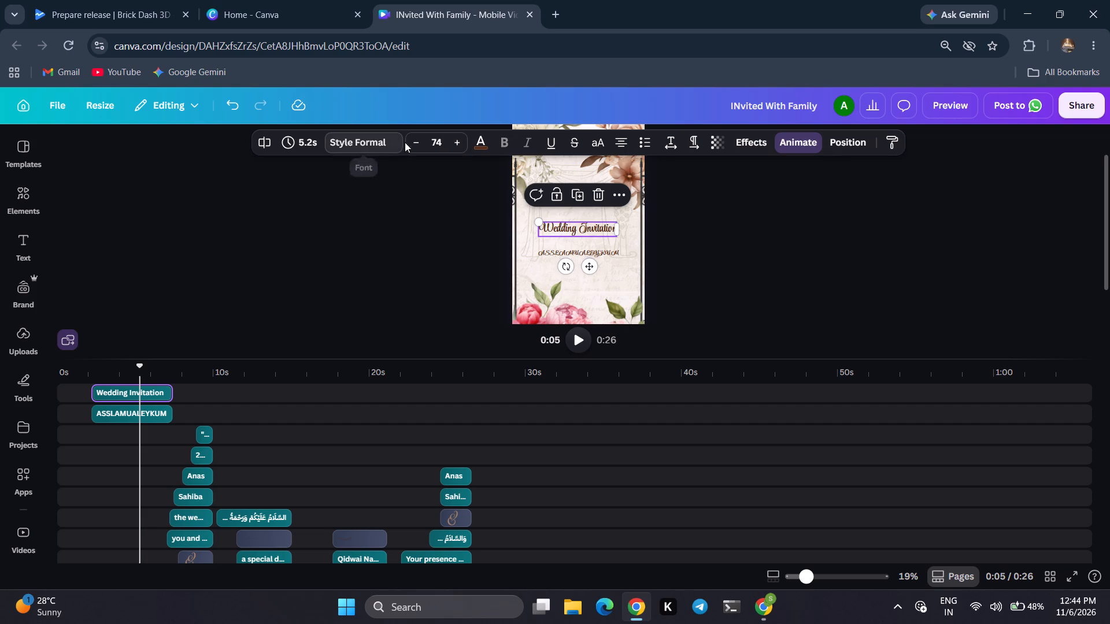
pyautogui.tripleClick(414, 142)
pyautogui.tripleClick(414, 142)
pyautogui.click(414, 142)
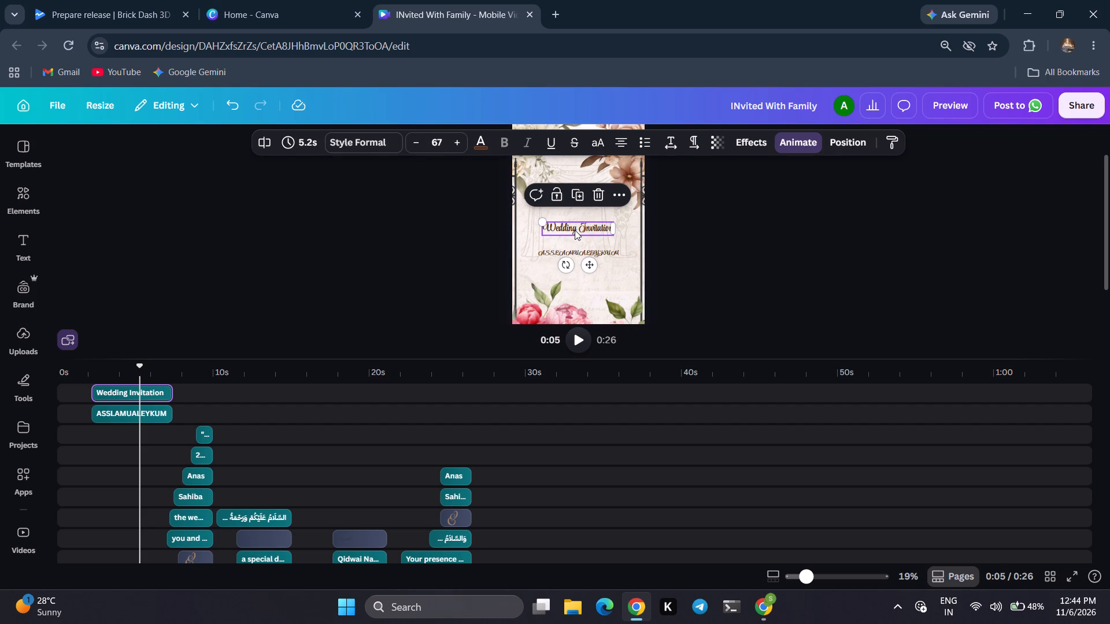
# Swap the two opening texts, placing Wedding Invitation in the lower position and the ASSLAMUALEYKUM greeting above it.
pyautogui.moveTo(575, 230); pyautogui.dragTo(572, 271)
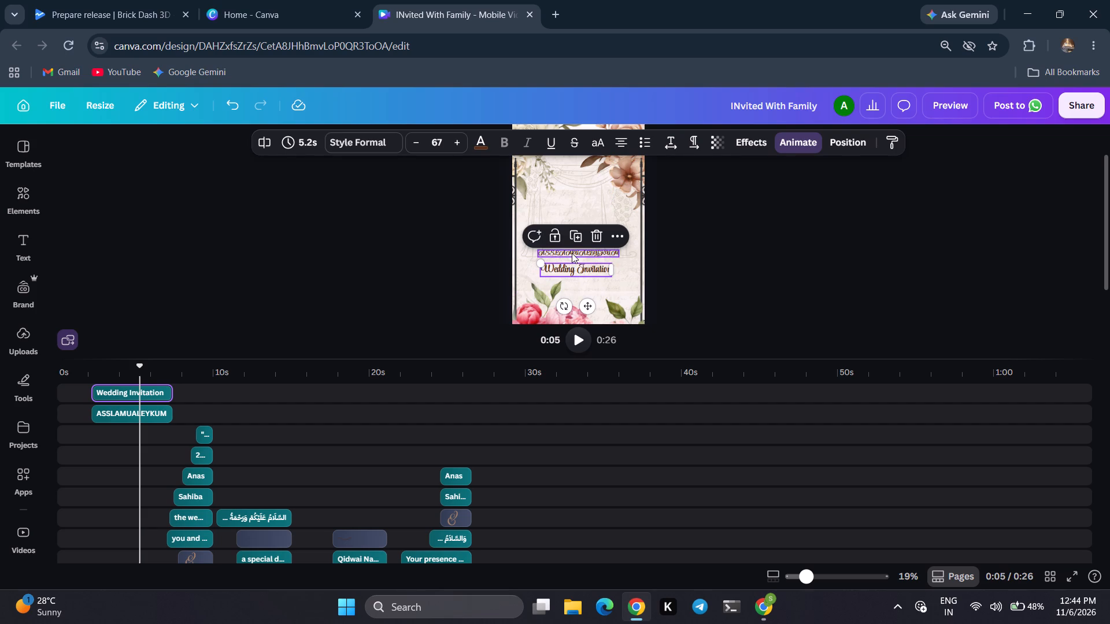
pyautogui.moveTo(572, 252); pyautogui.dragTo(570, 217)
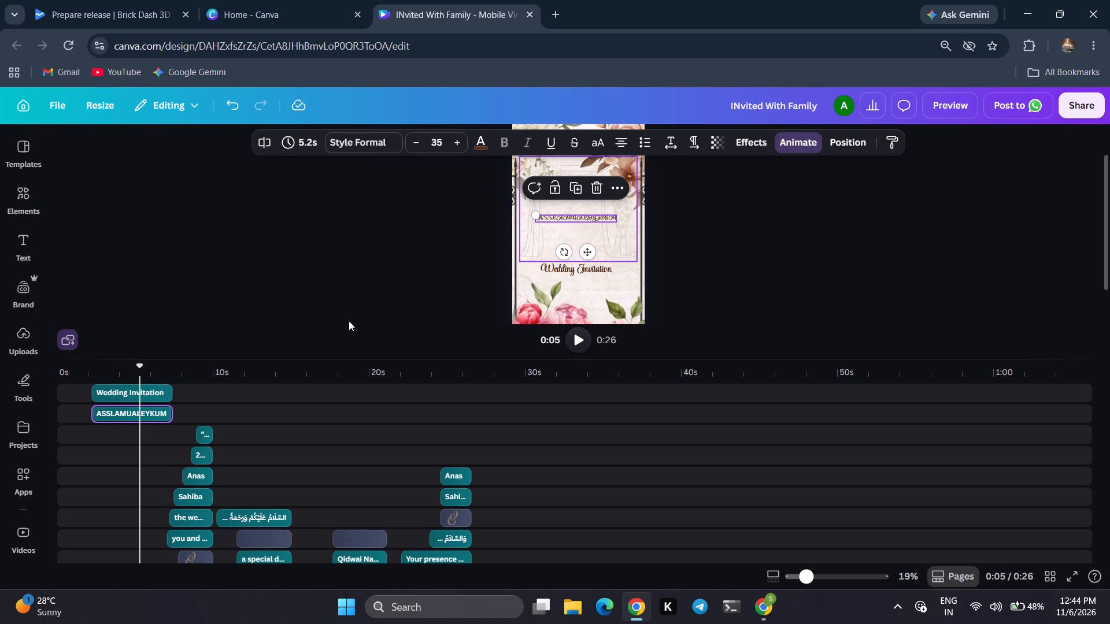
# Play the video to review the rearranged opening texts, and return the playhead to near the start.
pyautogui.click(576, 335)
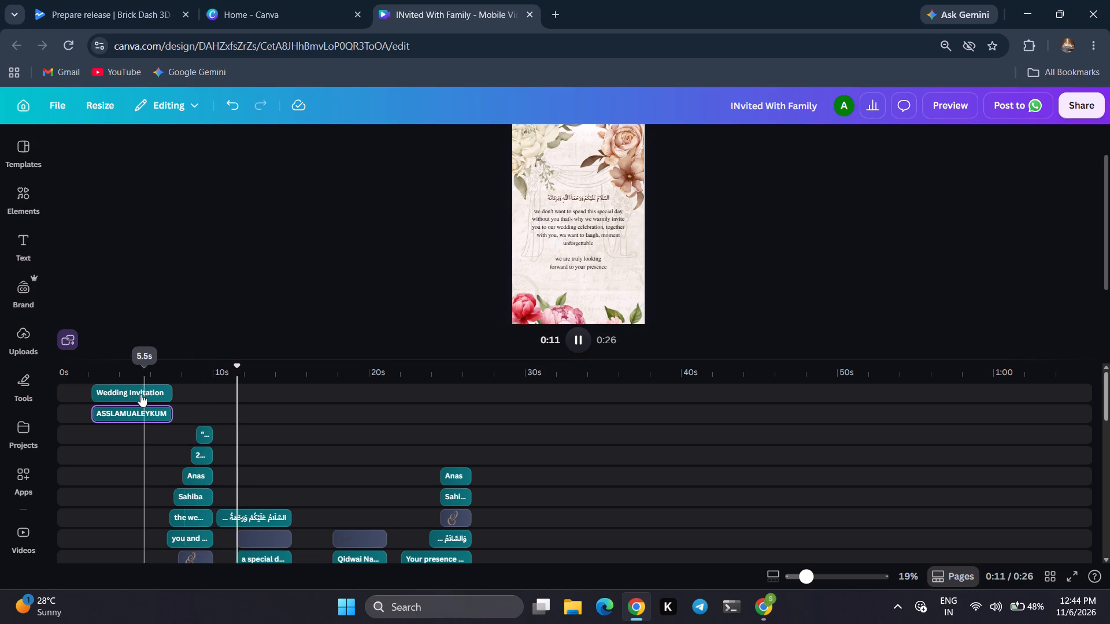
pyautogui.click(74, 401)
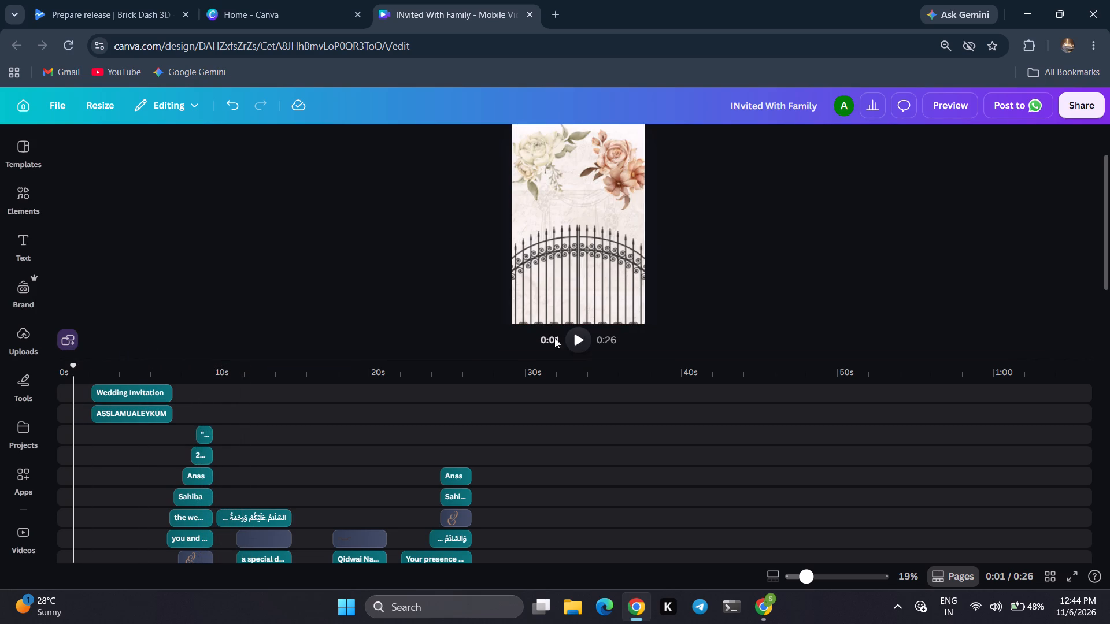
# Raise the Wedding Invitation text closer beneath the ASSLAMUALEYKUM greeting, shifting it slightly toward the page's left edge.
pyautogui.click(148, 398)
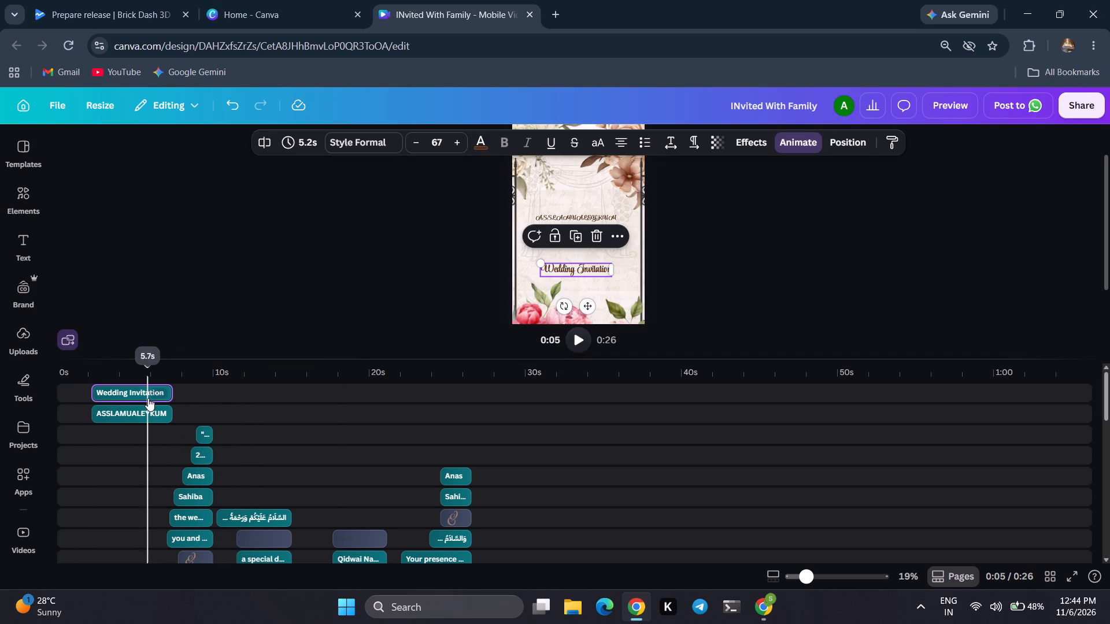
pyautogui.moveTo(571, 268); pyautogui.dragTo(571, 250)
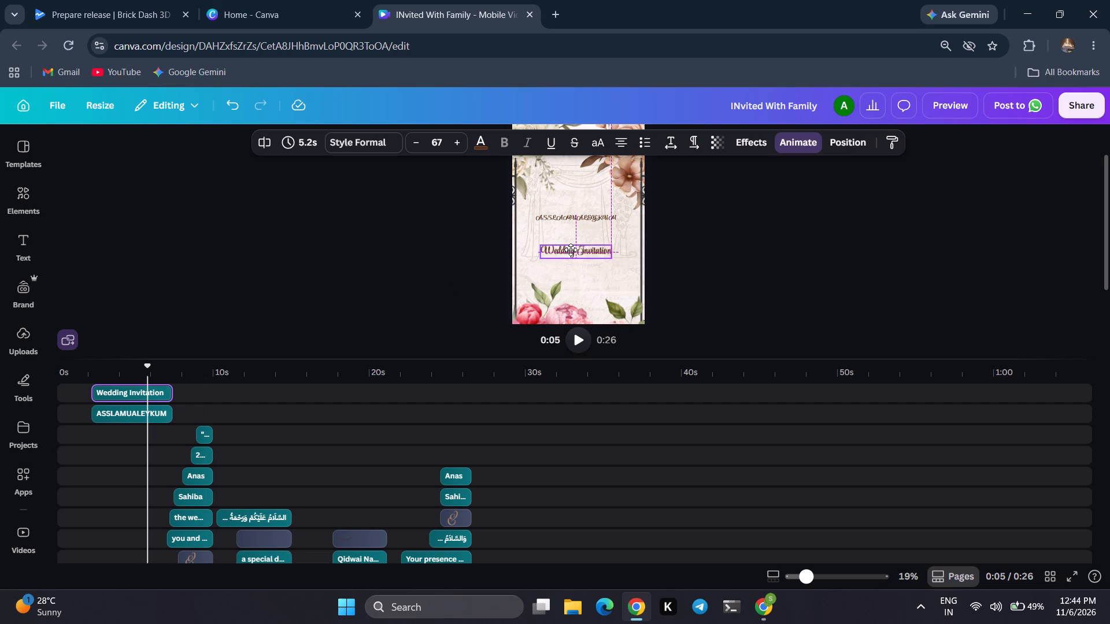
pyautogui.moveTo(571, 250); pyautogui.dragTo(571, 251)
pyautogui.click(571, 251)
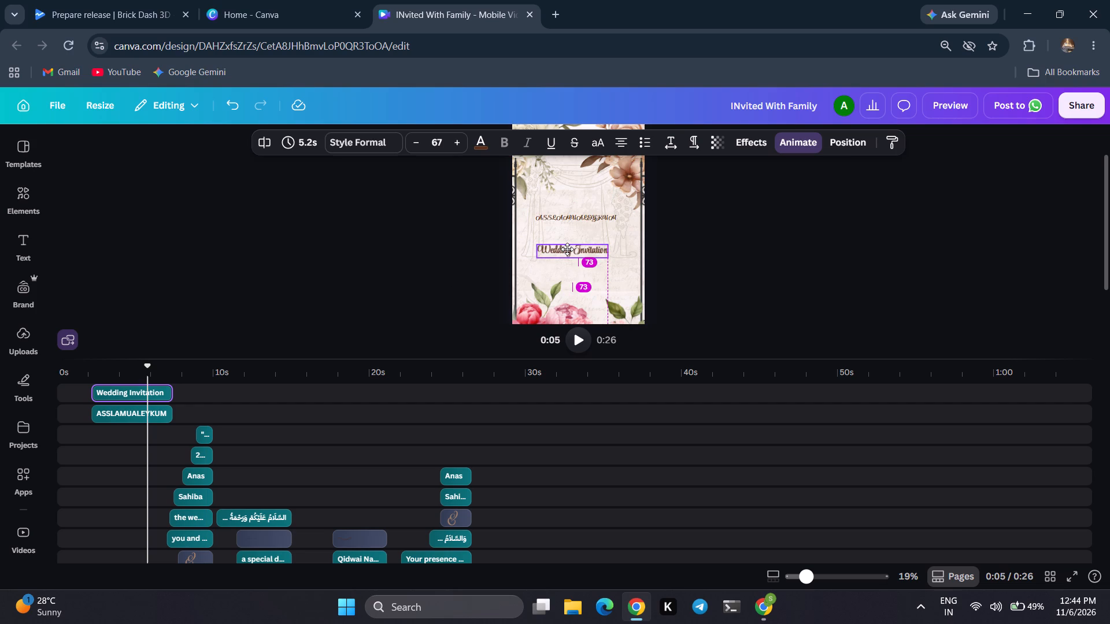
# Reduce the font size of the Wedding Invitation text to 65.
pyautogui.click(416, 140)
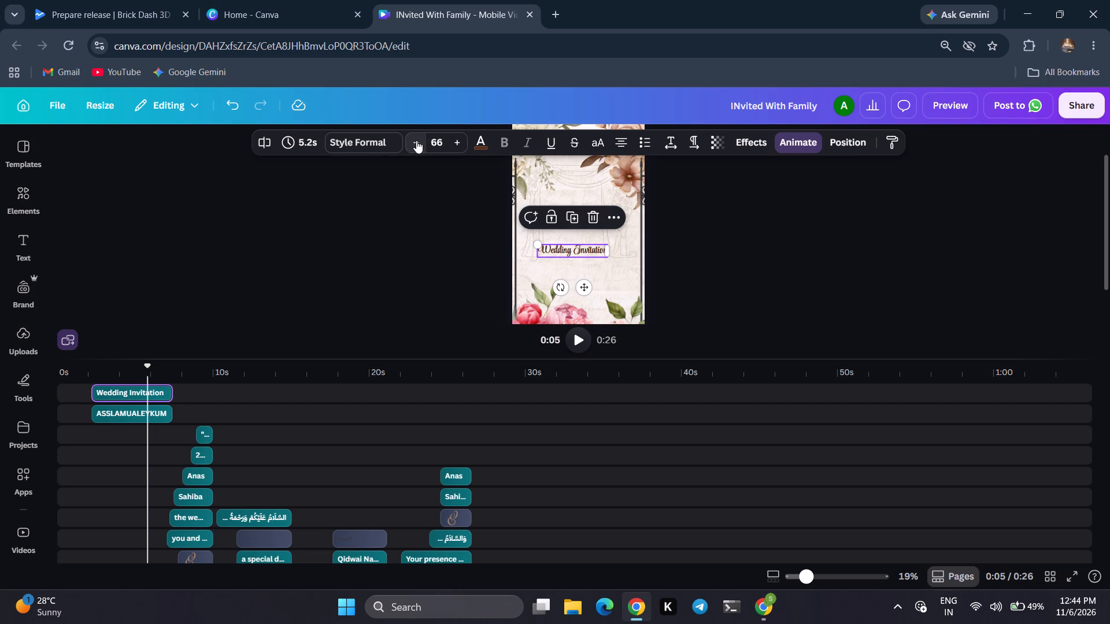
pyautogui.click(416, 140)
# Shift the Wedding Invitation text slightly toward the page's right edge and raise it a little closer to the ASSLAMUALEYKUM greeting.
pyautogui.doubleClick(567, 247)
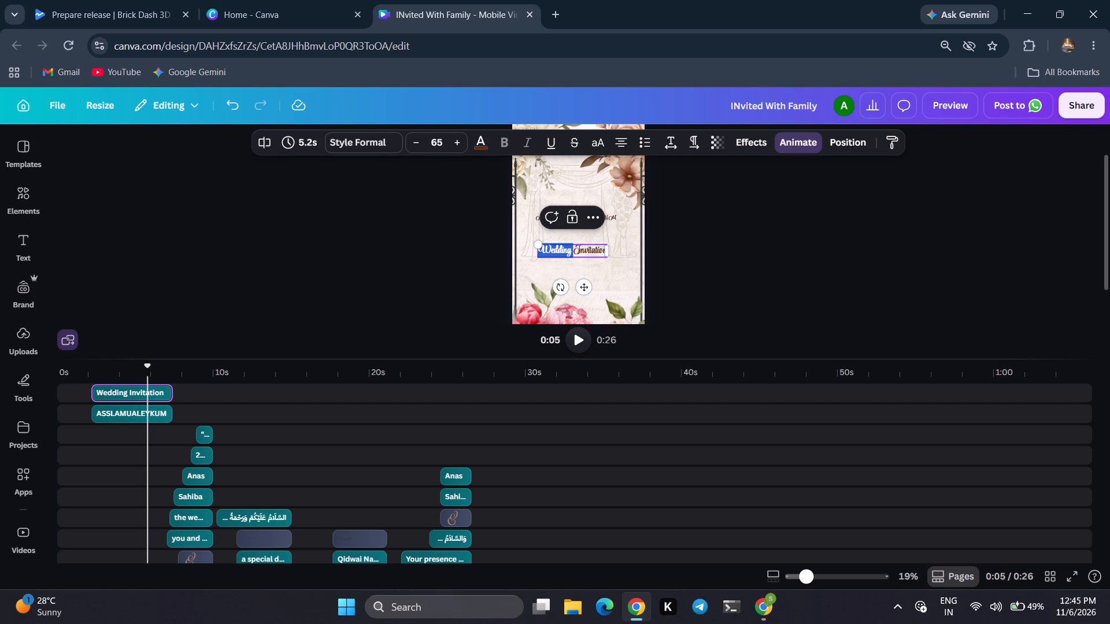
pyautogui.click(413, 249)
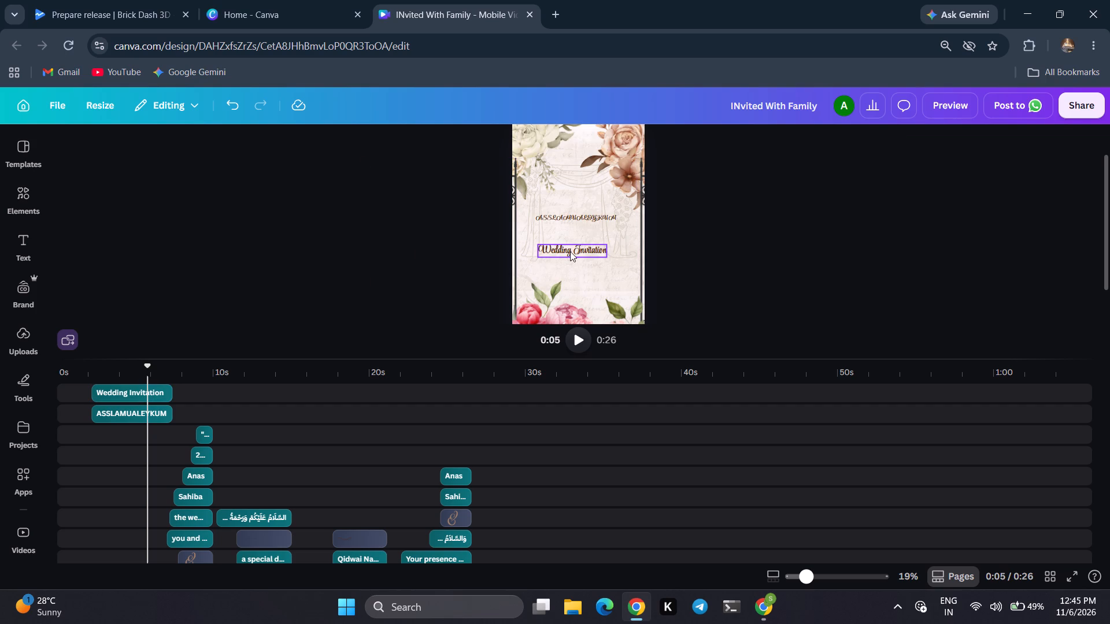
pyautogui.moveTo(570, 251); pyautogui.dragTo(575, 250)
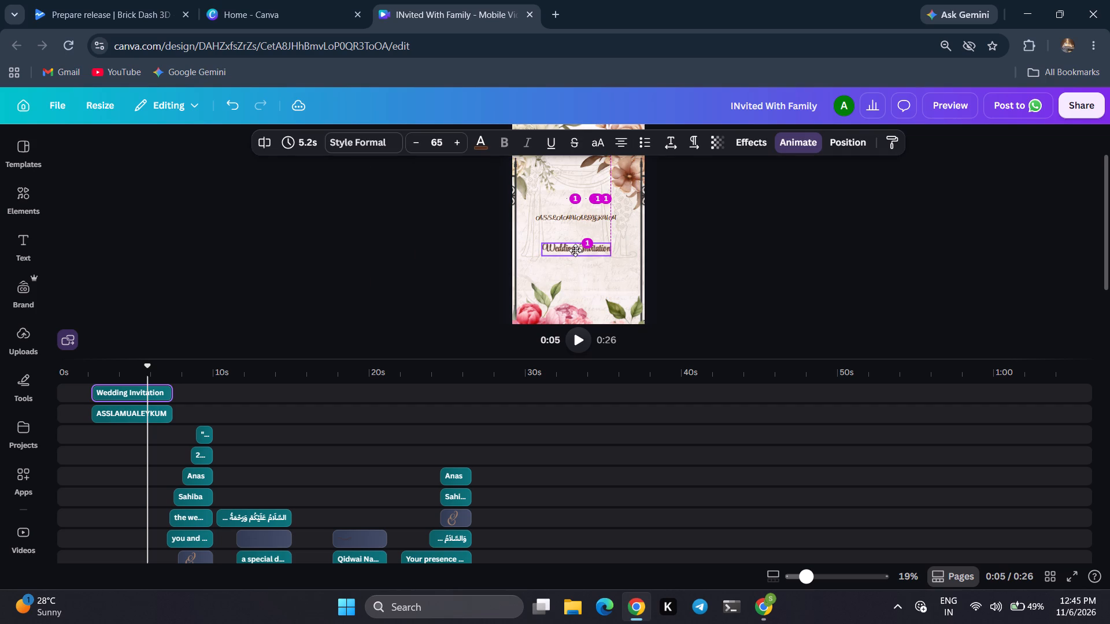
pyautogui.moveTo(575, 250); pyautogui.dragTo(576, 250)
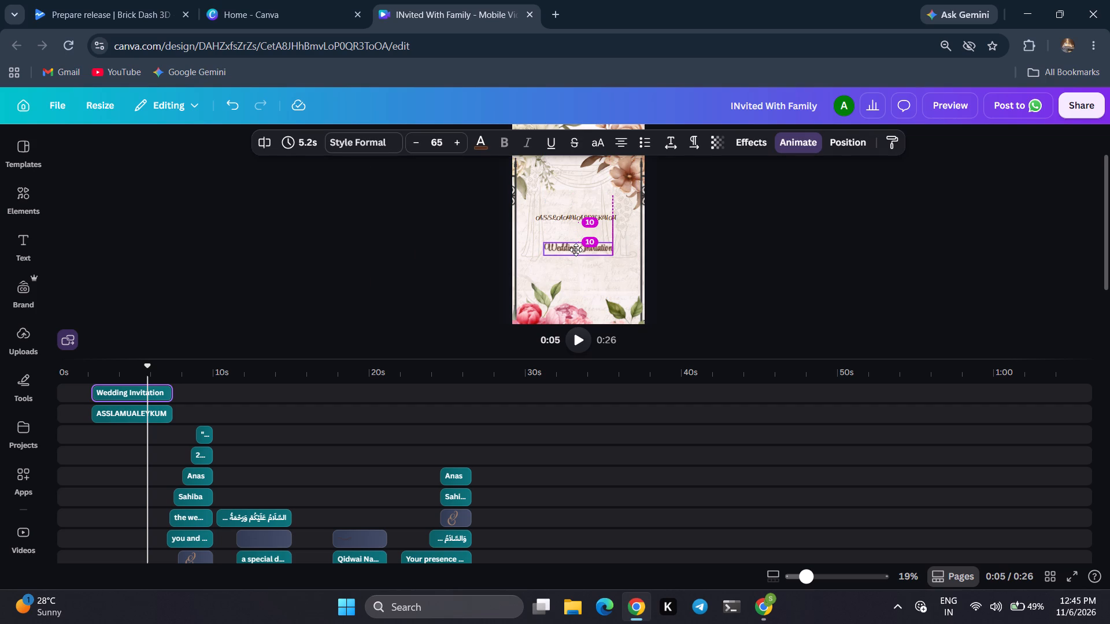
pyautogui.moveTo(576, 250); pyautogui.dragTo(575, 250)
pyautogui.click(464, 242)
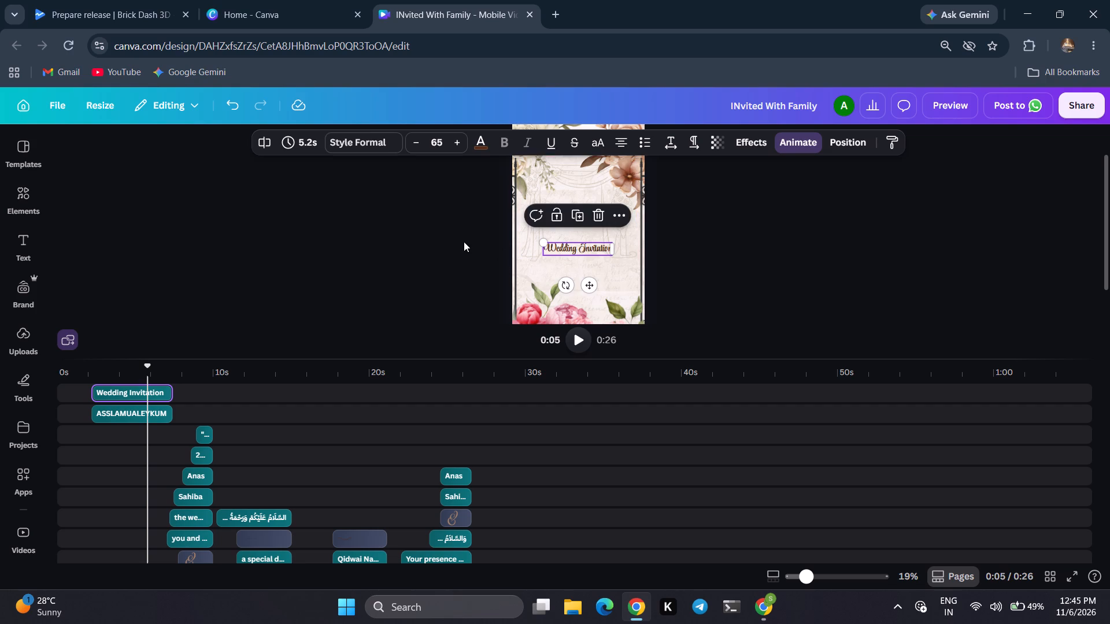
pyautogui.click(561, 236)
pyautogui.click(573, 246)
pyautogui.press('Up')
pyautogui.press('Up')
pyautogui.press('Up')
pyautogui.press('Up')
pyautogui.press('Up')
pyautogui.press('Up')
pyautogui.press('Up')
pyautogui.press('Up')
pyautogui.press('Up')
pyautogui.press('Up')
pyautogui.press('Up')
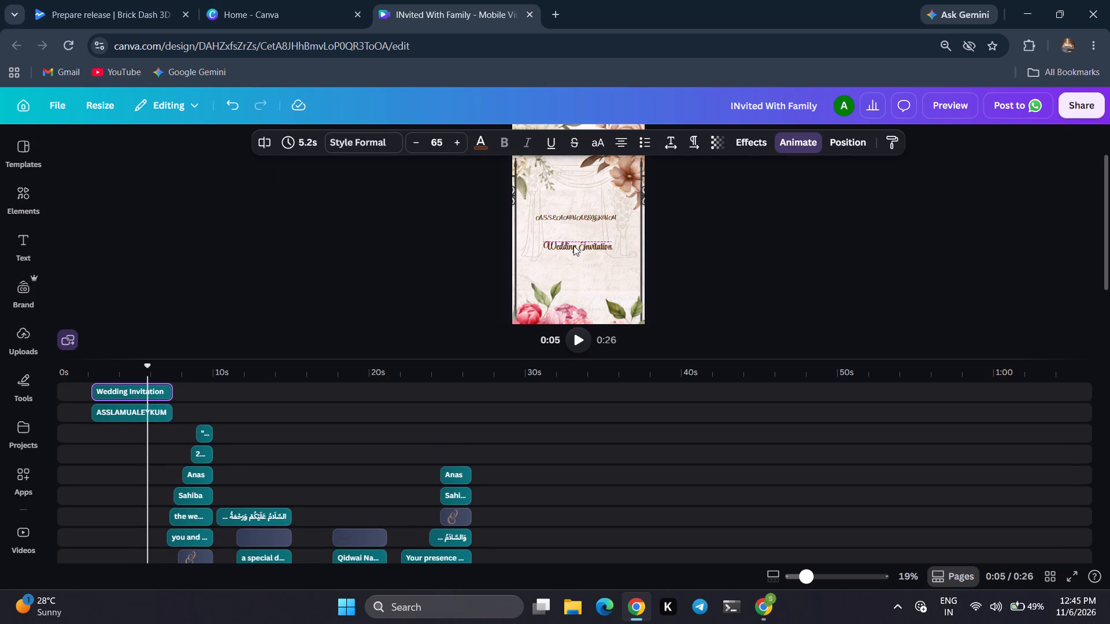
# Reduce the font size of the Wedding Invitation text to 59.
pyautogui.tripleClick(415, 142)
pyautogui.tripleClick(415, 142)
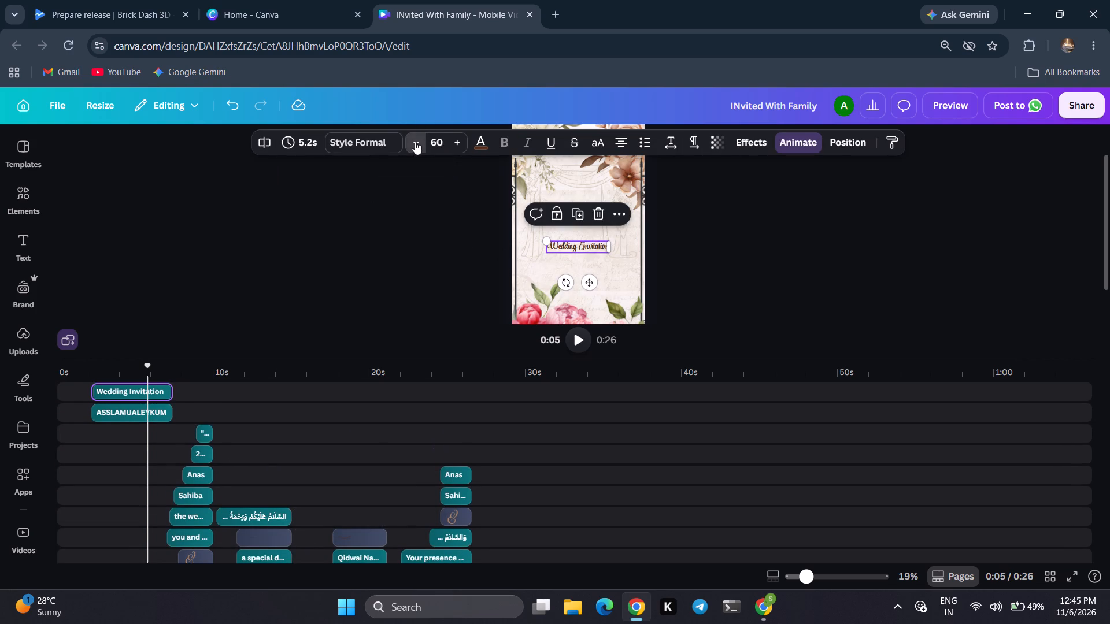
pyautogui.click(418, 232)
# Nudge the Wedding Invitation text slightly toward the page's left edge and a little higher beneath the ASSLAMUALEYKUM greeting.
pyautogui.click(589, 242)
pyautogui.press('Left')
pyautogui.press('Left')
pyautogui.press('Left')
pyautogui.press('Left')
pyautogui.press('Left')
pyautogui.press('Left')
pyautogui.press('Left')
pyautogui.press('Left')
pyautogui.press('Left')
pyautogui.press('Left')
pyautogui.press('Left')
pyautogui.press('Left')
pyautogui.press('Left')
pyautogui.press('Left')
pyautogui.press('Left')
pyautogui.press('Left')
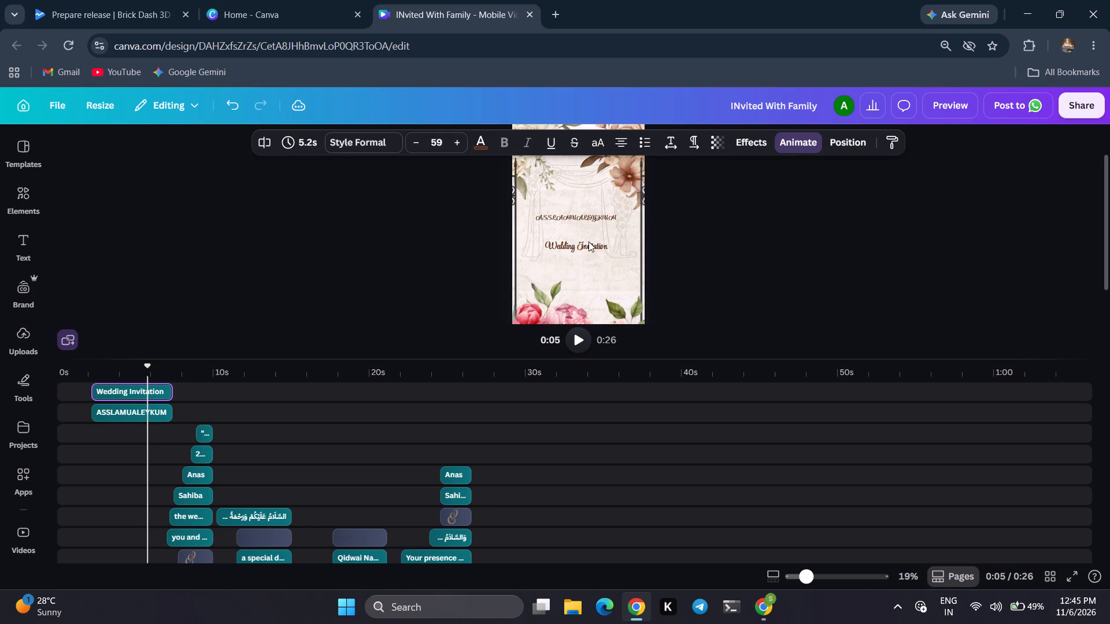
pyautogui.press('Left')
pyautogui.press('Left')
pyautogui.press('Left')
pyautogui.press('Left')
pyautogui.press('Left')
pyautogui.press('Left')
pyautogui.press('Left')
pyautogui.press('Left')
pyautogui.press('Left')
pyautogui.press('Left')
pyautogui.press('Left')
pyautogui.press('Left')
pyautogui.press('Left')
pyautogui.press('Left')
pyautogui.press('Left')
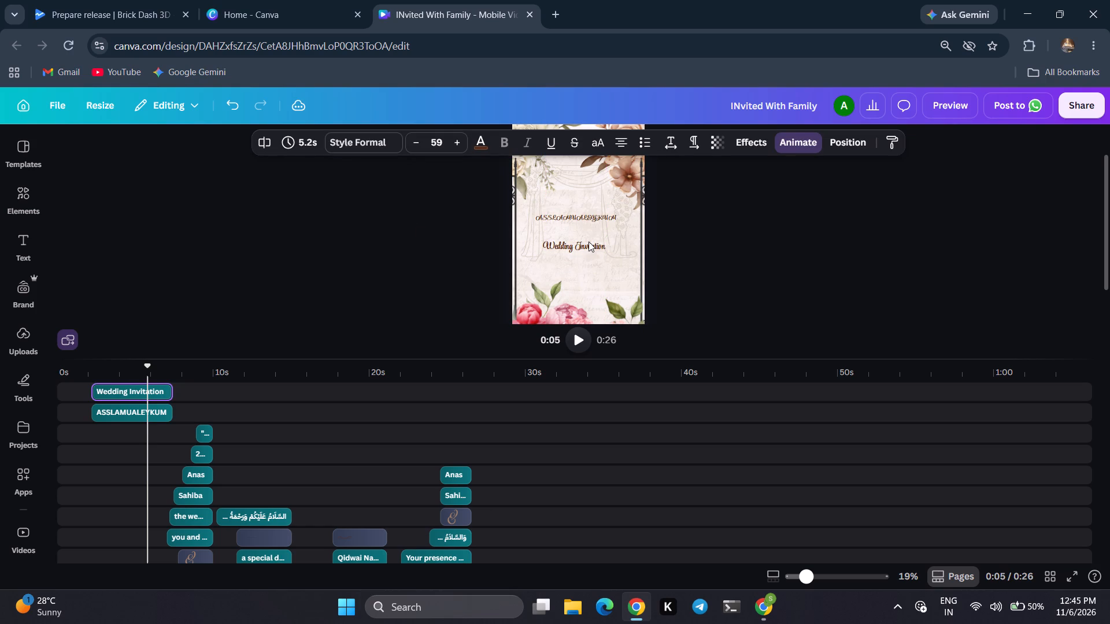
pyautogui.press('Right')
pyautogui.press('Right')
pyautogui.press('Right')
pyautogui.press('Left')
pyautogui.press('Left')
pyautogui.press('Left')
pyautogui.press('Left')
pyautogui.press('Left')
pyautogui.press('Left')
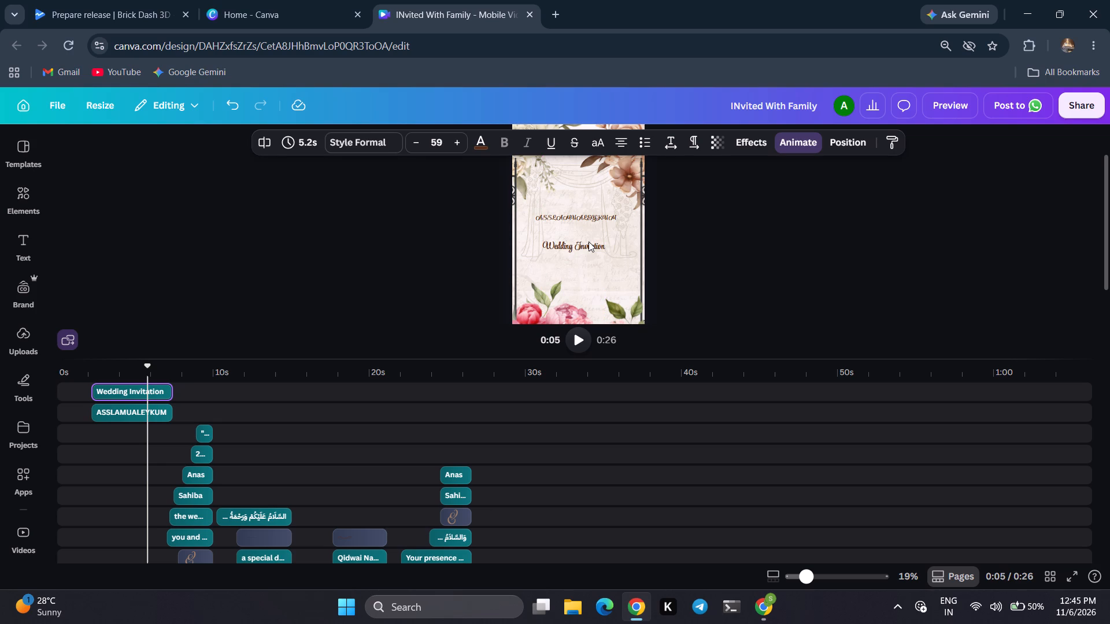
pyautogui.press('Left')
pyautogui.press('Left')
pyautogui.press('Right')
pyautogui.press('Right')
pyautogui.press('Up')
pyautogui.press('Up')
pyautogui.press('Up')
pyautogui.press('Up')
pyautogui.press('Up')
pyautogui.click(580, 214)
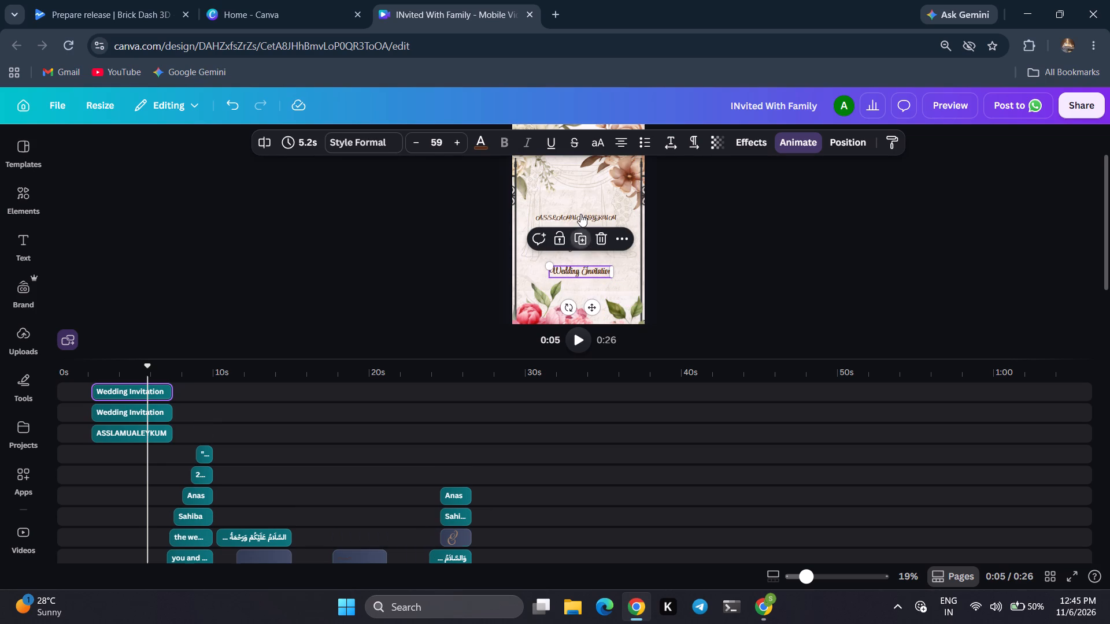
pyautogui.hotkey('ctrl', 'z')
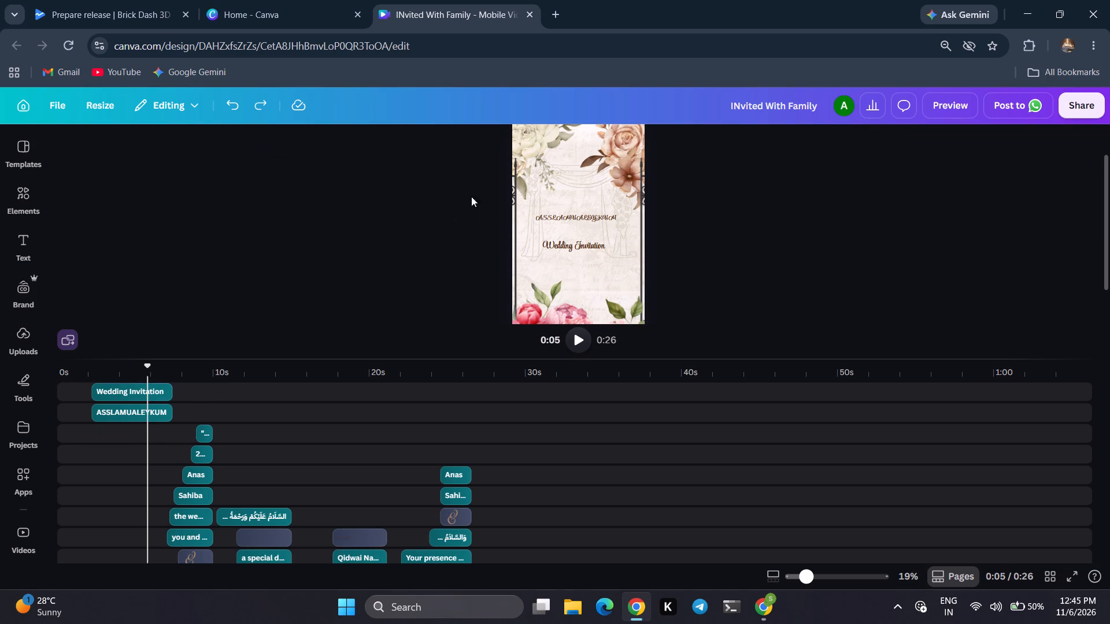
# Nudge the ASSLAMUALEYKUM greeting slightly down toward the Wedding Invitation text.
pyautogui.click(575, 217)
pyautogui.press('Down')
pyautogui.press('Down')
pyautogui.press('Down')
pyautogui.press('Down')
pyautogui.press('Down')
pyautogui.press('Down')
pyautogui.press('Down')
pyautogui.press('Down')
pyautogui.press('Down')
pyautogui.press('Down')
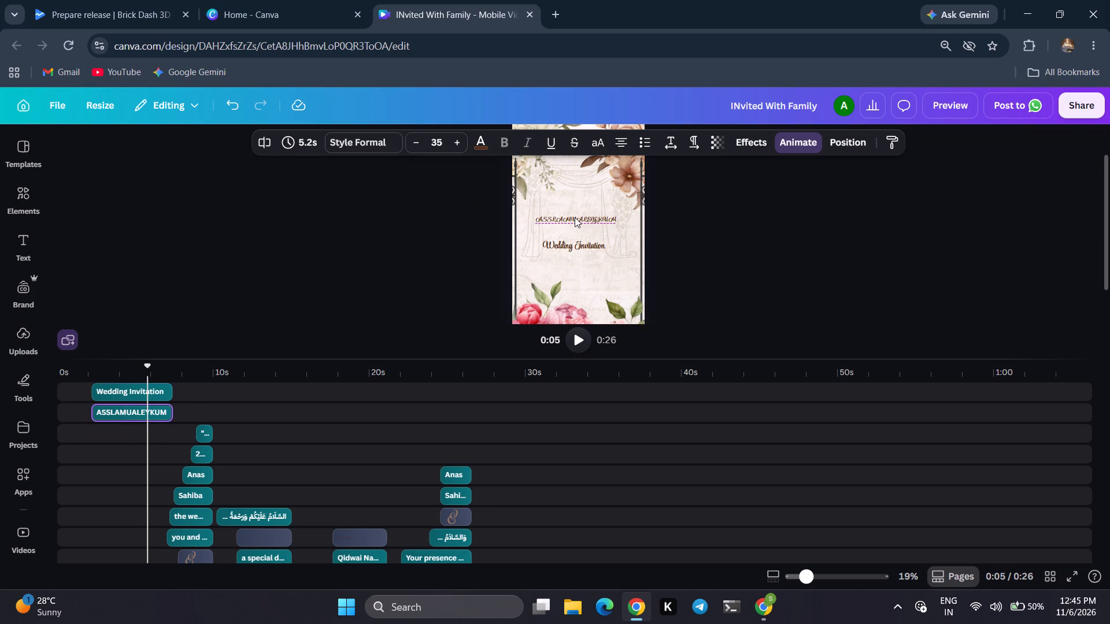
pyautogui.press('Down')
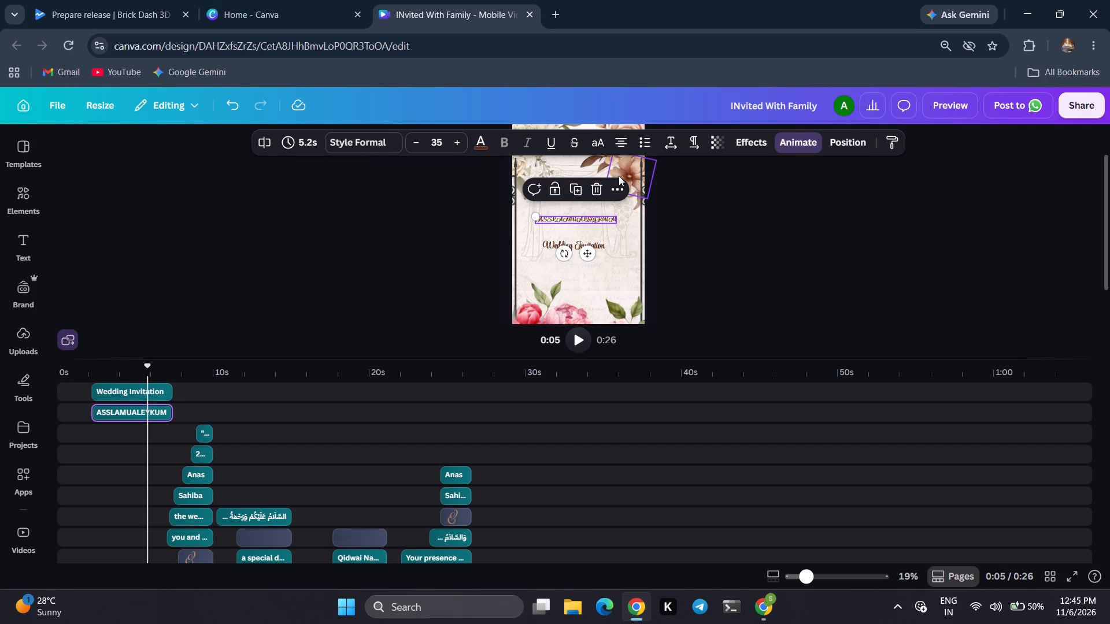
# Delete the ASSLAMUALEYKUM greeting from the opening scene.
pyautogui.click(596, 189)
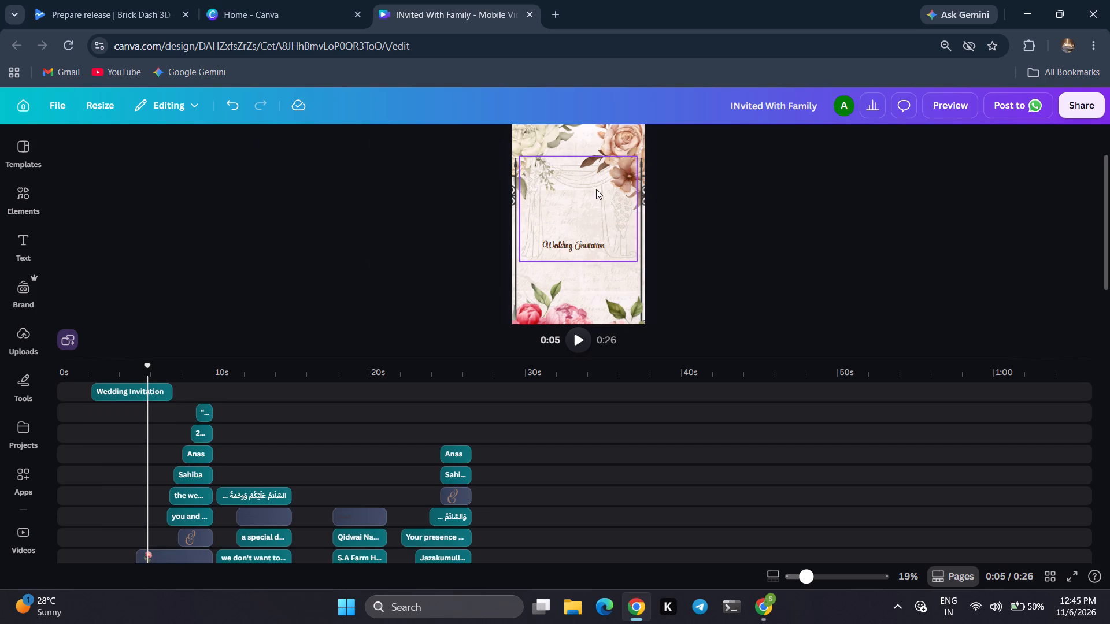
# Move the Wedding Invitation text up into the area where the ASSLAMUALEYKUM greeting was.
pyautogui.click(571, 248)
pyautogui.press('Up')
pyautogui.press('Up')
pyautogui.press('Up')
pyautogui.press('Up')
pyautogui.press('Up')
pyautogui.press('Up')
pyautogui.press('Up')
pyautogui.press('Up')
pyautogui.press('Up')
pyautogui.press('Up')
pyautogui.press('Up')
pyautogui.press('Up')
pyautogui.press('Up')
pyautogui.press('Up')
pyautogui.press('Up')
pyautogui.press('Up')
pyautogui.press('Up')
pyautogui.press('Up')
pyautogui.press('Up')
pyautogui.press('Up')
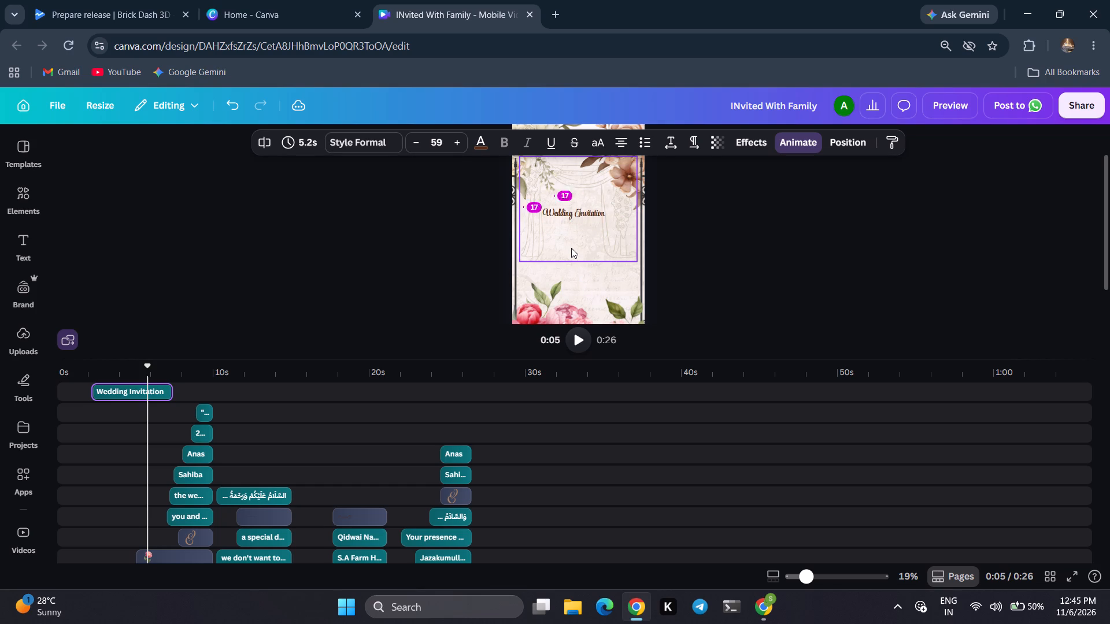
# Break the Wedding Invitation heading into two lines, with Wedding above Invitation.
pyautogui.click(575, 214)
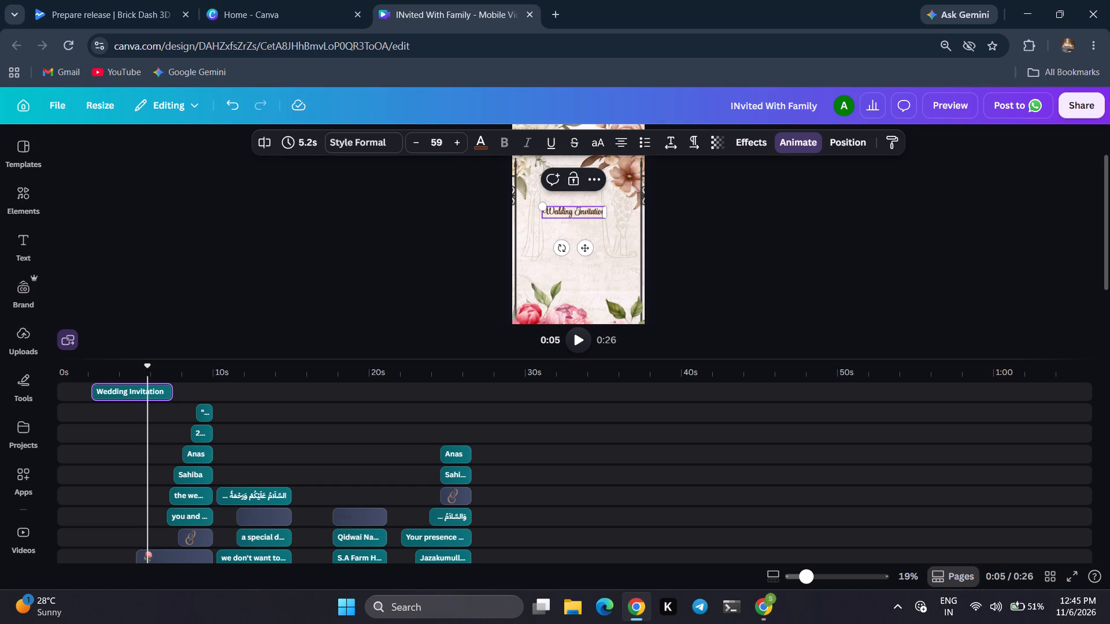
pyautogui.press('Return')
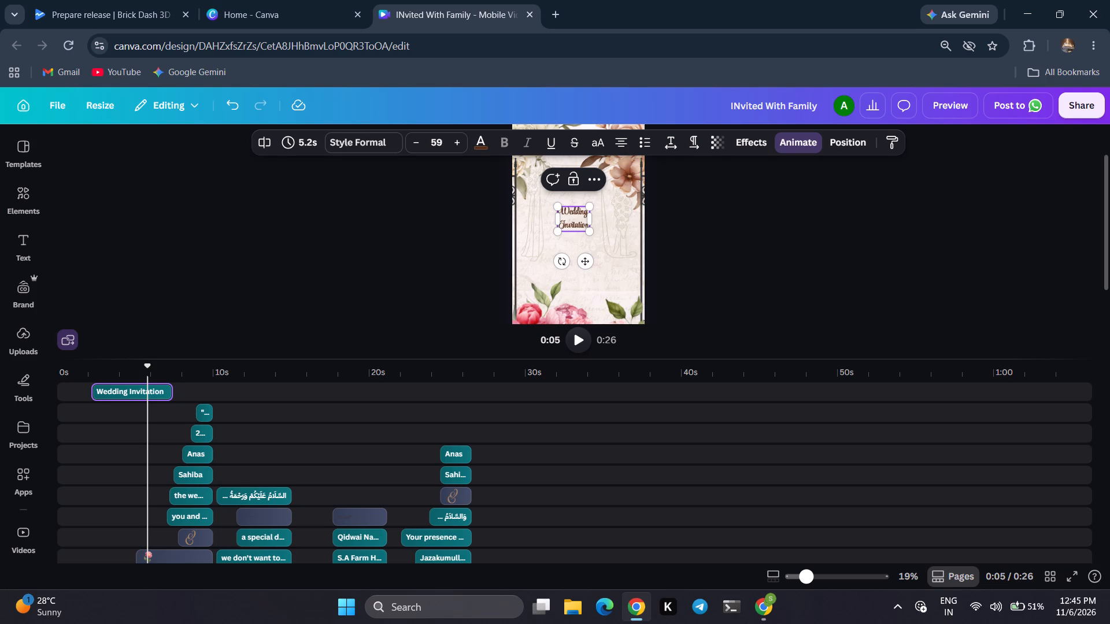
pyautogui.click(443, 245)
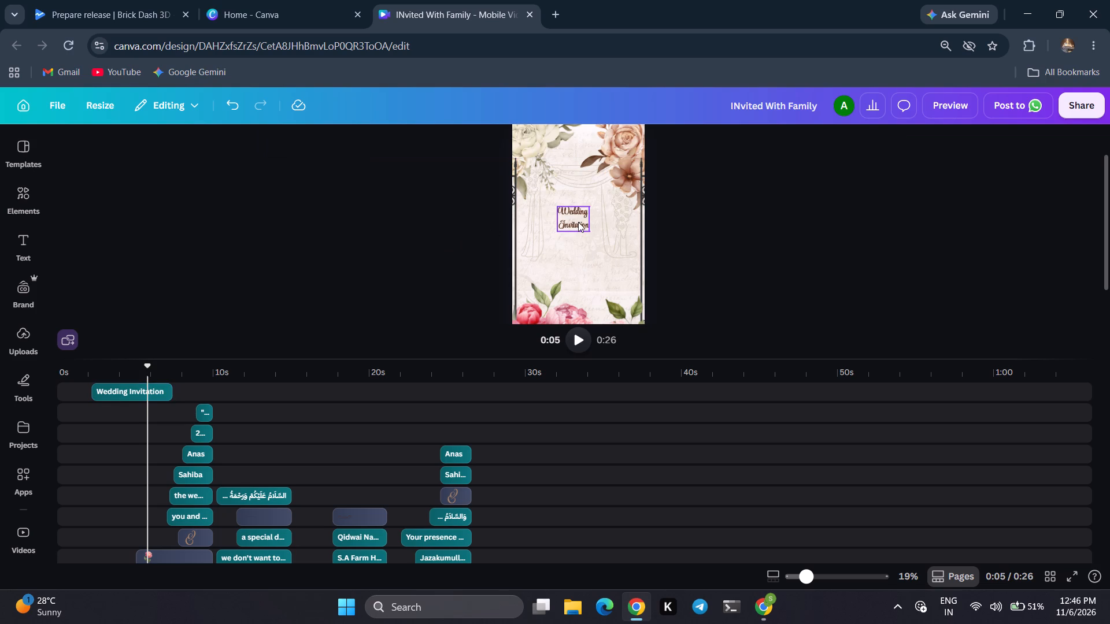
# Play the video onward from the opening scene, then replay it from about 1 second to review the two-line heading.
pyautogui.click(579, 343)
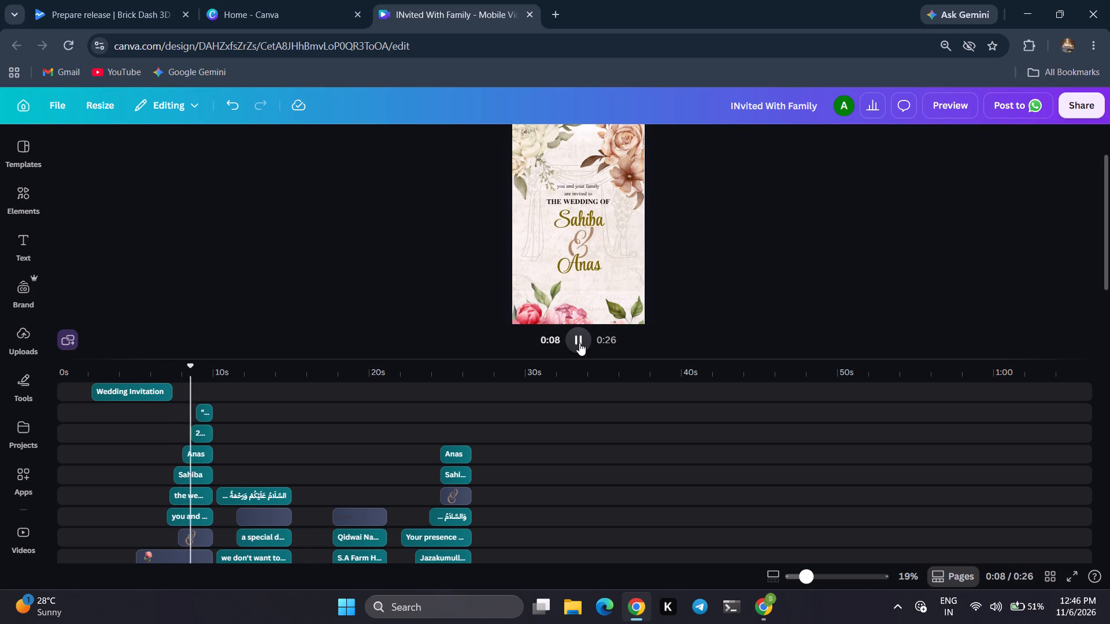
pyautogui.click(579, 343)
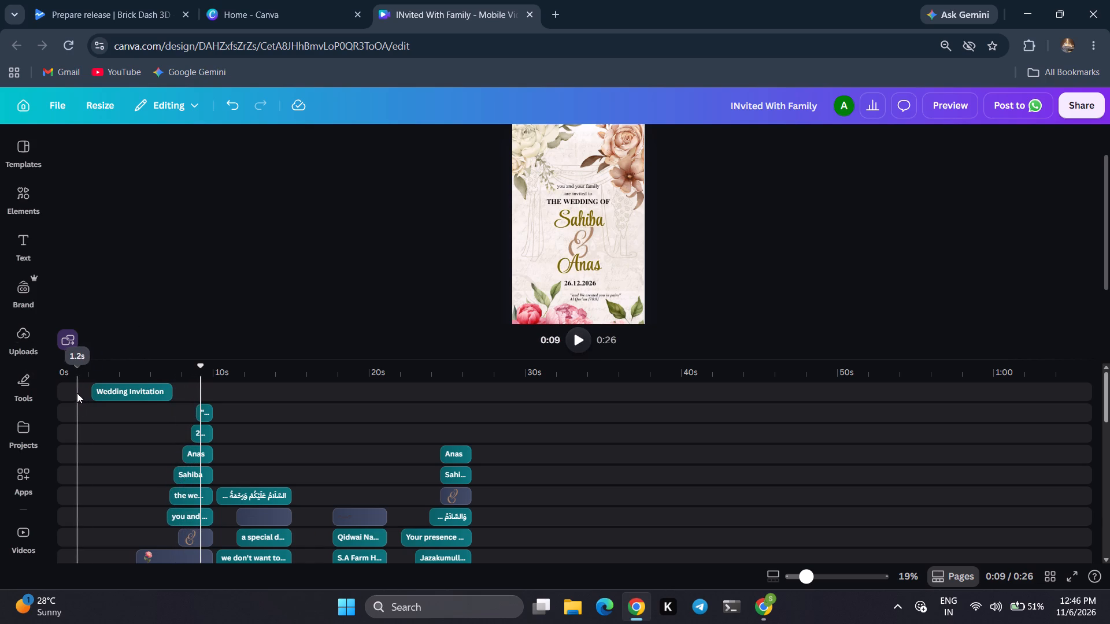
pyautogui.click(75, 392)
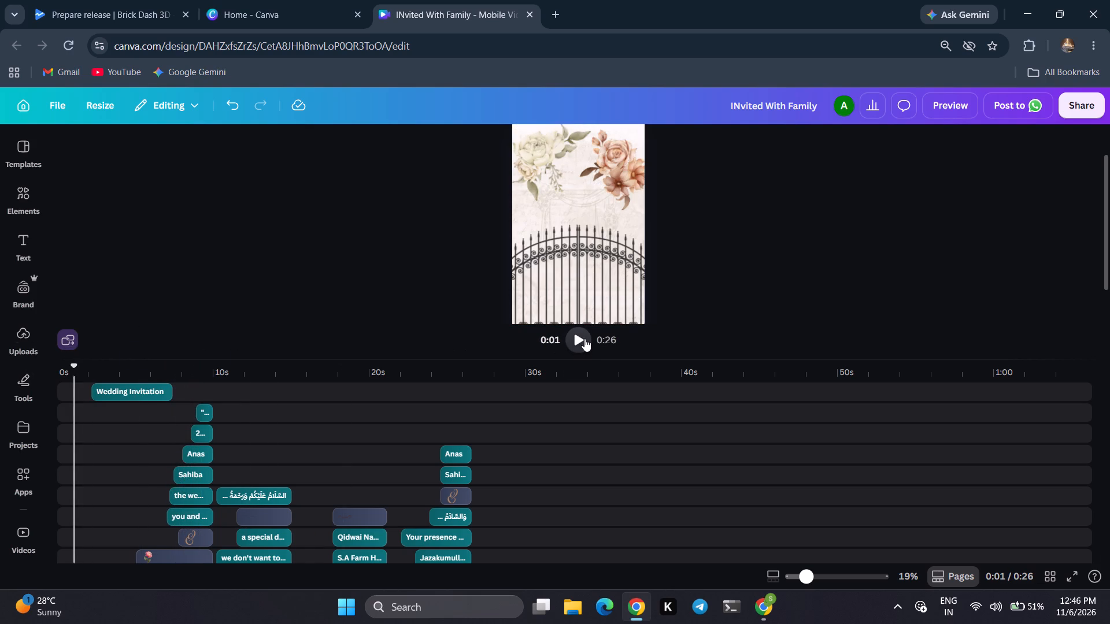
pyautogui.click(584, 337)
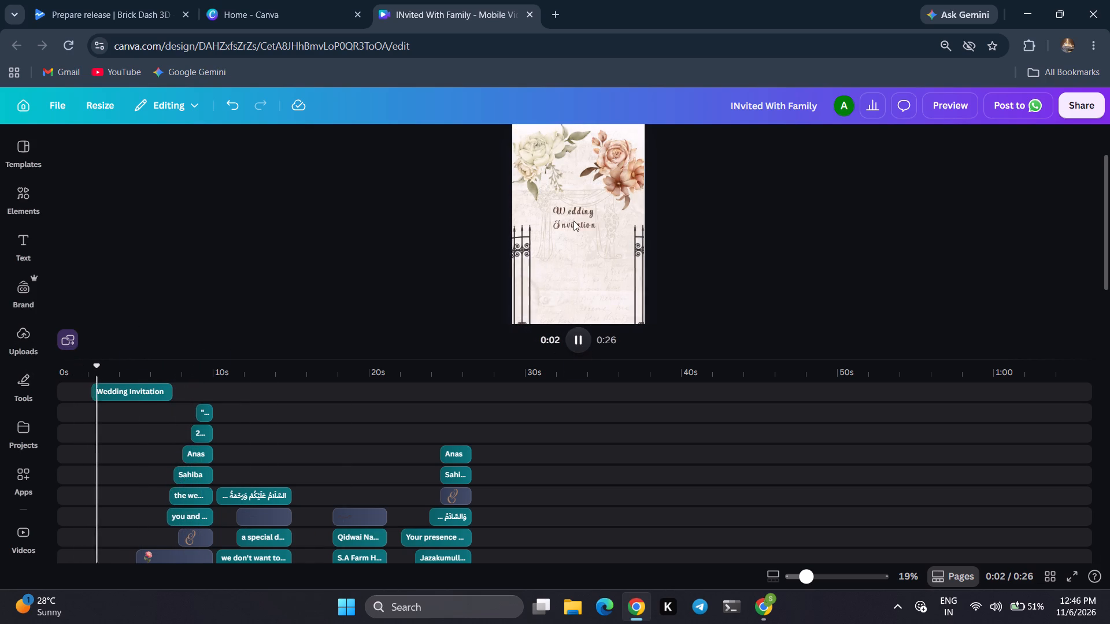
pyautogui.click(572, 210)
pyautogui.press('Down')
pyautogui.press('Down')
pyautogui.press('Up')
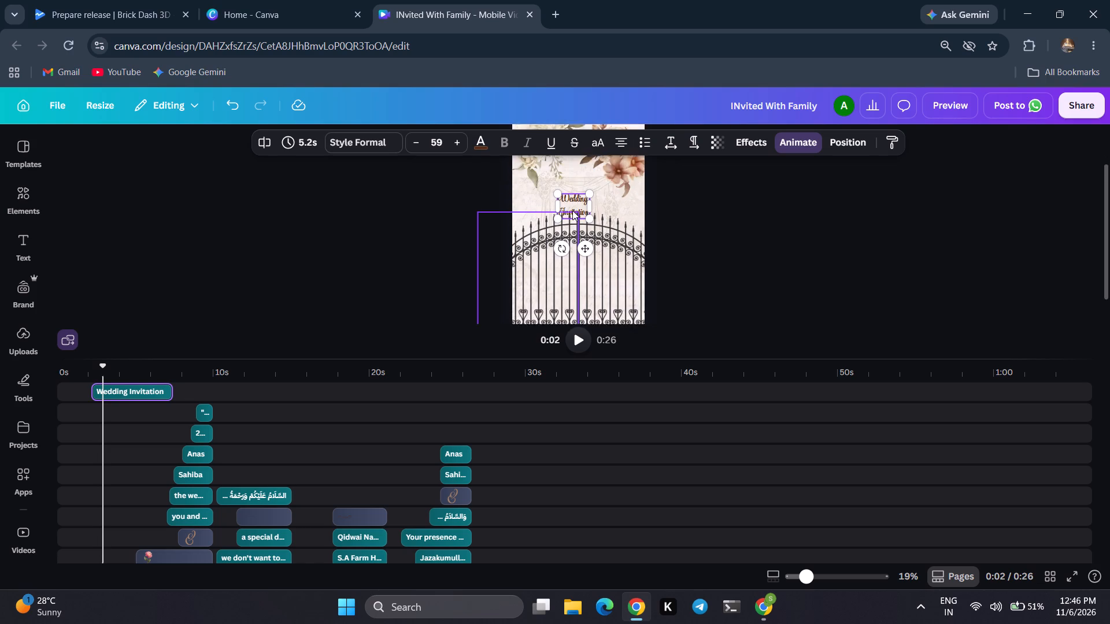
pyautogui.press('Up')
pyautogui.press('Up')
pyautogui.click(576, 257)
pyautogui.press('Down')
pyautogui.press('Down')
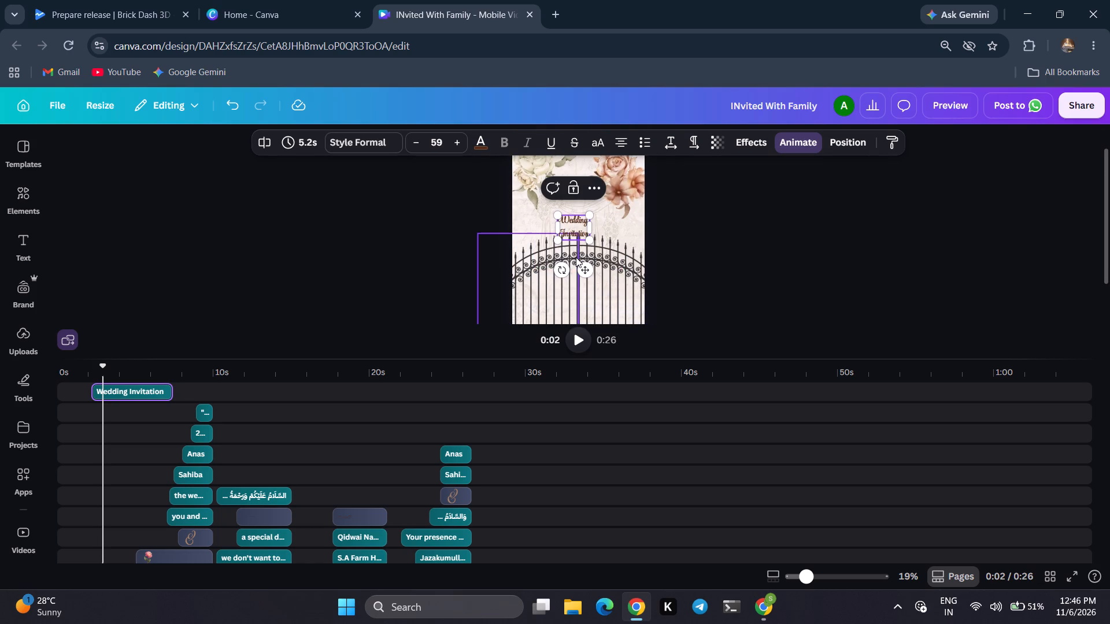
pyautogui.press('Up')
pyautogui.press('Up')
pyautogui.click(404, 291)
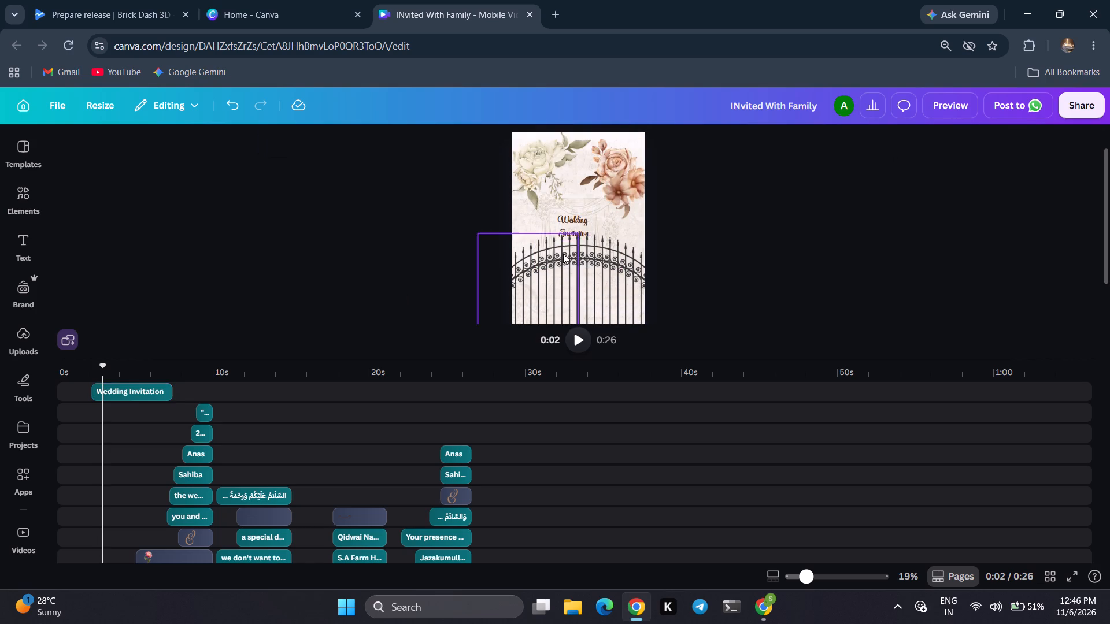
# Nudge the two-line Wedding Invitation heading slightly lower on the page and deselect it.
pyautogui.click(579, 218)
pyautogui.press('Down')
pyautogui.press('Down')
pyautogui.press('Down')
pyautogui.press('Down')
pyautogui.press('Down')
pyautogui.press('Down')
pyautogui.press('Down')
pyautogui.press('Down')
pyautogui.press('Down')
pyautogui.press('Down')
pyautogui.press('Down')
pyautogui.press('Down')
pyautogui.press('Down')
pyautogui.press('Down')
pyautogui.press('Down')
pyautogui.press('Down')
pyautogui.press('Down')
pyautogui.press('Down')
pyautogui.press('Down')
pyautogui.press('Down')
pyautogui.press('Down')
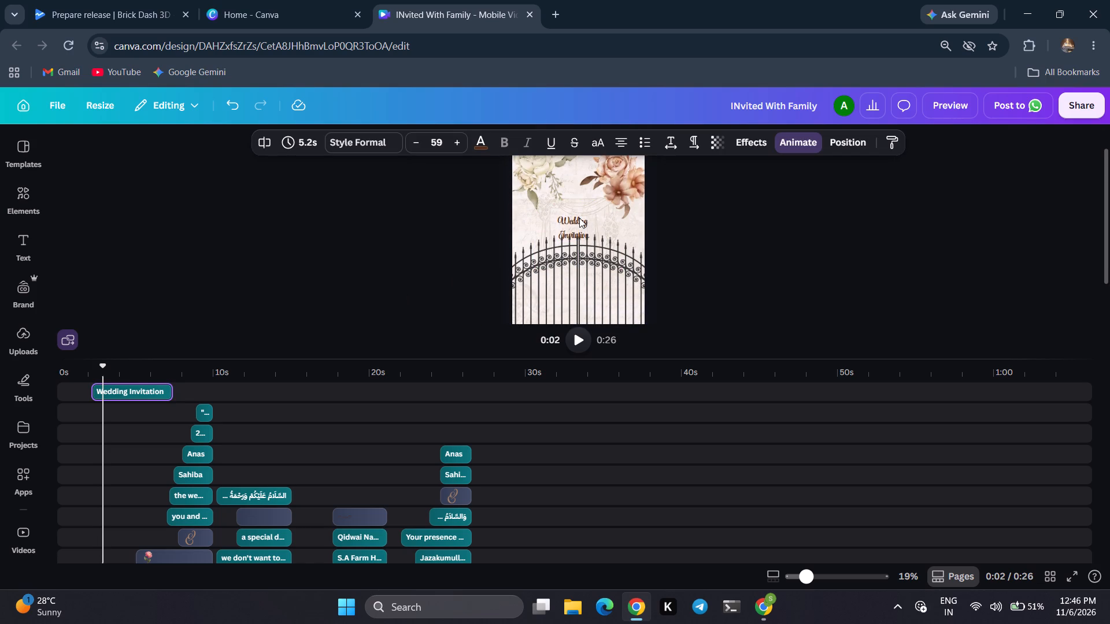
pyautogui.press('Down')
pyautogui.press('Down')
pyautogui.press('Down')
pyautogui.press('Down')
pyautogui.press('Down')
pyautogui.press('Down')
pyautogui.press('Down')
pyautogui.click(397, 262)
pyautogui.press('Down')
pyautogui.press('Down')
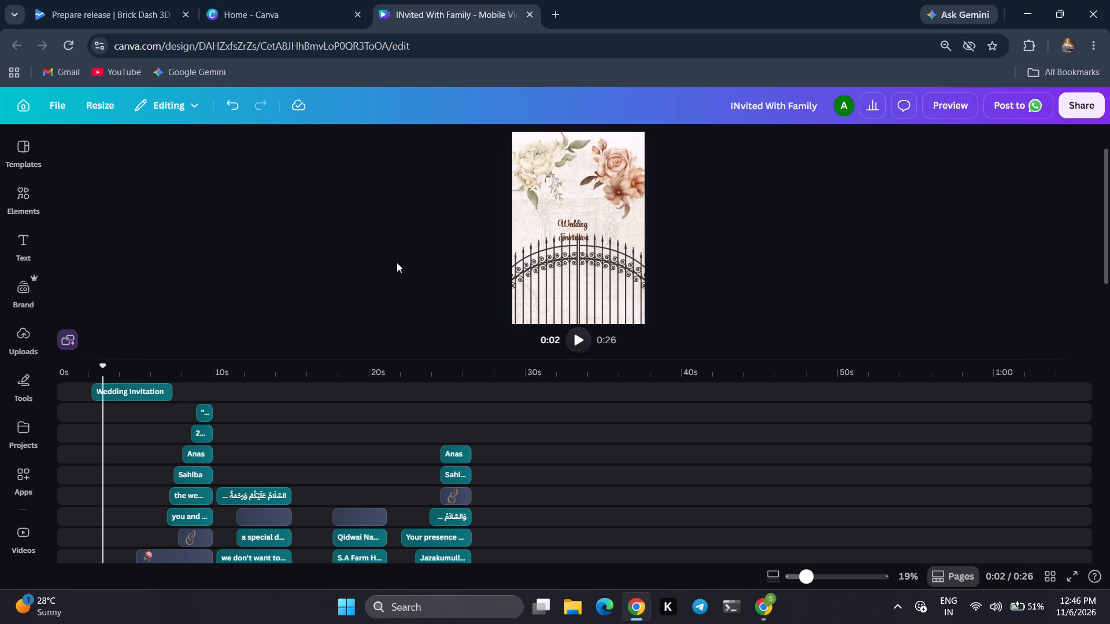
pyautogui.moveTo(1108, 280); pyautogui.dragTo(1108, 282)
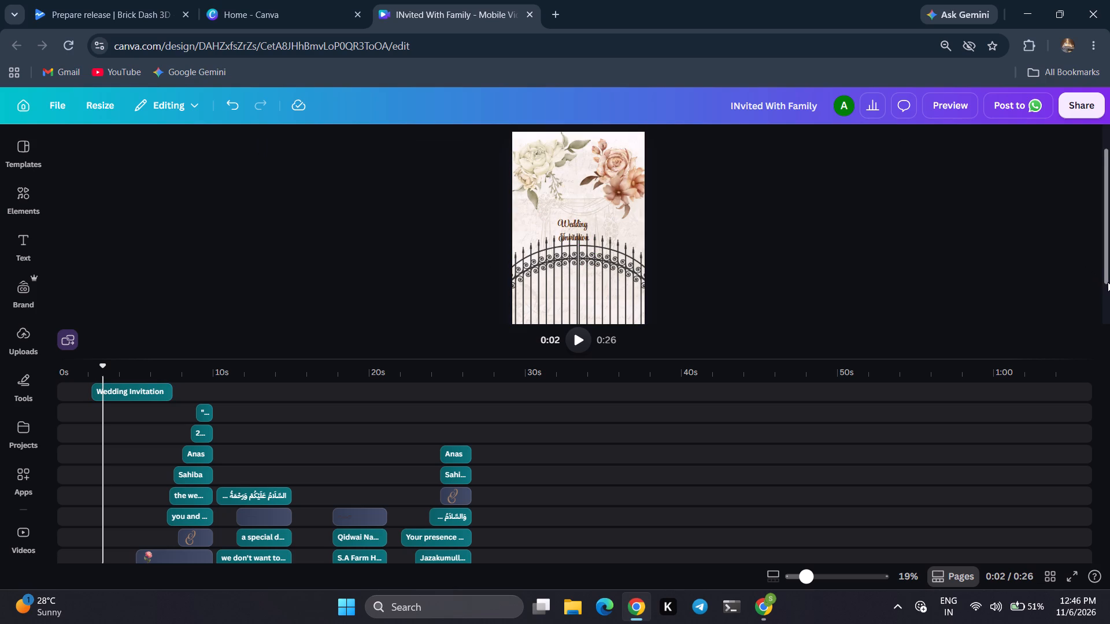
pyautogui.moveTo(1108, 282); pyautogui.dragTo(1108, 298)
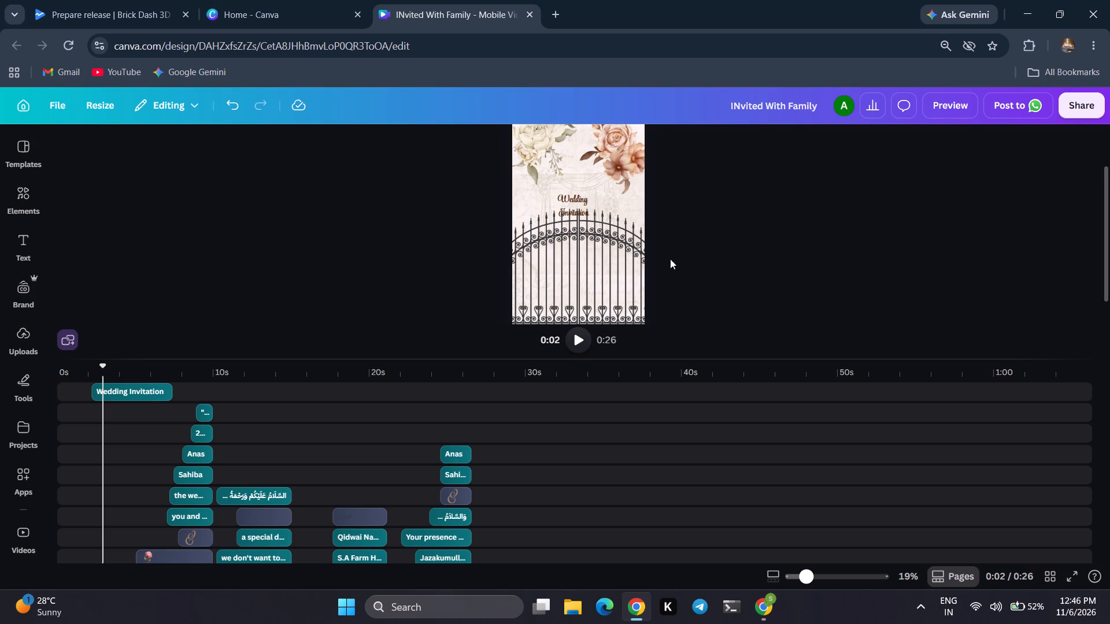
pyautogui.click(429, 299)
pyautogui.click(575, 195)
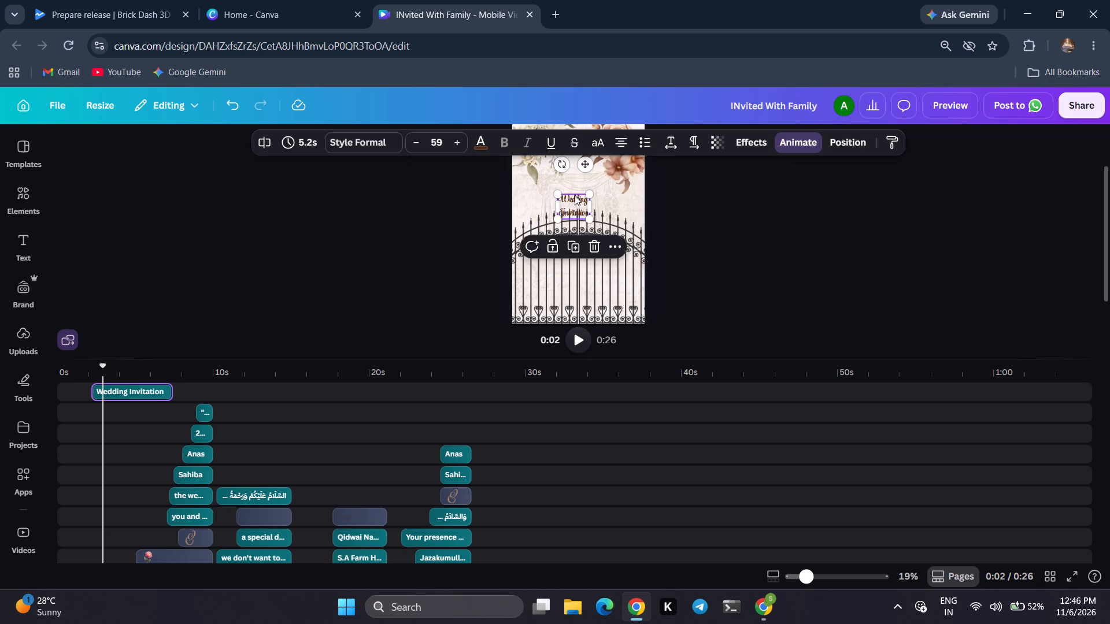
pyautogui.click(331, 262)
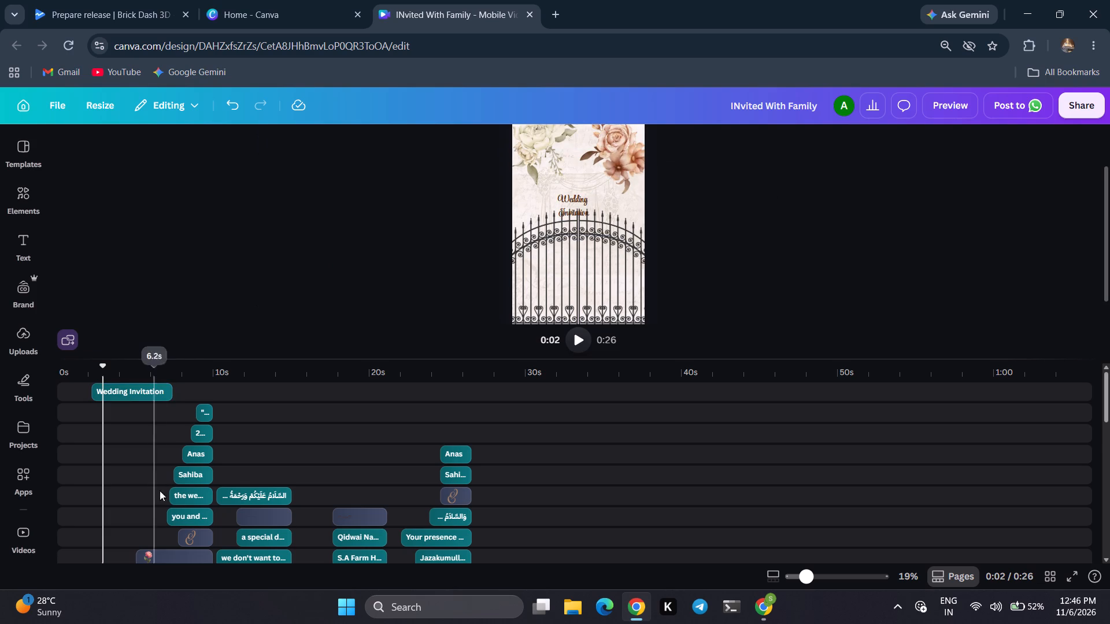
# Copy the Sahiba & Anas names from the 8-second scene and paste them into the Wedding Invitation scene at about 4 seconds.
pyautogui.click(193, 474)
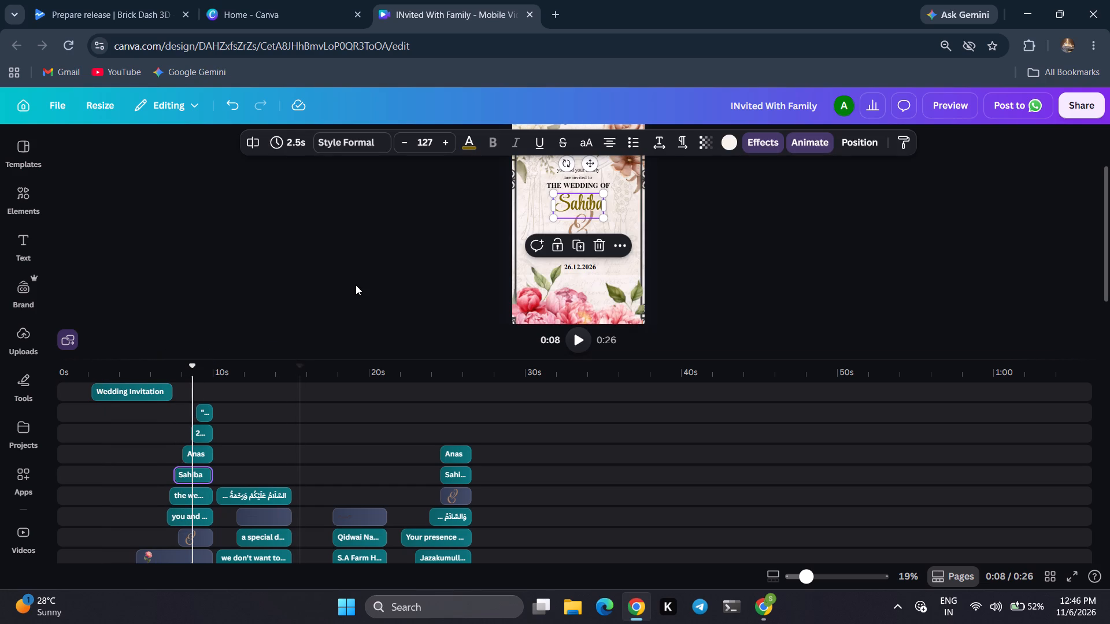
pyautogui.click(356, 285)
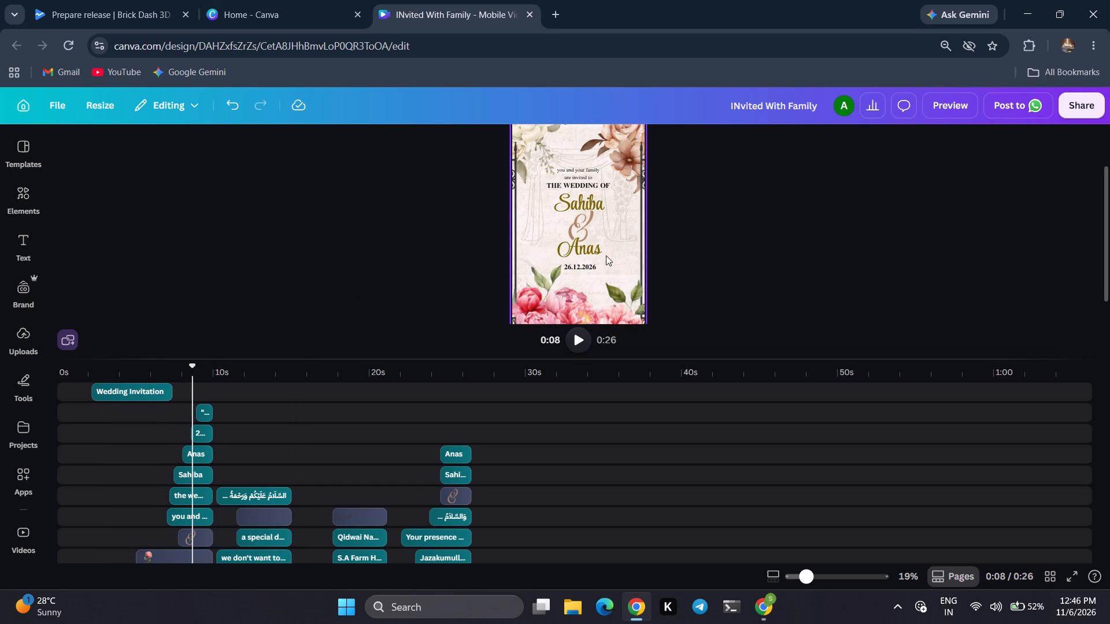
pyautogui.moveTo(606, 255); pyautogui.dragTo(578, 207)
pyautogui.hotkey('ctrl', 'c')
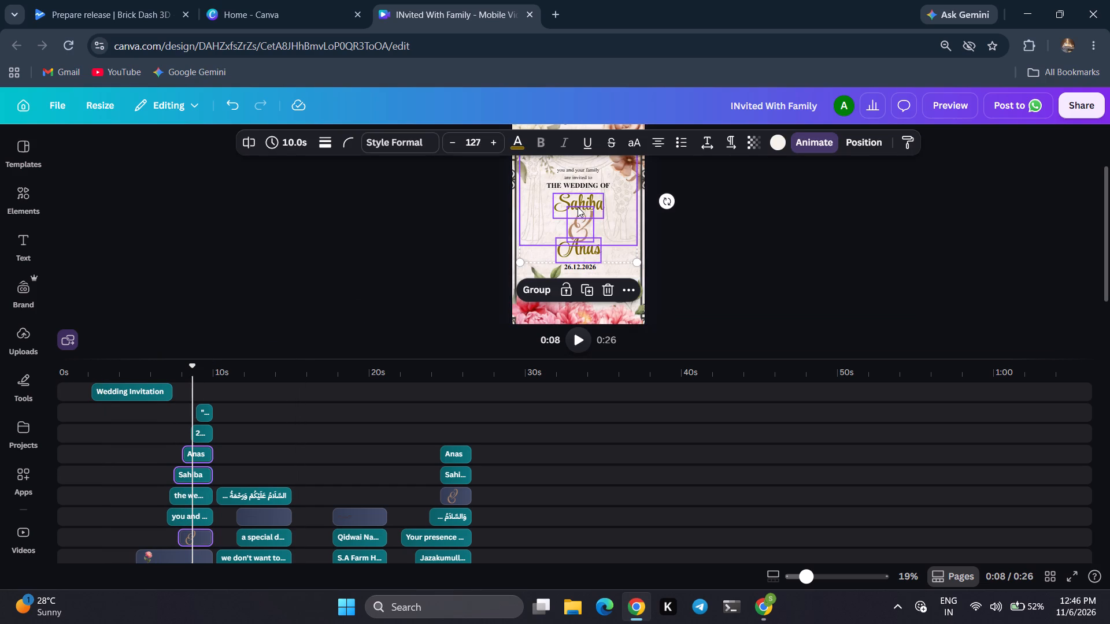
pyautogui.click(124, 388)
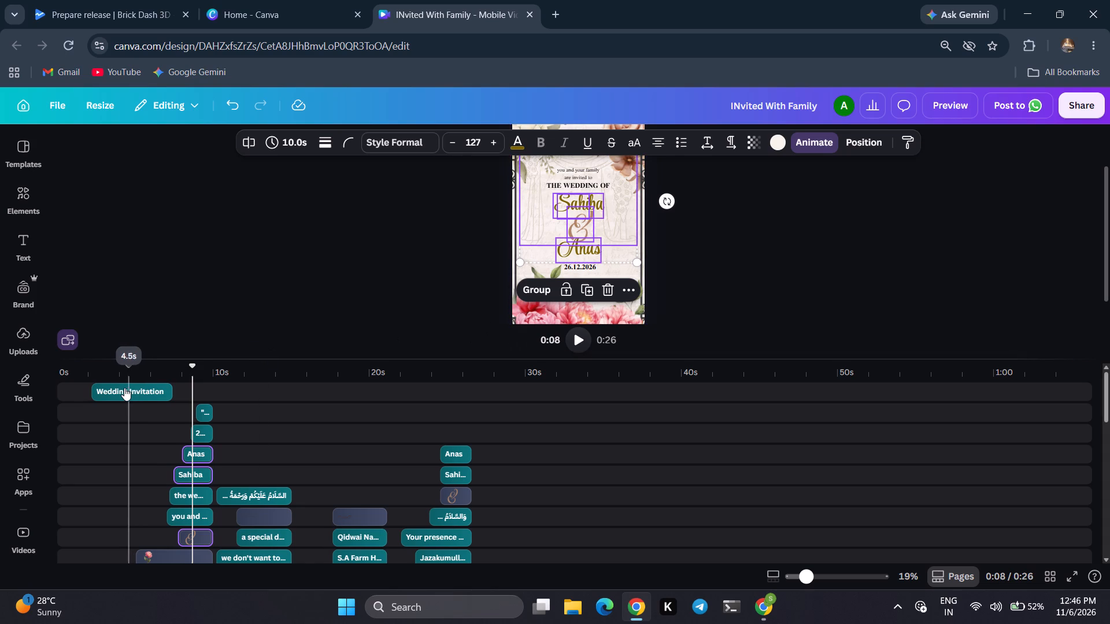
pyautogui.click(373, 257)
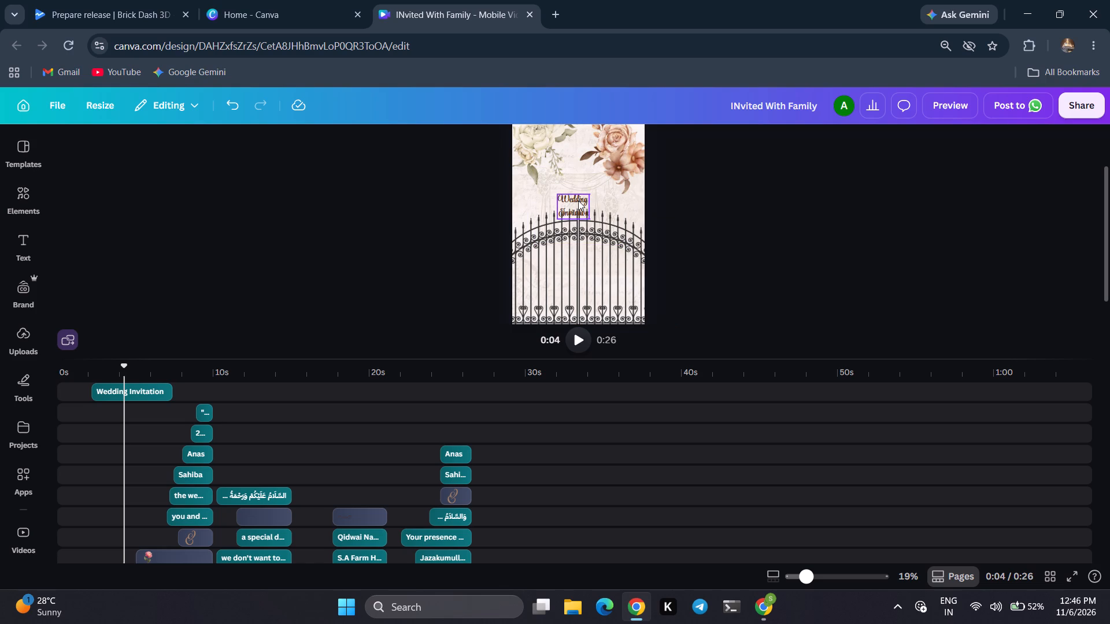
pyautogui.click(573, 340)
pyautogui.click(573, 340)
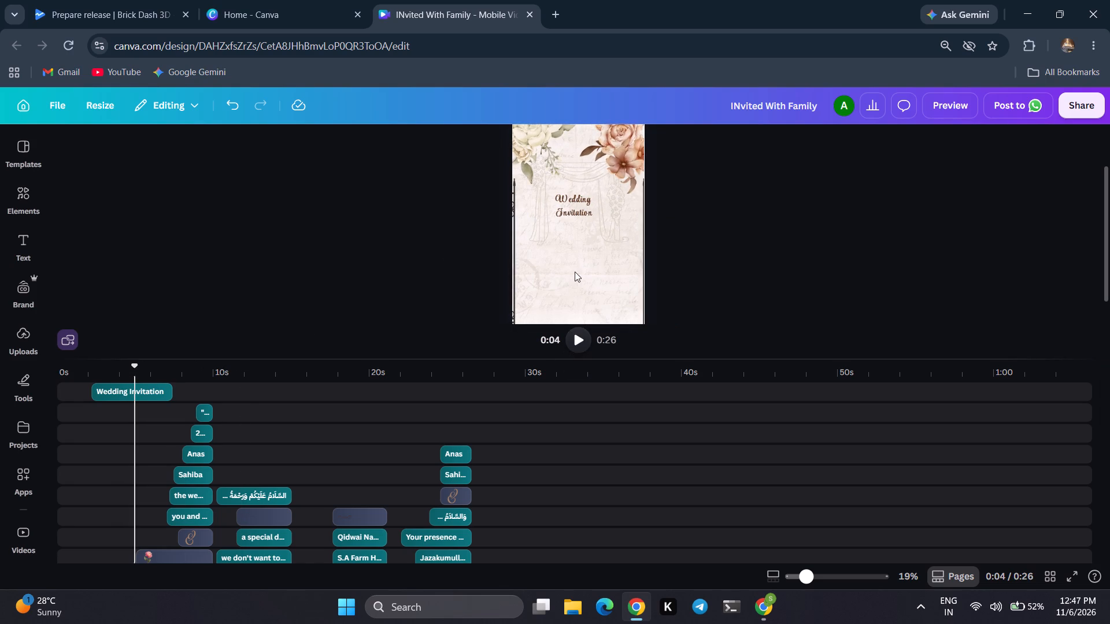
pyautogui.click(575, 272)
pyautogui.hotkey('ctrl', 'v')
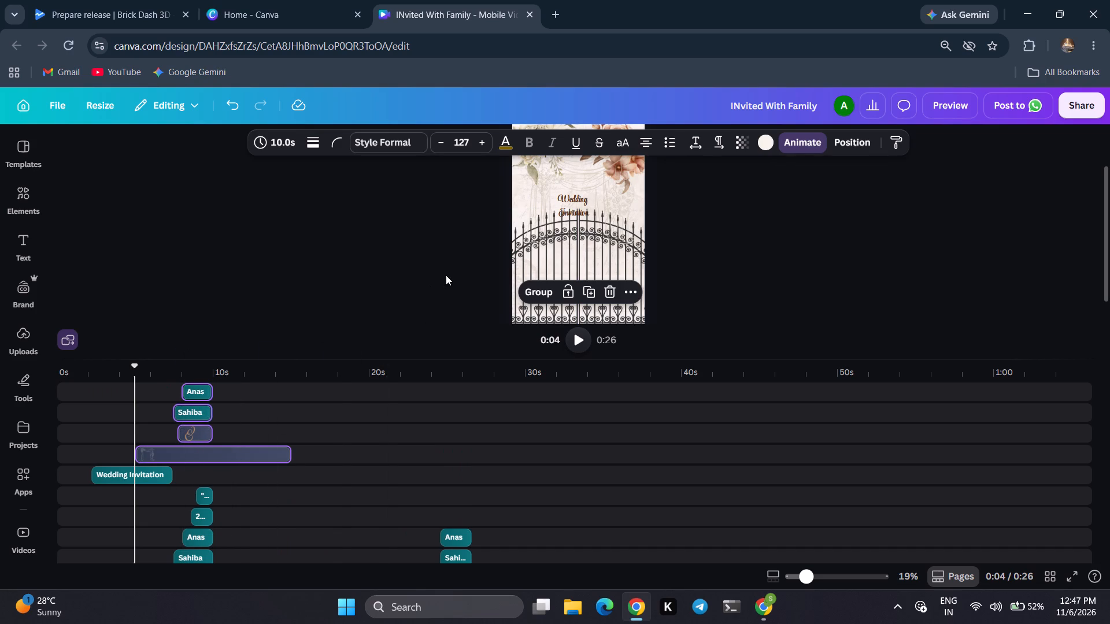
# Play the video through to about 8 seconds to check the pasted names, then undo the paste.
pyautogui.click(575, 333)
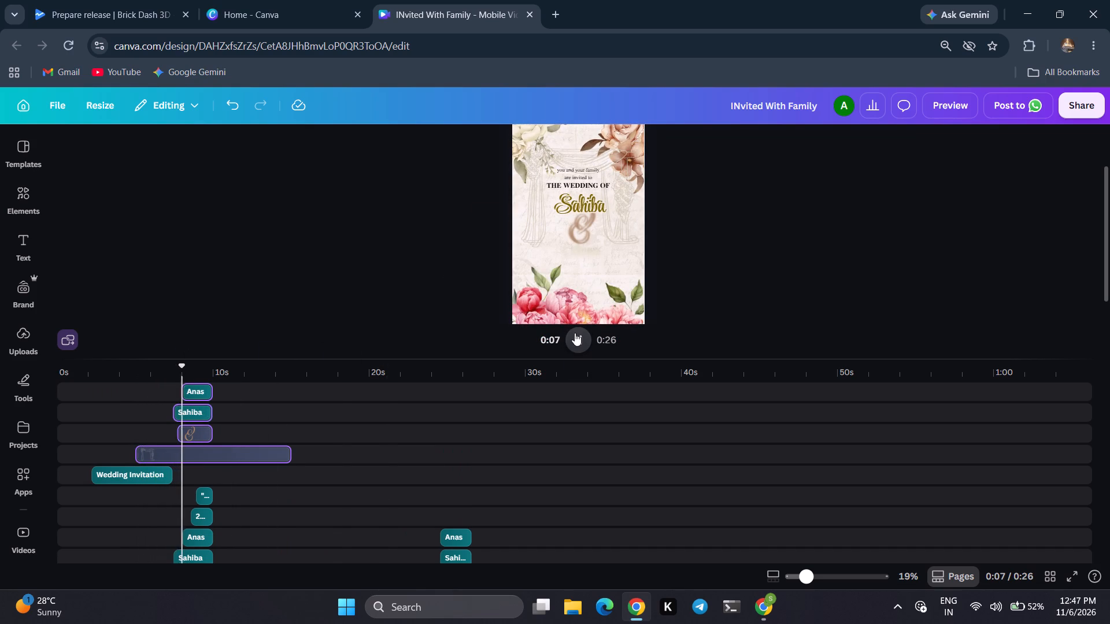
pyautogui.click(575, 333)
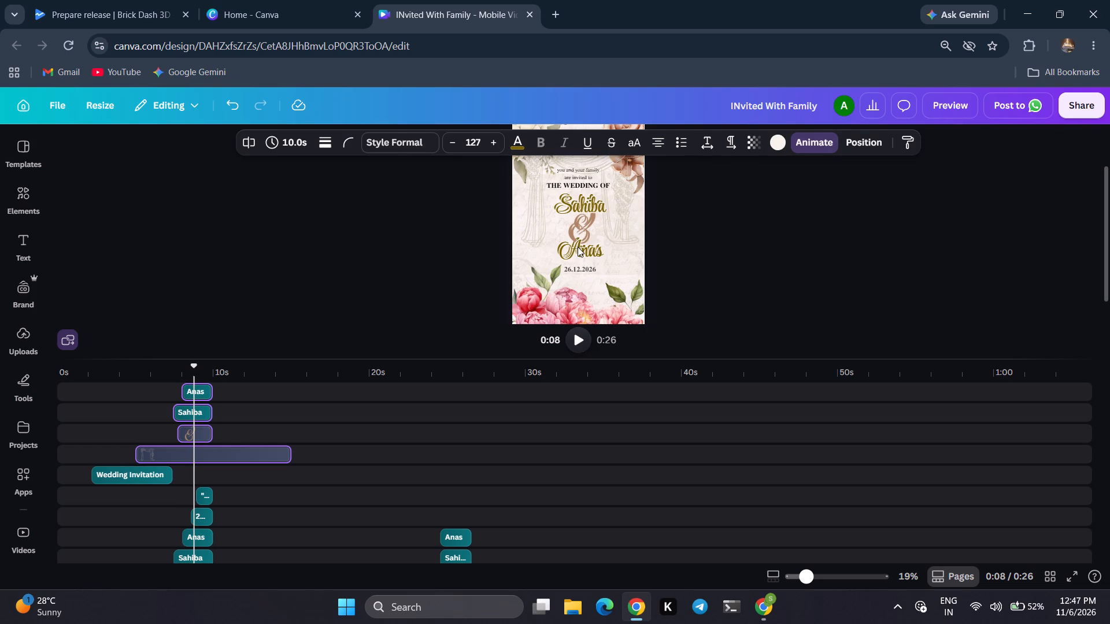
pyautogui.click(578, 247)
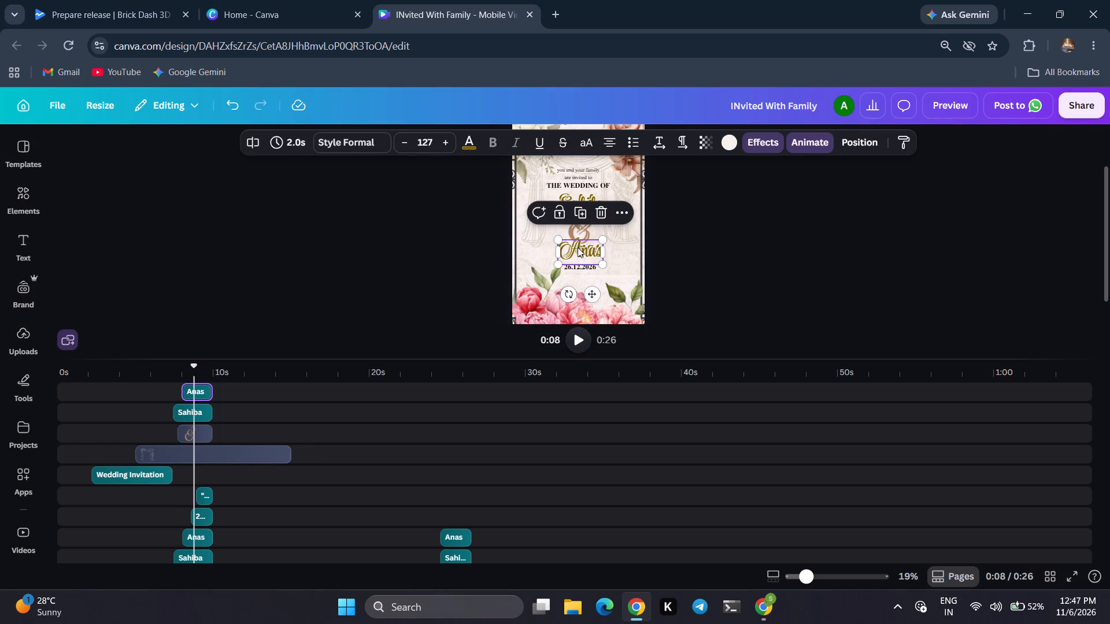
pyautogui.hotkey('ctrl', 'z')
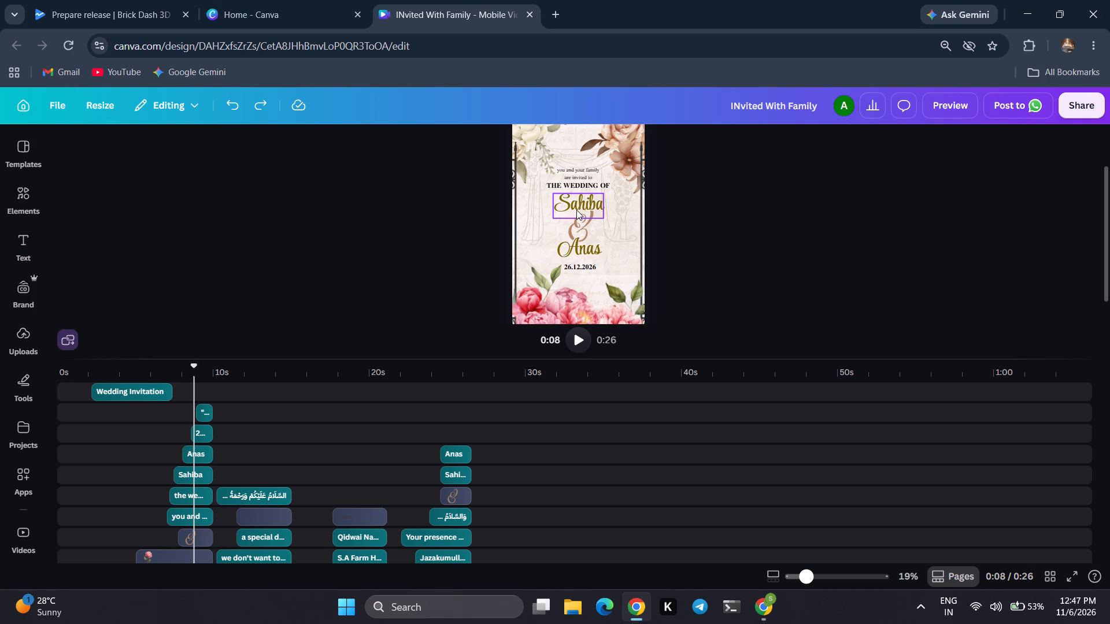
# Correct the design title's capitalisation so it reads Invited With Family.
pyautogui.click(576, 210)
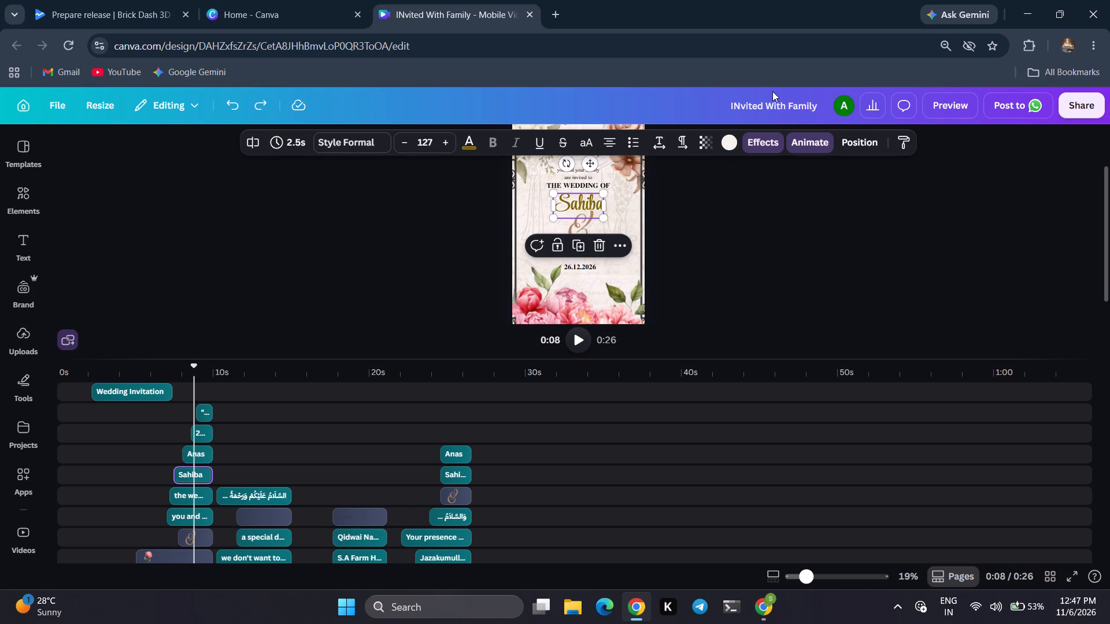
pyautogui.click(769, 96)
pyautogui.click(743, 103)
pyautogui.press('BackSpace')
pyautogui.press('n')
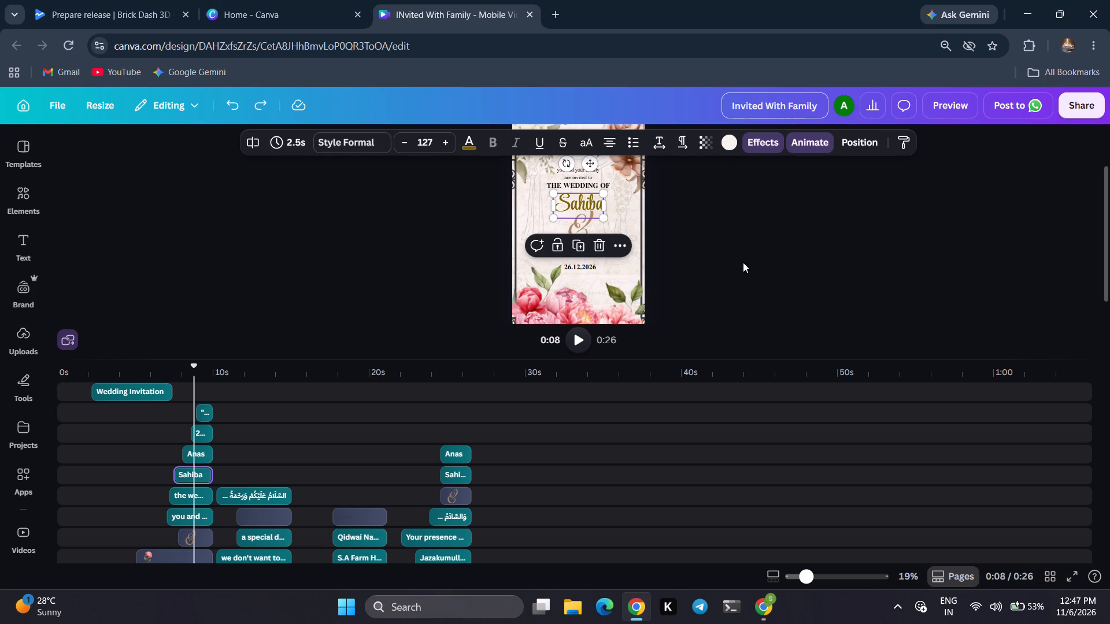
pyautogui.click(743, 262)
# Copy only the Sahiba name text from the 8-second scene.
pyautogui.click(569, 196)
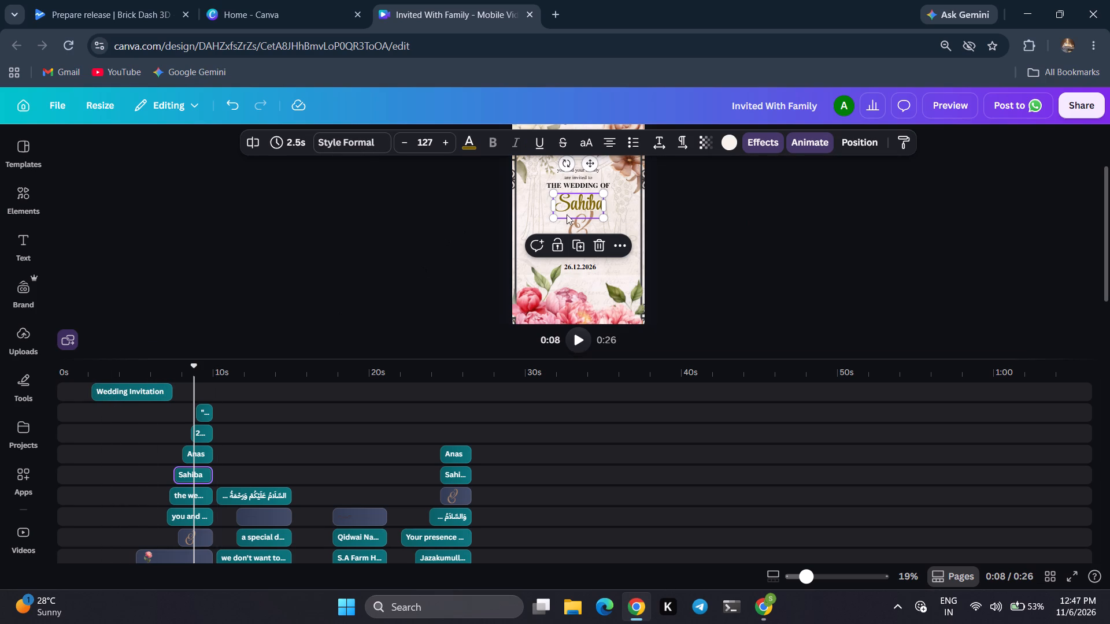
pyautogui.click(612, 248)
pyautogui.click(639, 278)
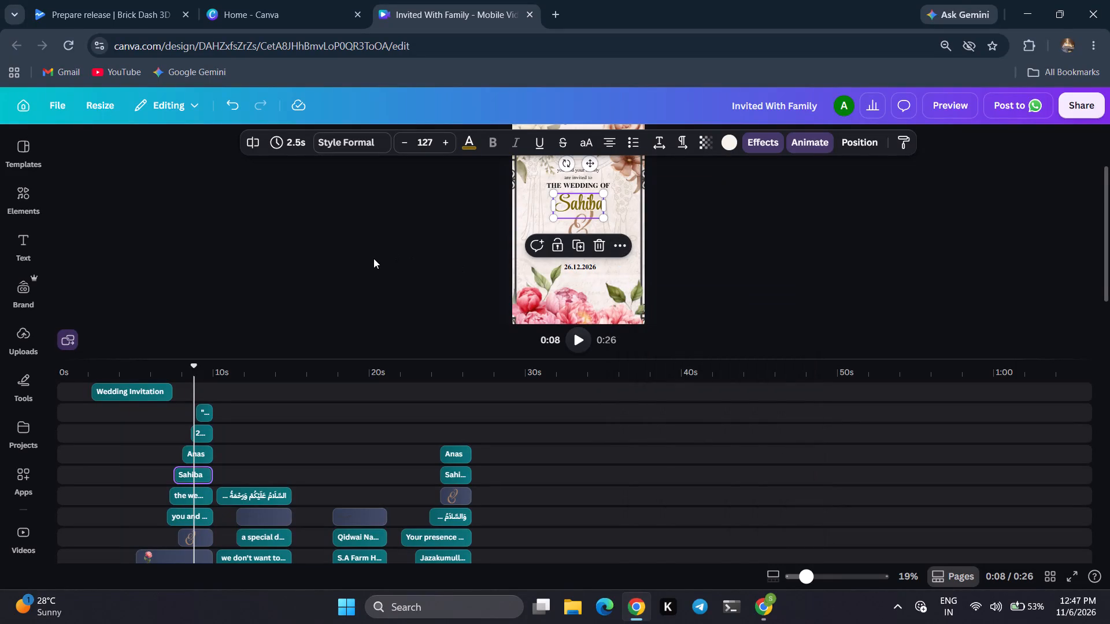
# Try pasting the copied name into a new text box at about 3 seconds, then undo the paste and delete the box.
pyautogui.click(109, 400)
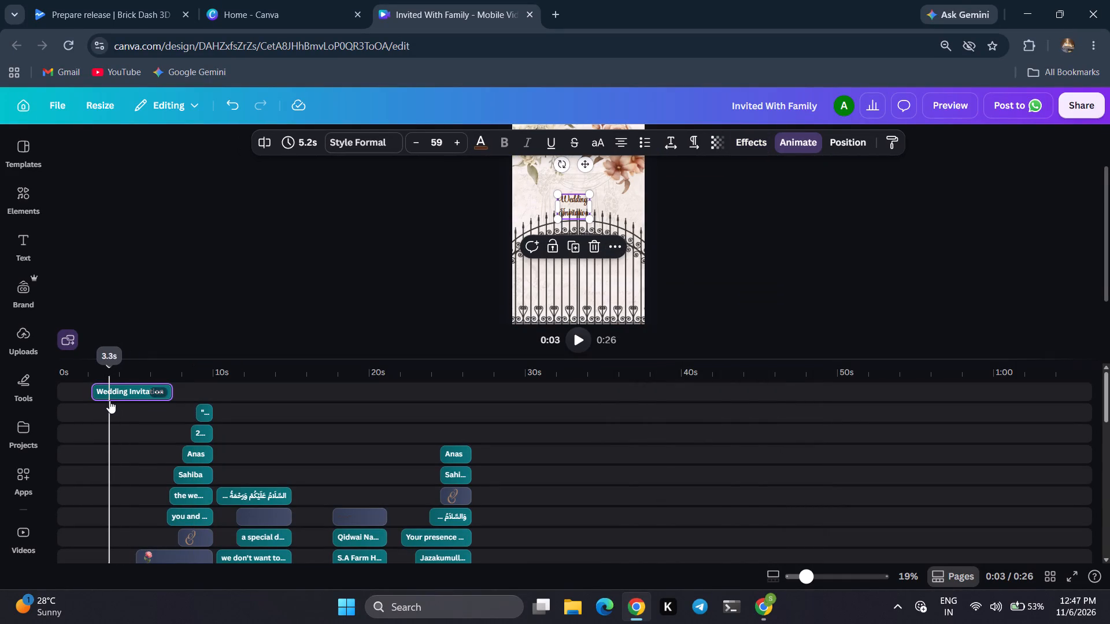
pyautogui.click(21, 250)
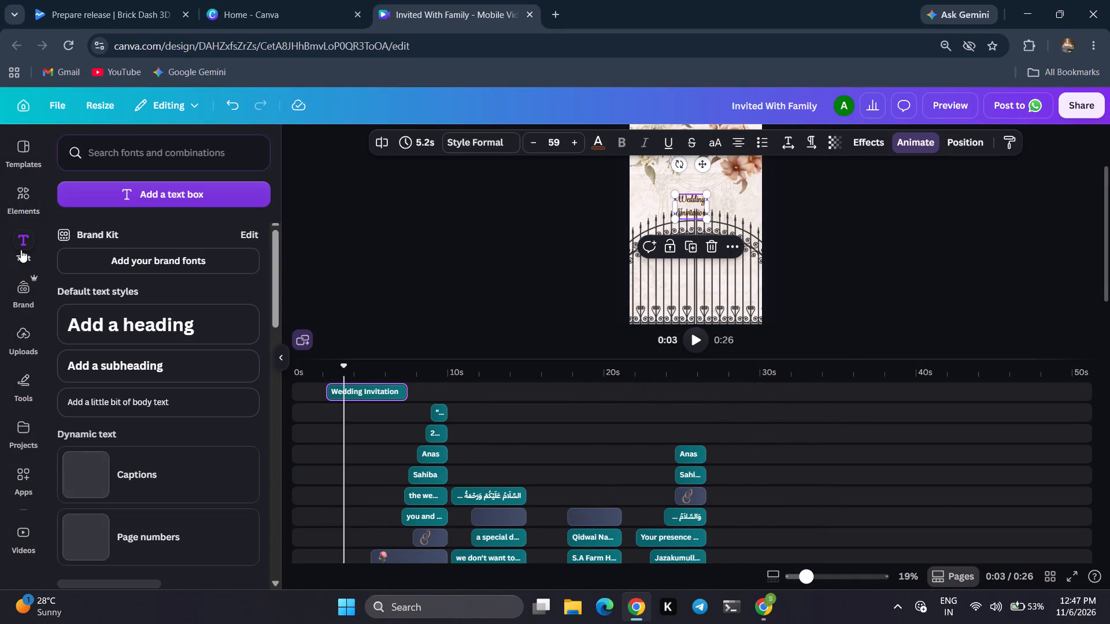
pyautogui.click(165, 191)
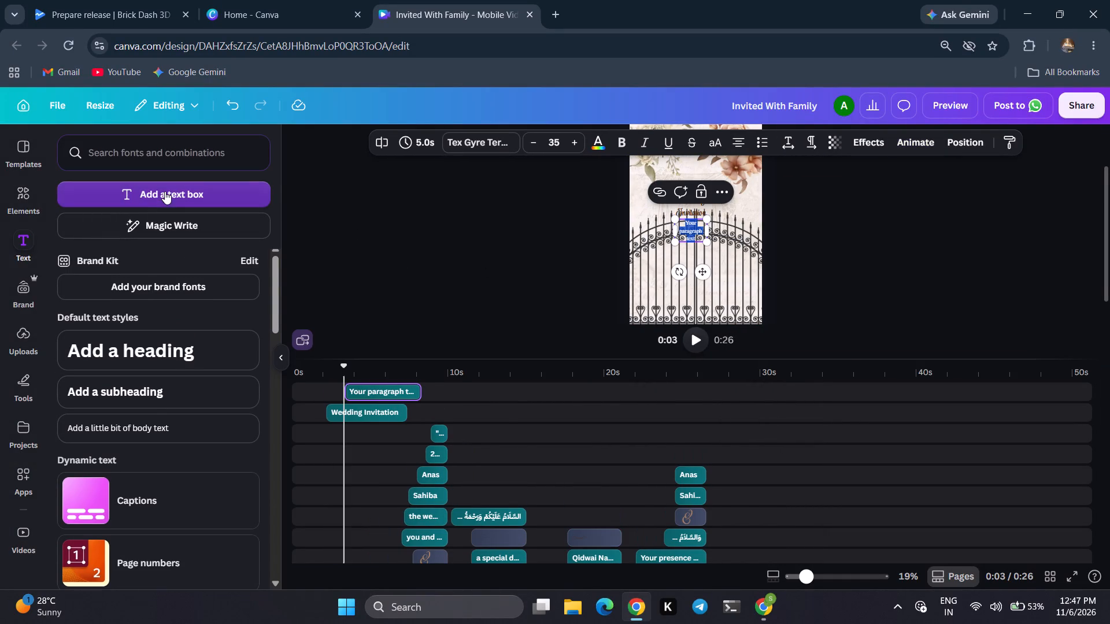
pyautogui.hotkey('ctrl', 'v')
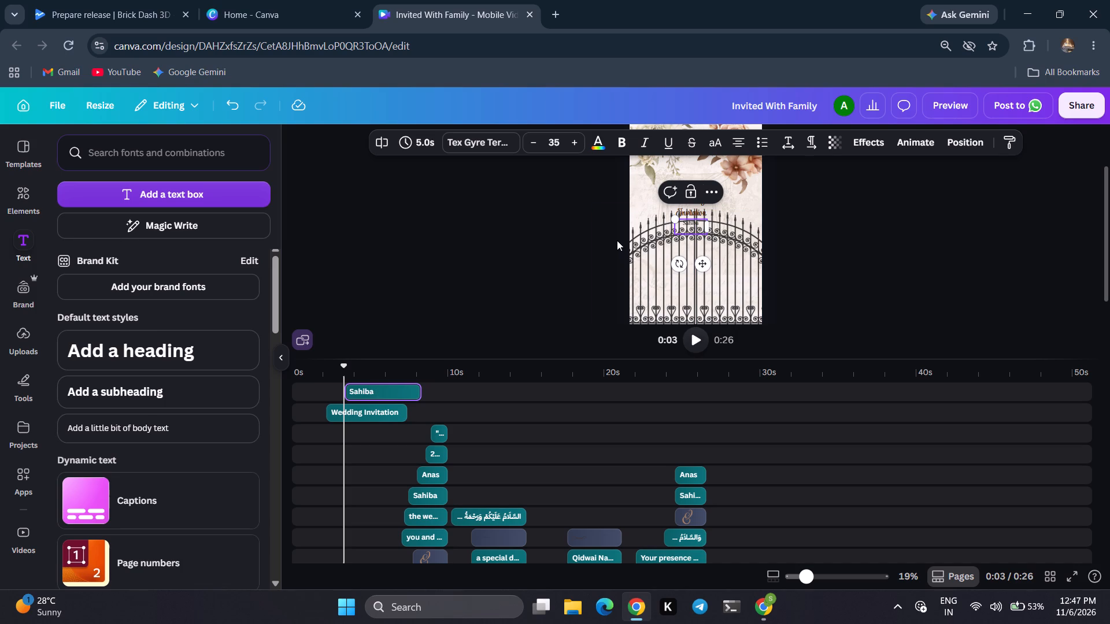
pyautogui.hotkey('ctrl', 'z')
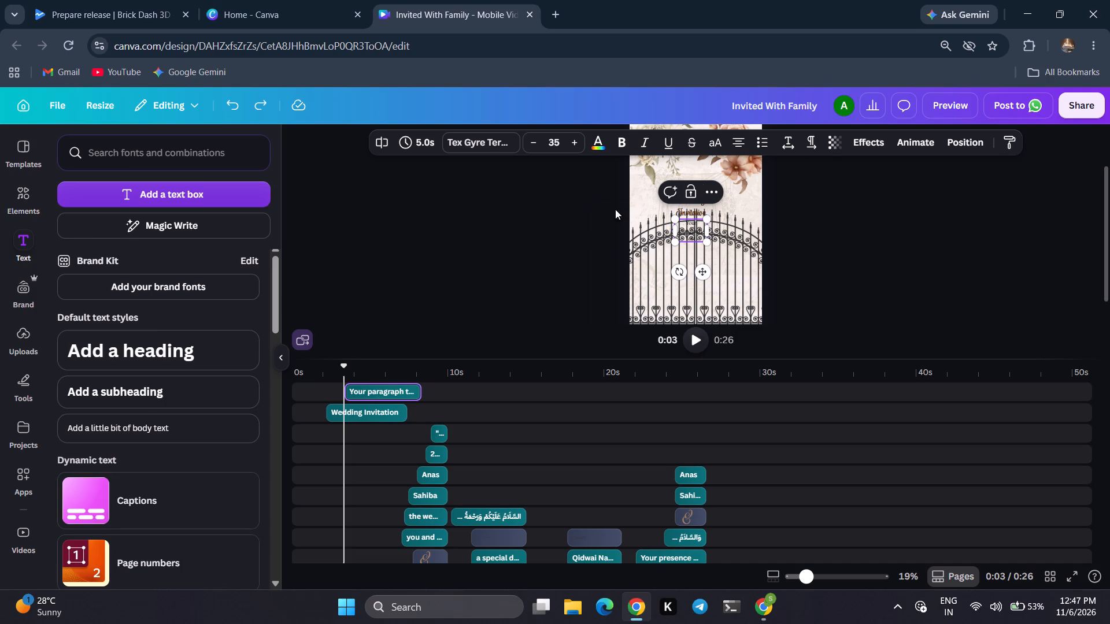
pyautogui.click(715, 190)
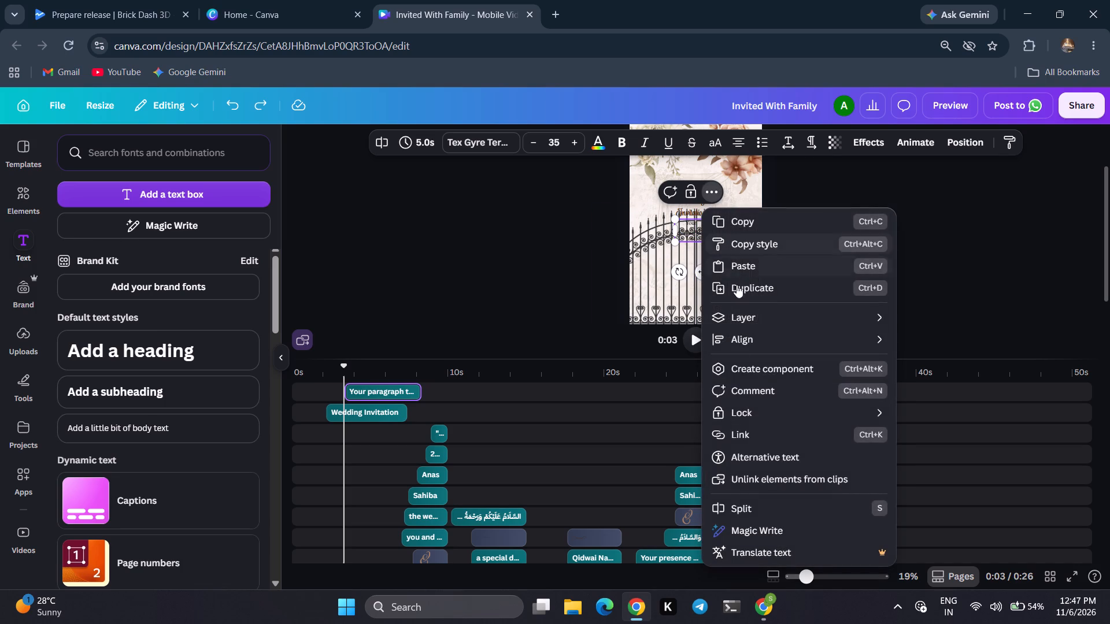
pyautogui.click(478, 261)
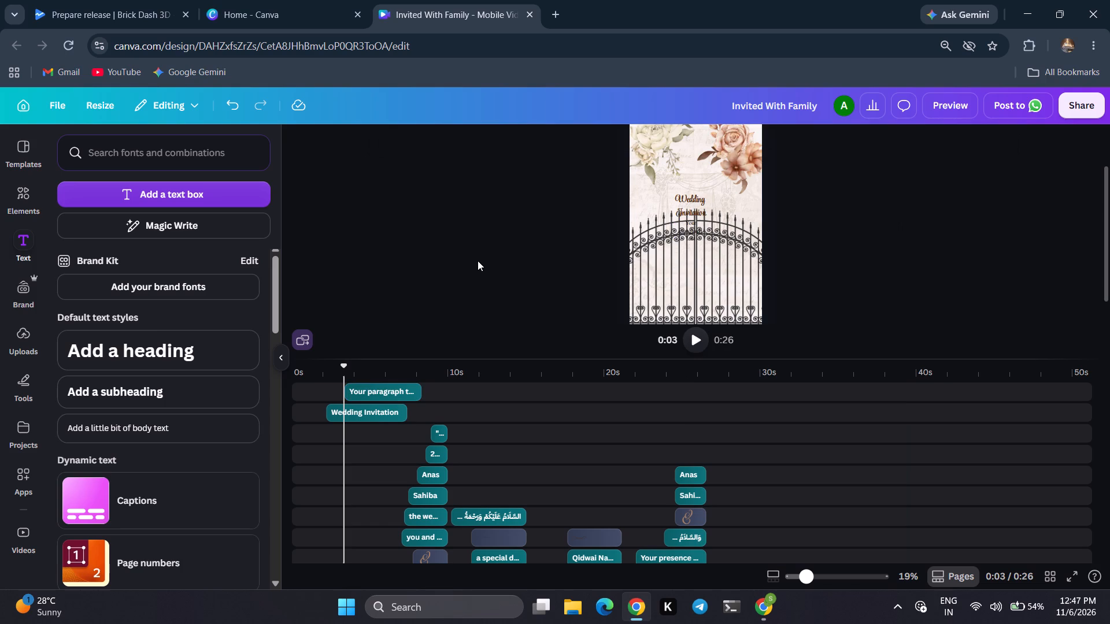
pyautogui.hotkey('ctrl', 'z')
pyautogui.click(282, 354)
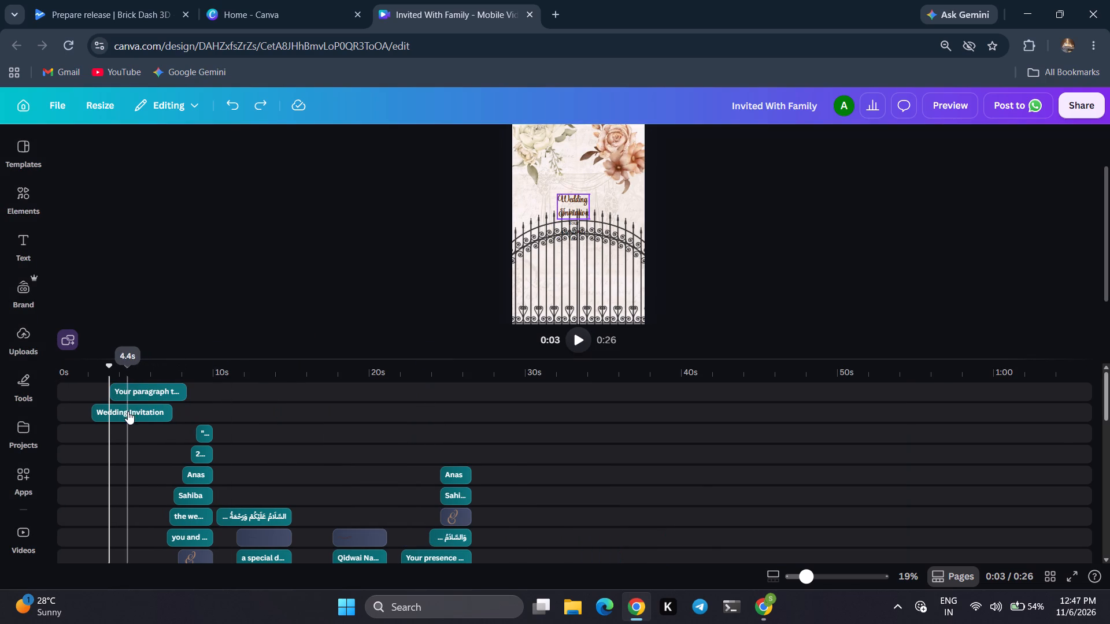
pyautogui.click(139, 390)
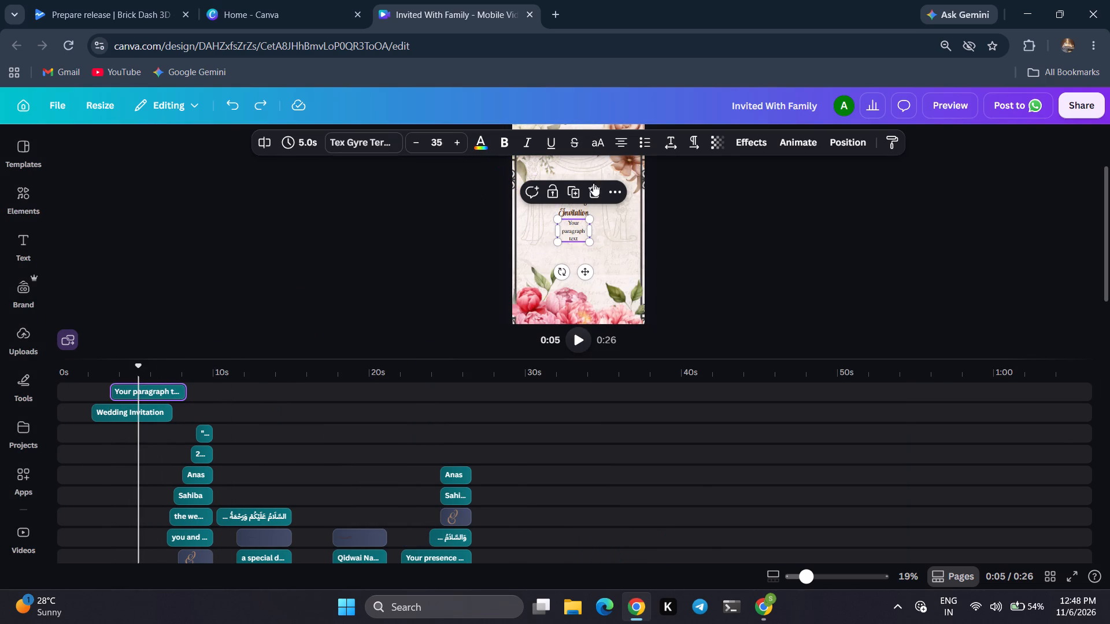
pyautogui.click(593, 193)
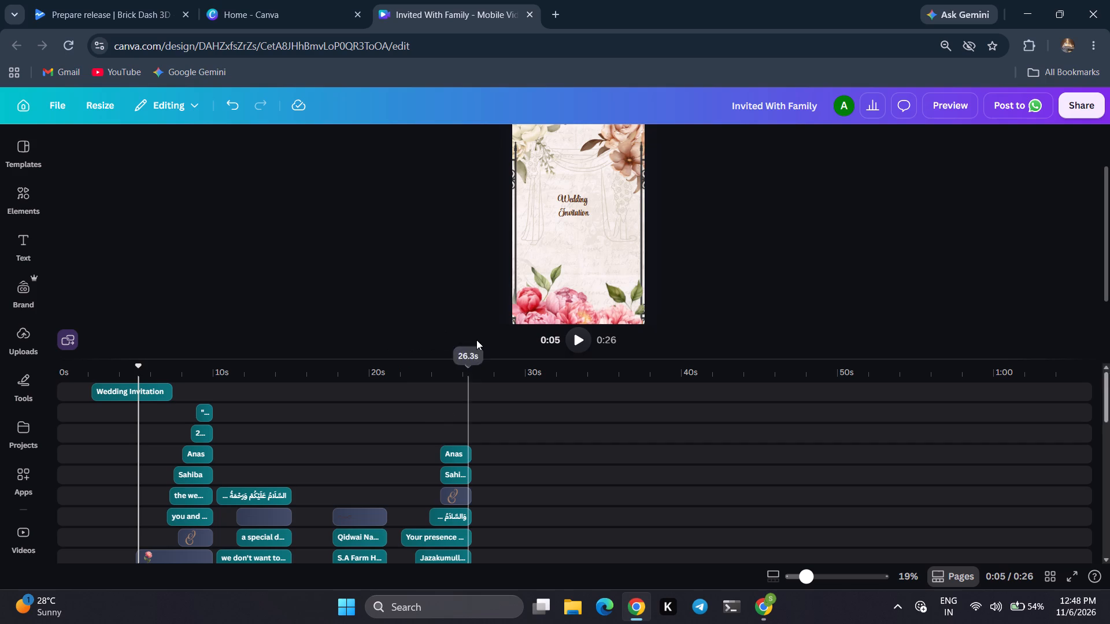
# Paste the styled Sahiba text into the scene at about 5 seconds and place it just below the Wedding Invitation heading.
pyautogui.click(575, 252)
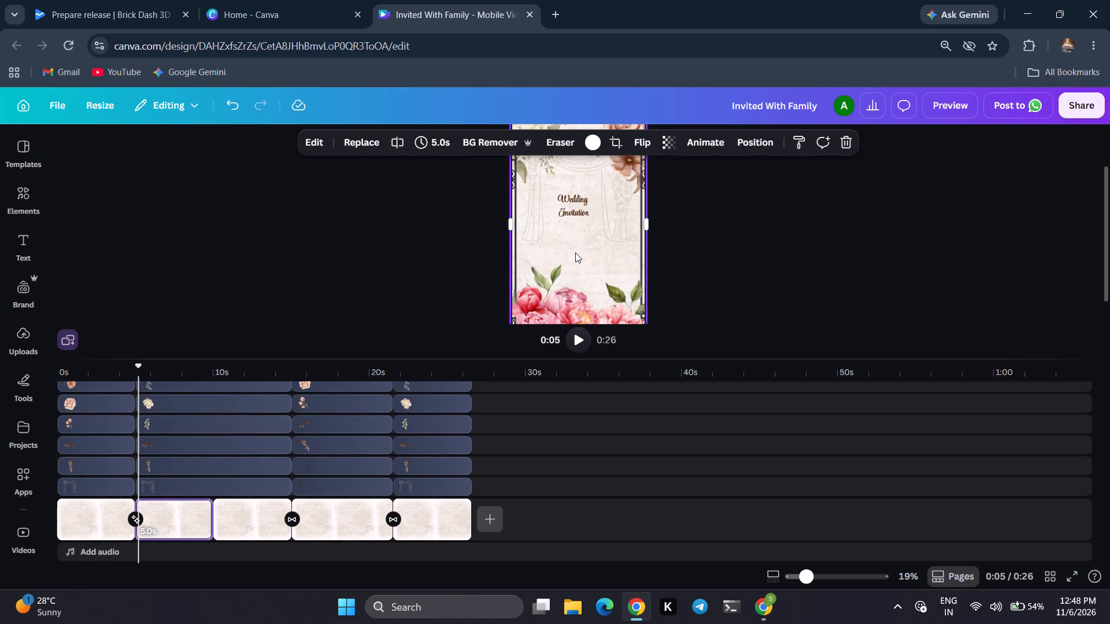
pyautogui.hotkey('ctrl', 'v')
pyautogui.moveTo(585, 203); pyautogui.dragTo(584, 203)
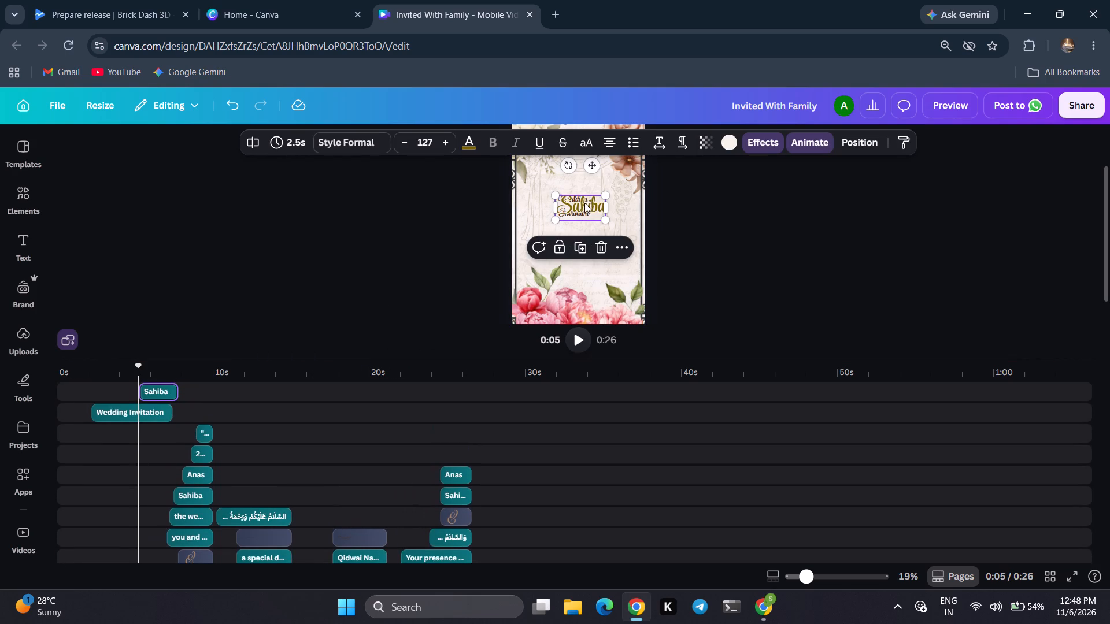
pyautogui.moveTo(584, 203); pyautogui.dragTo(577, 229)
# Nudge the two-line Wedding Invitation heading slightly upward to leave more space above the Sahiba text.
pyautogui.click(572, 214)
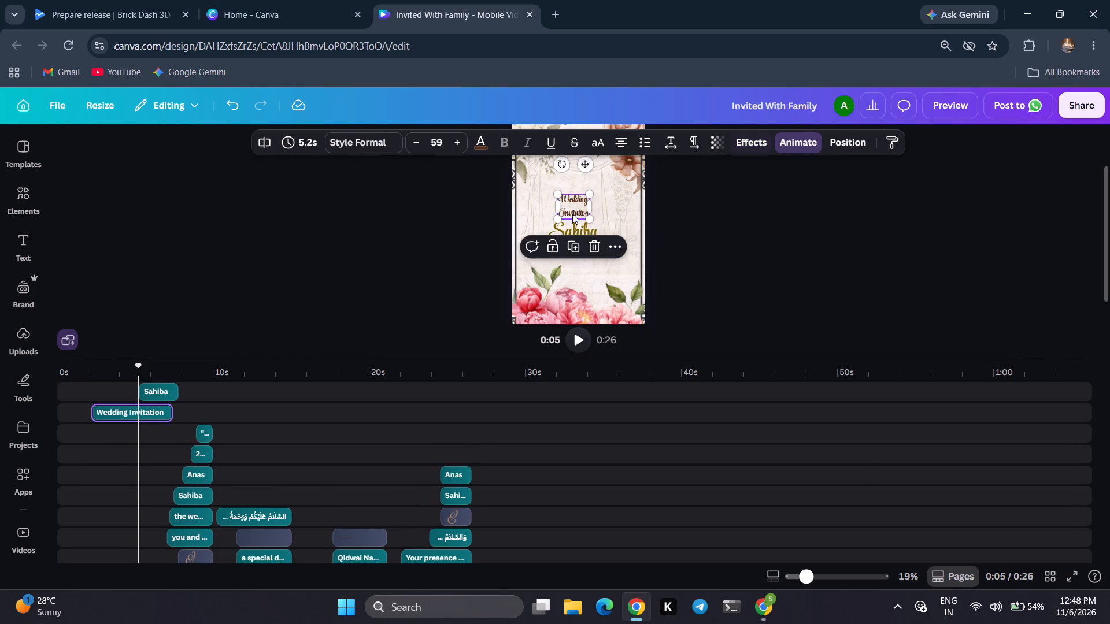
pyautogui.press('Up')
pyautogui.press('Up')
pyautogui.press('Up')
pyautogui.press('Up')
pyautogui.press('Up')
pyautogui.press('Up')
pyautogui.press('Up')
pyautogui.press('Up')
pyautogui.press('Up')
pyautogui.press('Up')
pyautogui.press('Up')
pyautogui.press('Up')
pyautogui.press('Up')
pyautogui.press('Up')
pyautogui.press('Up')
pyautogui.press('Up')
pyautogui.press('Up')
pyautogui.press('Up')
pyautogui.press('Up')
pyautogui.press('Up')
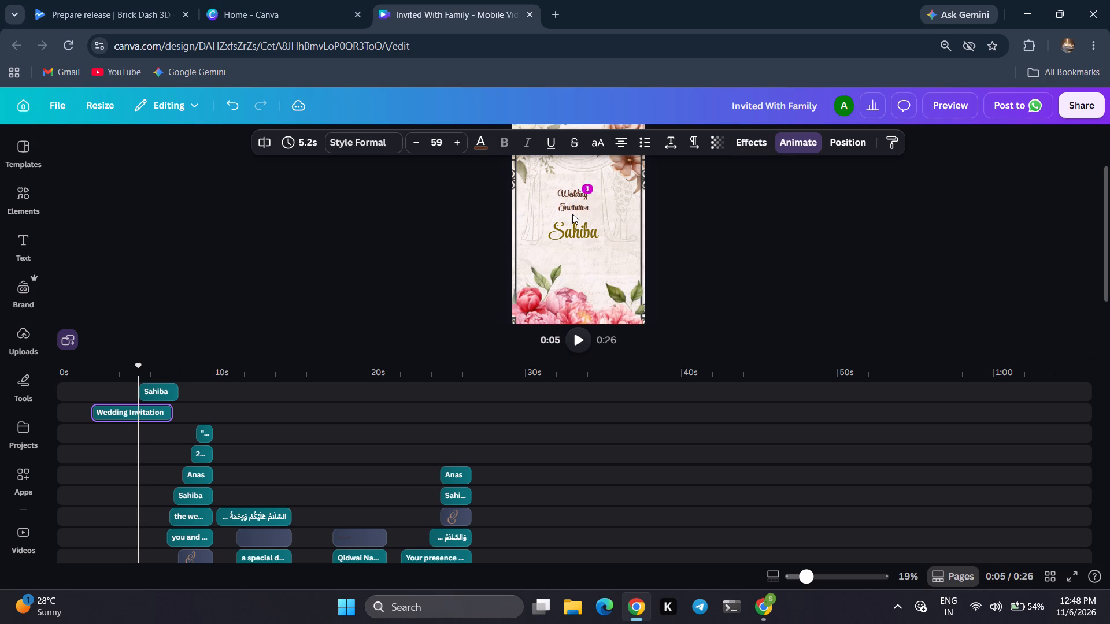
# Nudge the Sahiba text upward and slightly left so it sits closer beneath the Wedding Invitation heading.
pyautogui.click(572, 226)
pyautogui.press('Up')
pyautogui.press('Up')
pyautogui.press('Up')
pyautogui.press('Up')
pyautogui.press('Up')
pyautogui.press('Up')
pyautogui.press('Up')
pyautogui.press('Up')
pyautogui.press('Up')
pyautogui.press('Up')
pyautogui.press('Up')
pyautogui.press('Up')
pyautogui.press('Up')
pyautogui.press('Up')
pyautogui.press('Up')
pyautogui.press('Up')
pyautogui.press('Up')
pyautogui.press('Up')
pyautogui.press('Up')
pyautogui.press('Up')
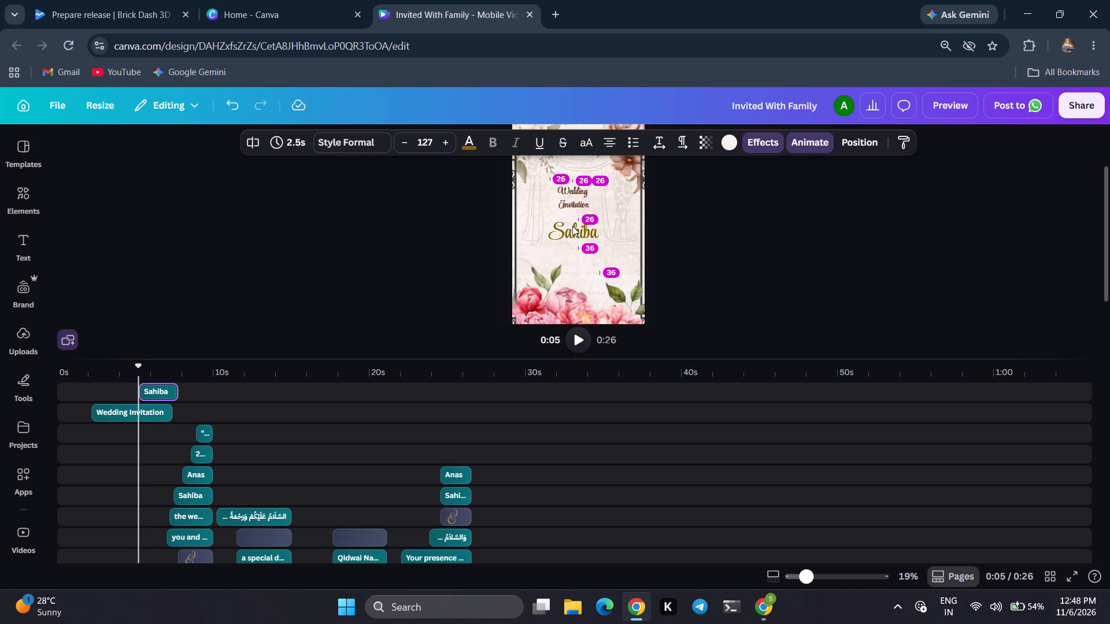
pyautogui.press('Left')
pyautogui.press('Left')
pyautogui.press('Left')
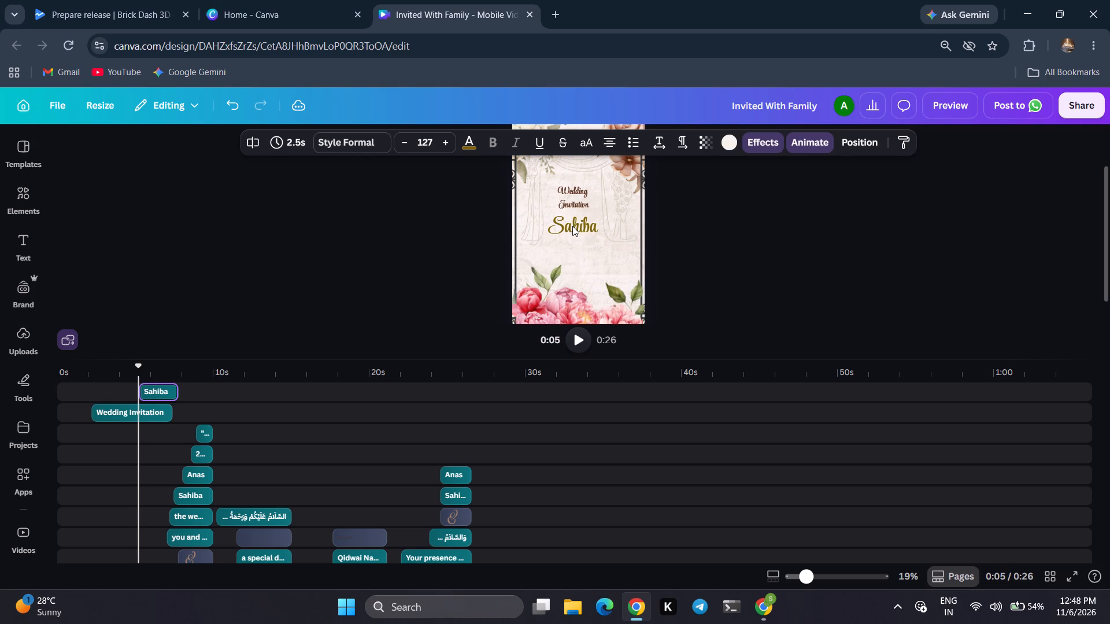
pyautogui.press('Left')
pyautogui.press('Up')
pyautogui.press('Up')
pyautogui.press('Up')
pyautogui.press('Up')
pyautogui.press('Up')
pyautogui.press('Up')
pyautogui.press('Up')
pyautogui.press('Up')
pyautogui.press('Up')
pyautogui.press('Up')
pyautogui.press('Up')
pyautogui.press('Up')
pyautogui.press('Up')
pyautogui.press('Left')
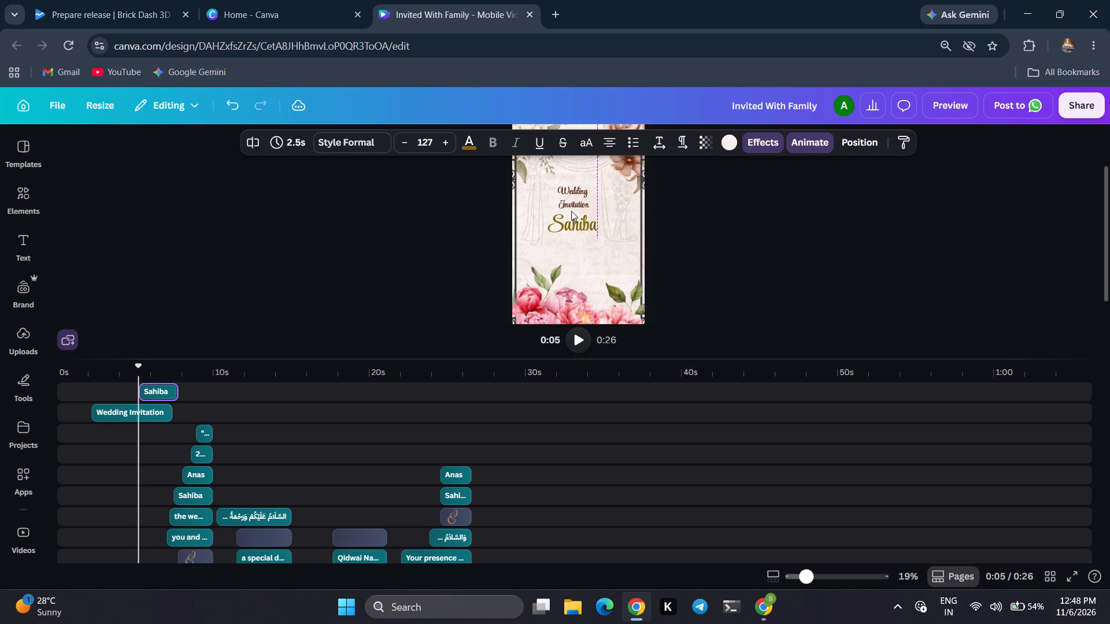
# Nudge the two-line Wedding Invitation heading further upward, away from the Sahiba text.
pyautogui.click(571, 205)
pyautogui.press('Up')
pyautogui.press('Up')
pyautogui.press('Up')
pyautogui.press('Up')
pyautogui.press('Up')
pyautogui.press('Up')
pyautogui.press('Up')
pyautogui.press('Up')
pyautogui.press('Up')
pyautogui.press('Up')
pyautogui.press('Up')
pyautogui.press('Up')
pyautogui.press('Up')
pyautogui.press('Up')
pyautogui.press('Up')
pyautogui.press('Up')
pyautogui.press('Up')
pyautogui.press('Up')
pyautogui.press('Up')
pyautogui.press('Up')
pyautogui.press('Up')
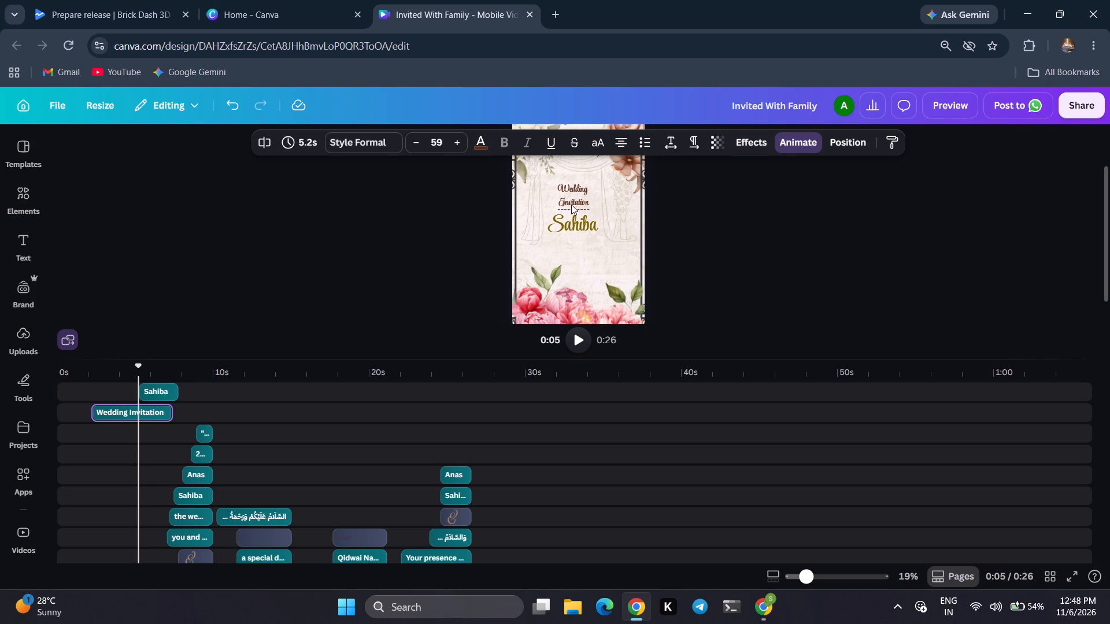
# Fine-tune the Sahiba text slightly further up and left, keeping a small gap beneath the Wedding Invitation heading.
pyautogui.click(568, 224)
pyautogui.press('Up')
pyautogui.press('Up')
pyautogui.press('Up')
pyautogui.press('Up')
pyautogui.press('Up')
pyautogui.press('Up')
pyautogui.press('Up')
pyautogui.press('Up')
pyautogui.press('Up')
pyautogui.press('Up')
pyautogui.press('Up')
pyautogui.press('Up')
pyautogui.press('Up')
pyautogui.press('Up')
pyautogui.press('Up')
pyautogui.press('Up')
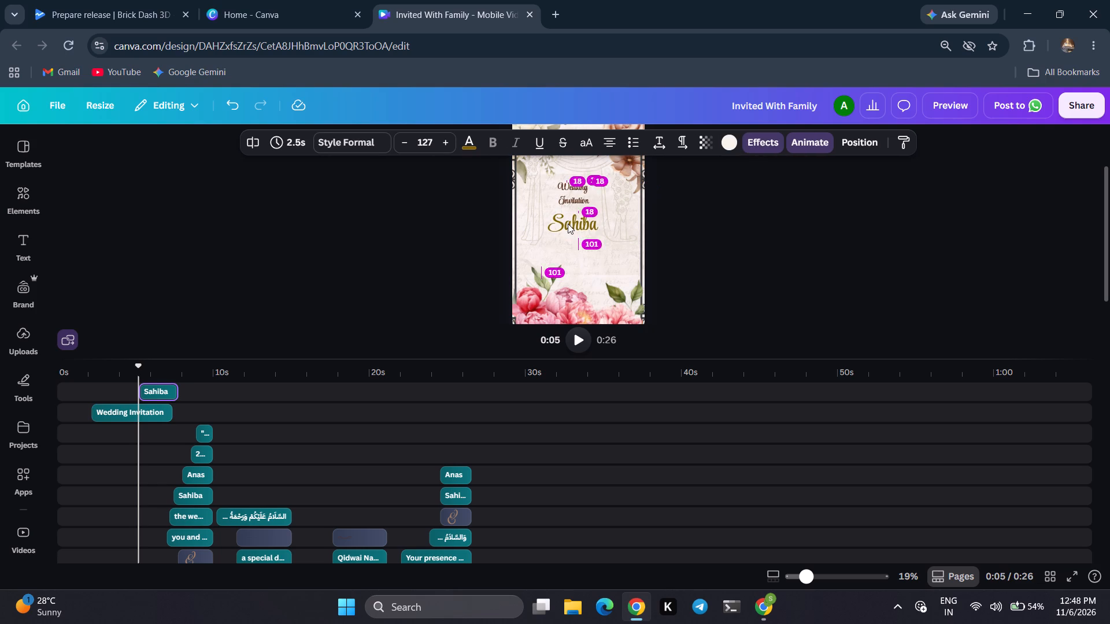
pyautogui.press('Left')
pyautogui.press('Left')
pyautogui.press('Left')
pyautogui.press('Left')
pyautogui.press('Left')
pyautogui.press('Left')
pyautogui.press('Left')
pyautogui.press('Left')
pyautogui.press('Left')
pyautogui.press('Left')
pyautogui.press('Left')
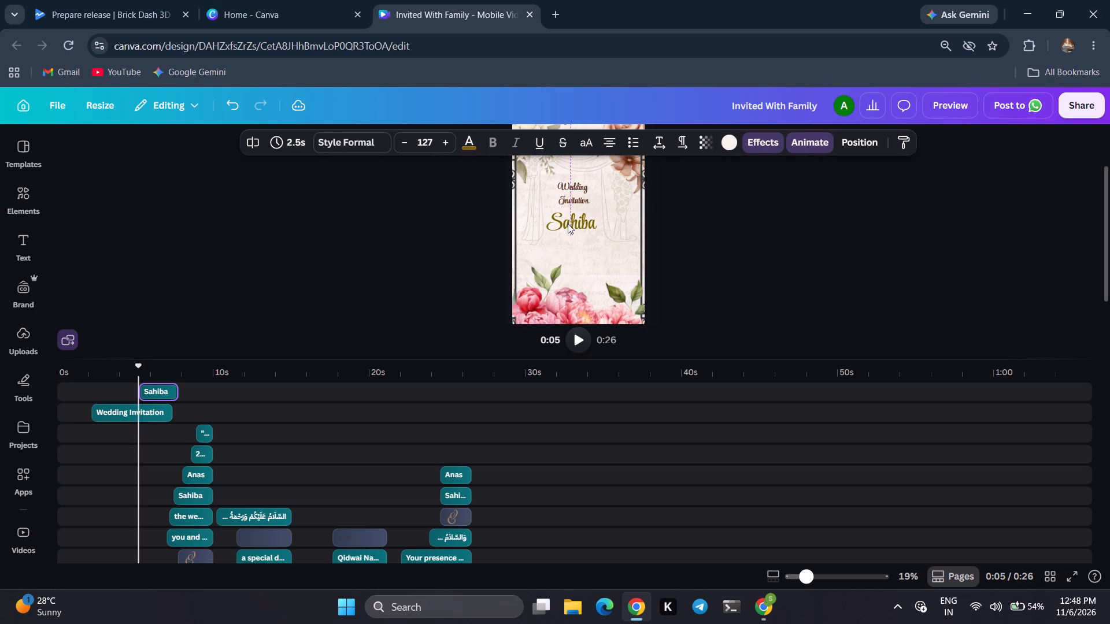
pyautogui.press('Up')
pyautogui.press('Up')
pyautogui.press('Up')
pyautogui.press('Up')
pyautogui.press('Up')
pyautogui.press('Up')
pyautogui.press('Up')
pyautogui.press('Up')
pyautogui.press('Up')
pyautogui.press('Up')
pyautogui.press('Up')
pyautogui.press('Up')
pyautogui.press('Up')
pyautogui.press('Up')
pyautogui.press('Up')
pyautogui.press('Up')
pyautogui.press('Up')
pyautogui.press('Up')
pyautogui.press('Left')
pyautogui.press('Left')
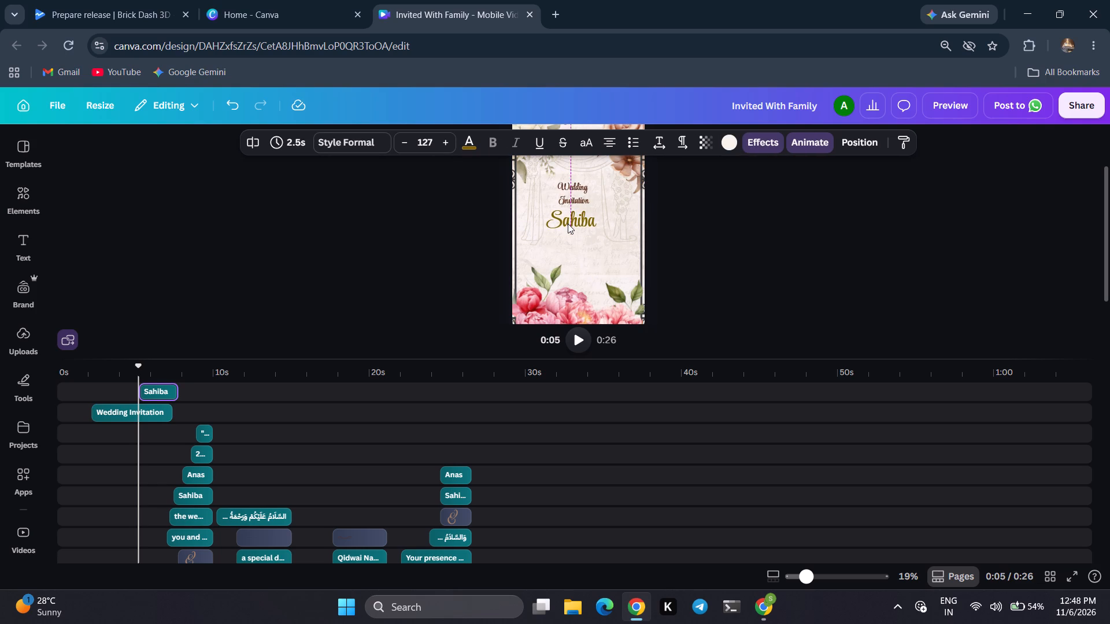
pyautogui.press('Left')
pyautogui.press('Left')
pyautogui.press('Down')
pyautogui.press('Down')
pyautogui.press('Down')
pyautogui.press('Down')
pyautogui.press('Down')
pyautogui.press('Down')
pyautogui.press('Down')
pyautogui.press('Down')
pyautogui.press('Down')
pyautogui.press('Down')
pyautogui.press('Down')
pyautogui.press('Down')
pyautogui.press('Down')
pyautogui.press('Down')
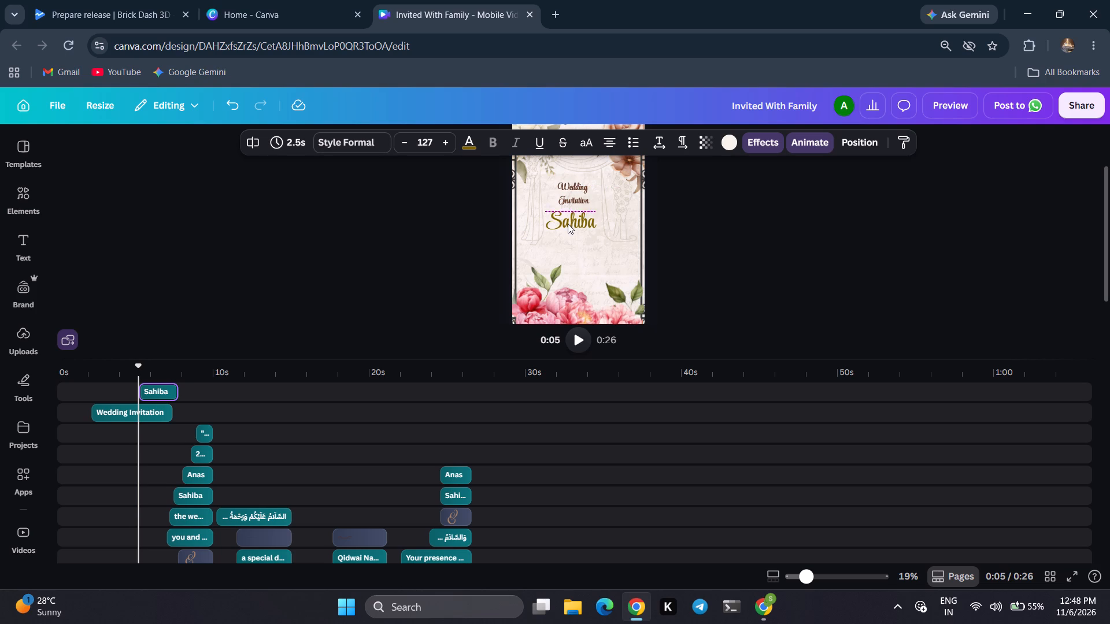
pyautogui.click(337, 278)
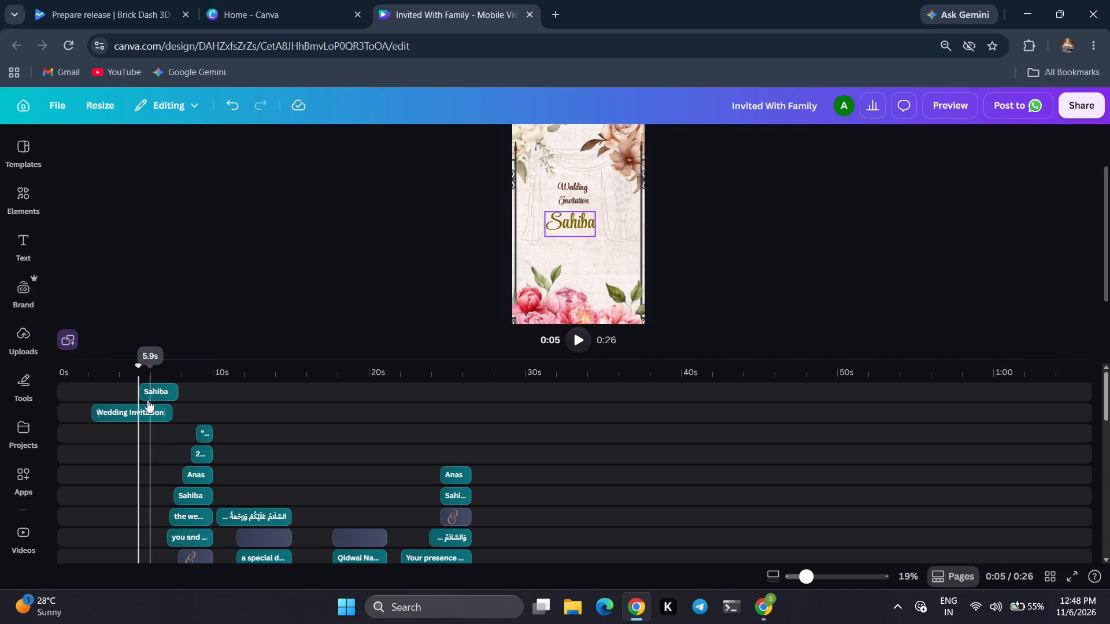
# Copy the ampersand graphic from the 8-second scene into the scene at about 5.6 seconds and place it just below Sahiba.
pyautogui.click(191, 475)
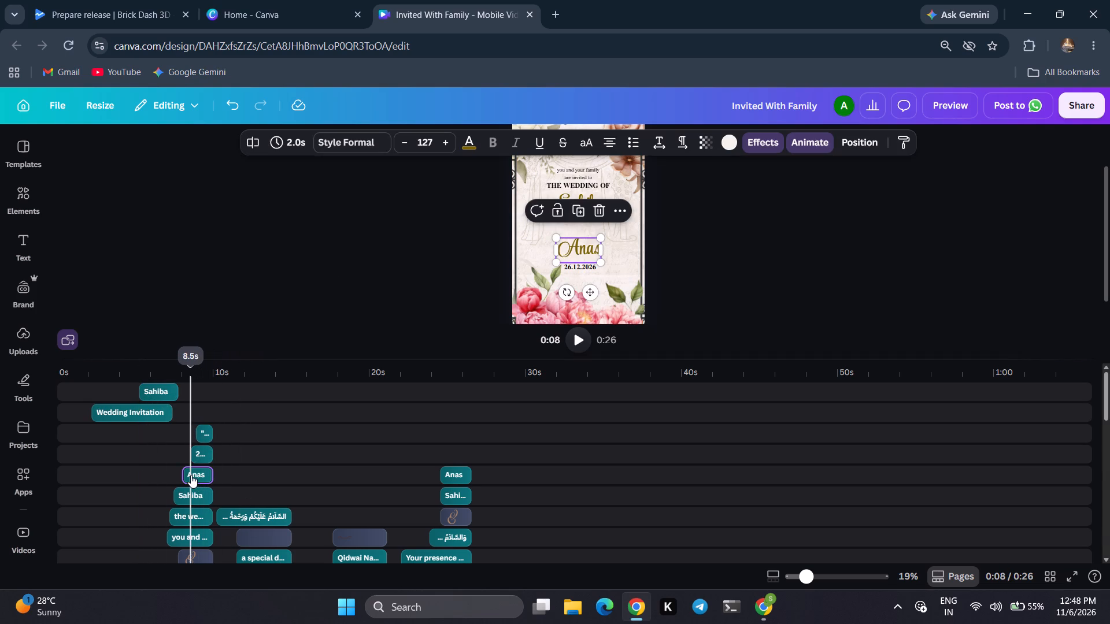
pyautogui.click(576, 228)
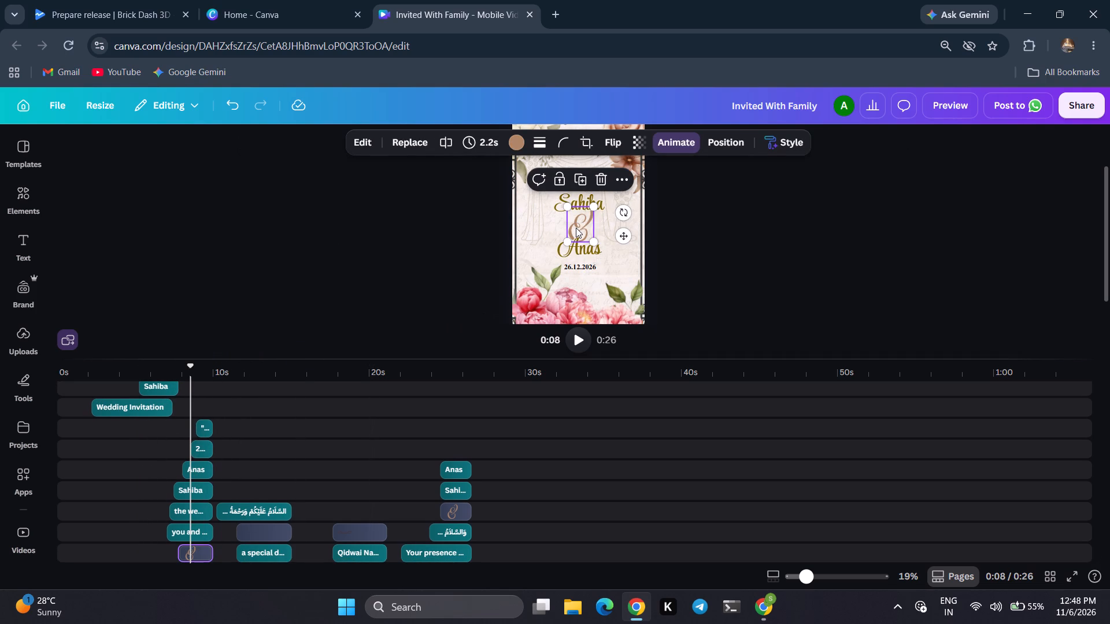
pyautogui.hotkey('ctrl', 'c')
pyautogui.hotkey('ctrl', 'c')
pyautogui.hotkey('ctrl', 'c')
pyautogui.hotkey('ctrl', 'c')
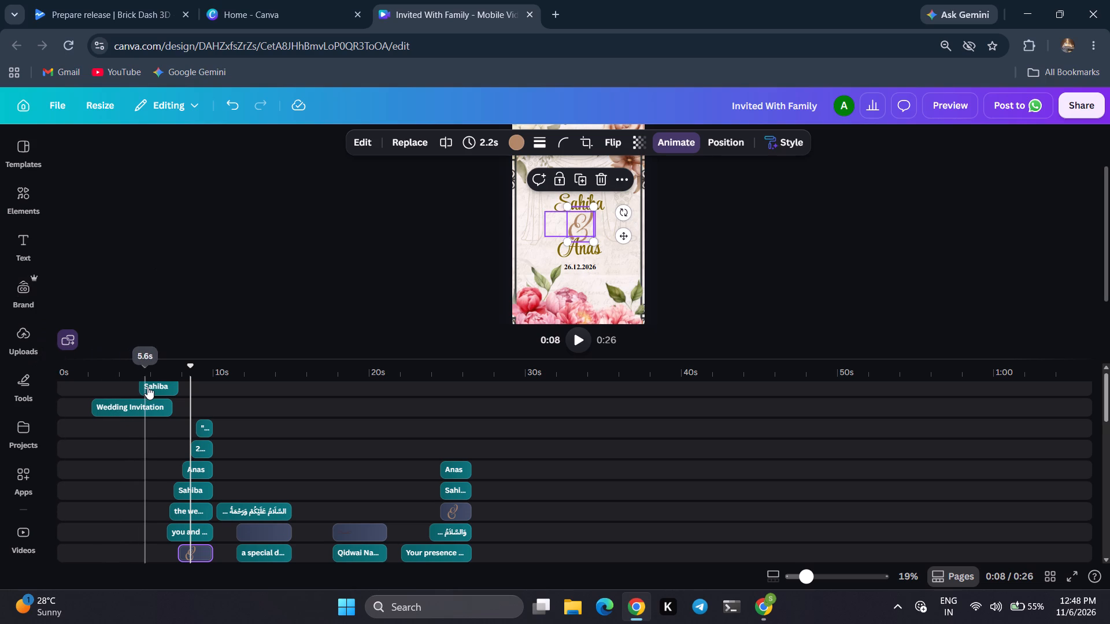
pyautogui.click(147, 387)
pyautogui.click(576, 250)
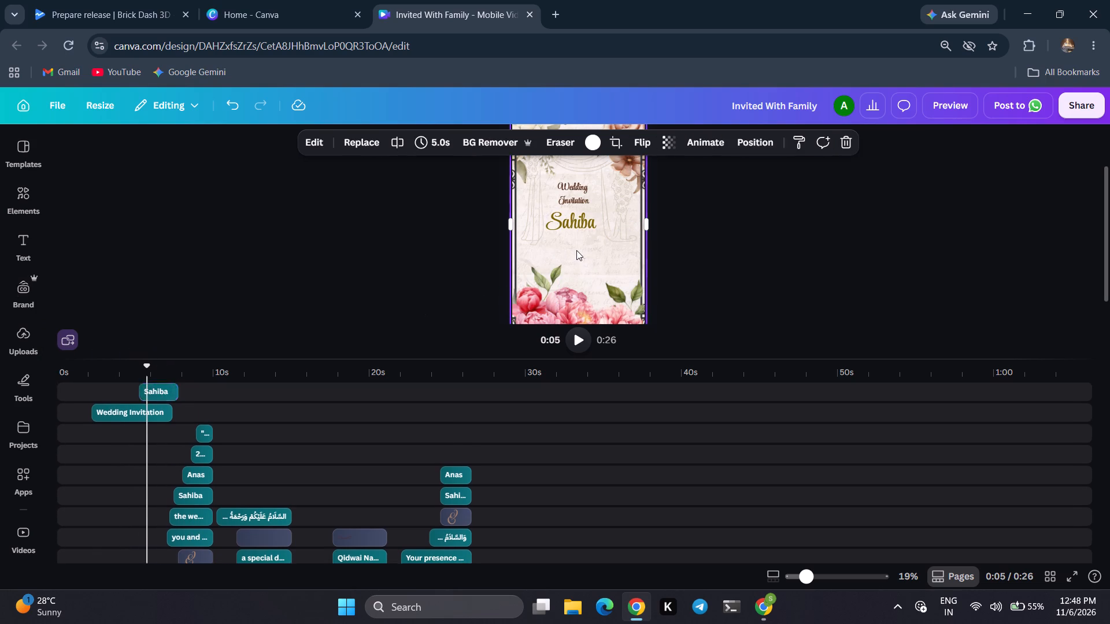
pyautogui.hotkey('ctrl', 'v')
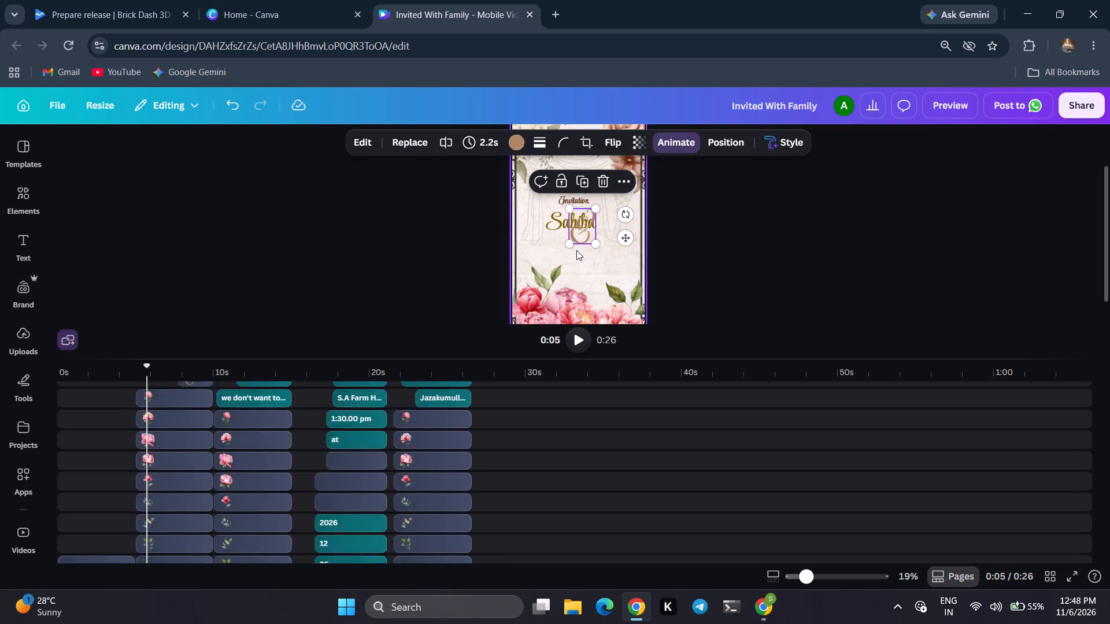
pyautogui.moveTo(581, 234); pyautogui.dragTo(569, 248)
pyautogui.click(416, 238)
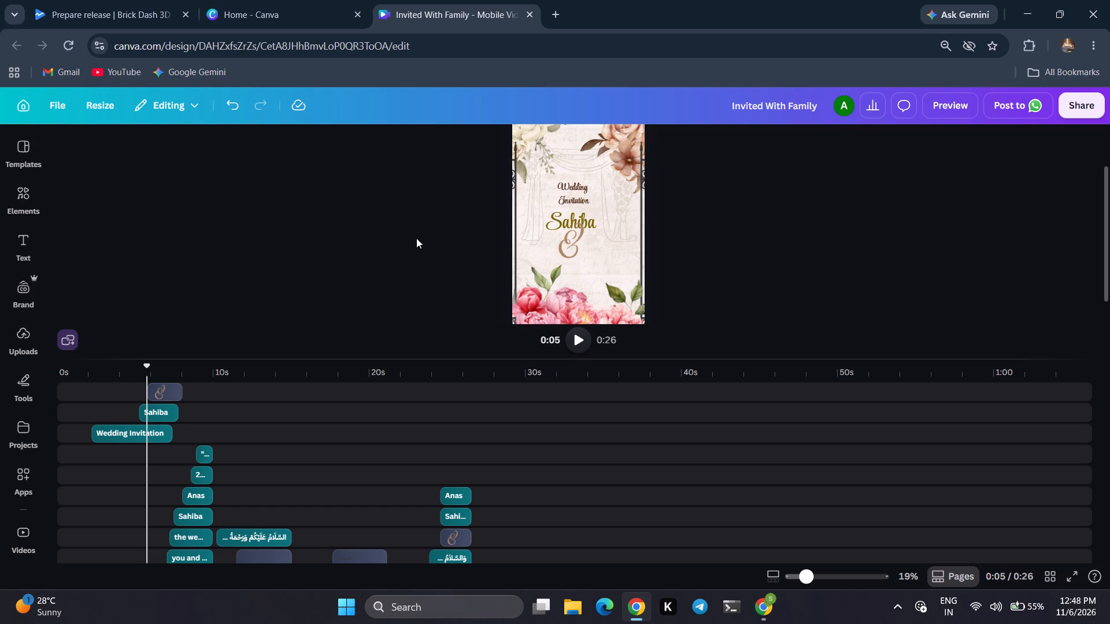
pyautogui.click(565, 218)
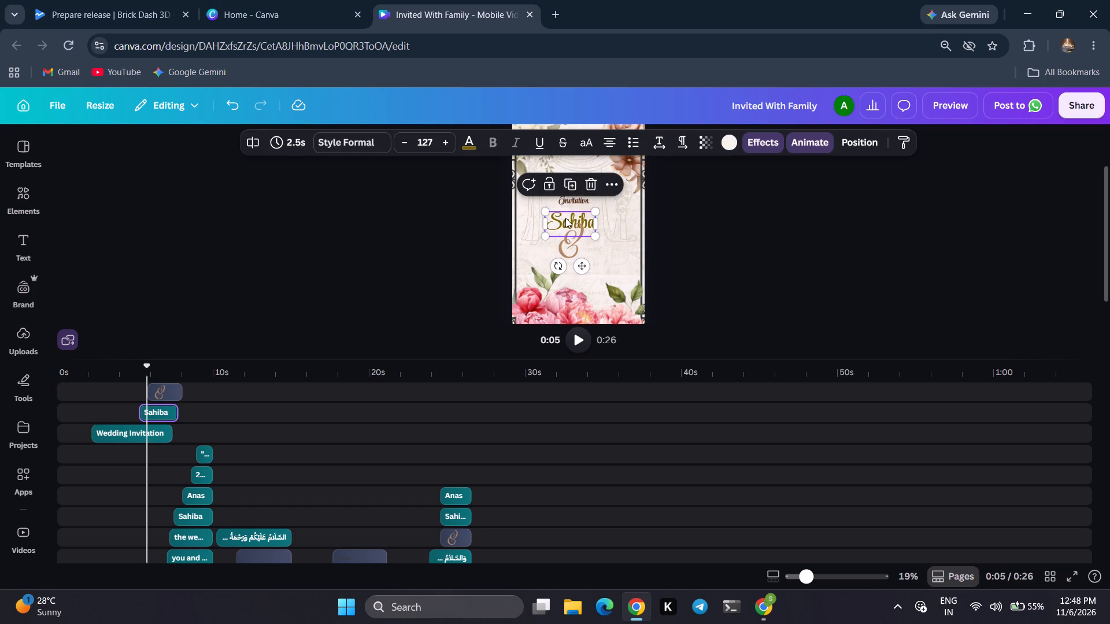
pyautogui.click(569, 248)
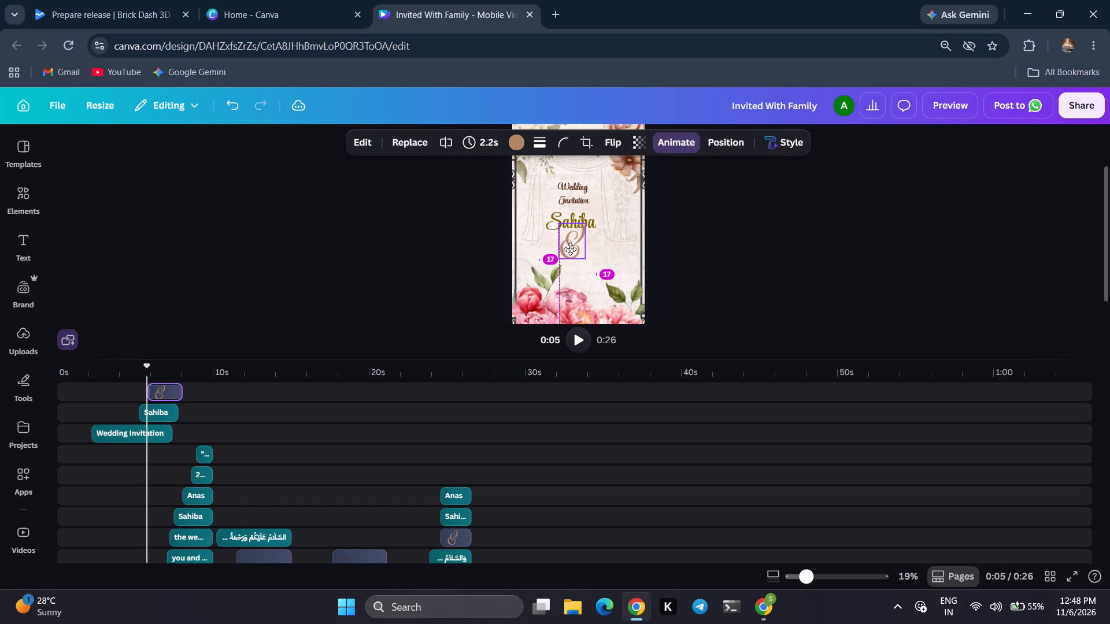
pyautogui.click(388, 239)
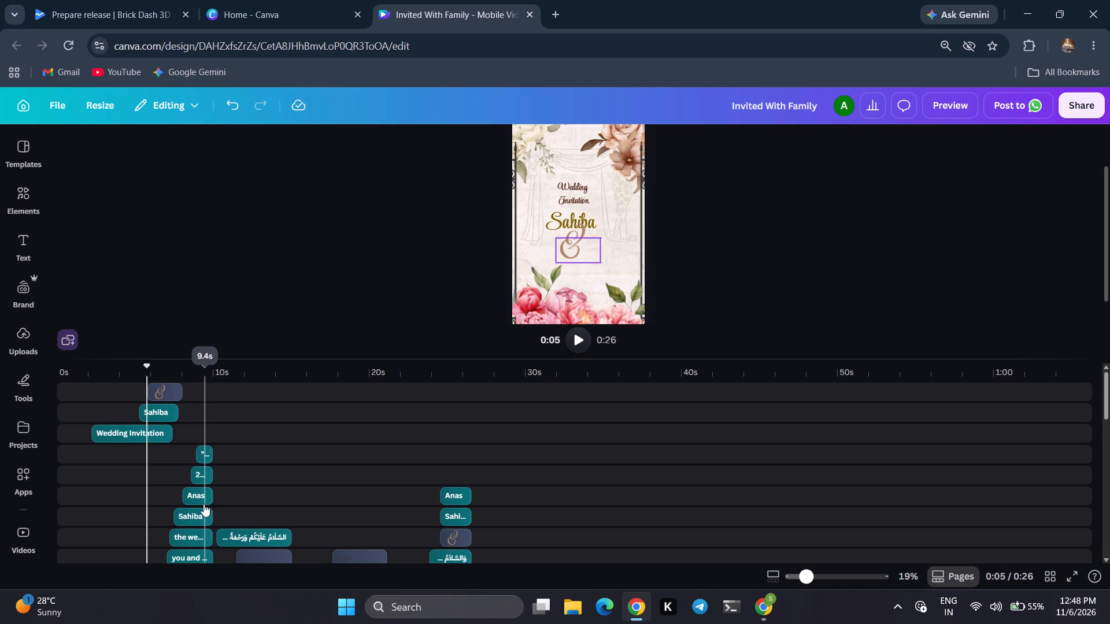
# Copy the Anas name from the 8-second scene into the scene at about 6 seconds and place it below the ampersand.
pyautogui.click(194, 514)
pyautogui.click(423, 261)
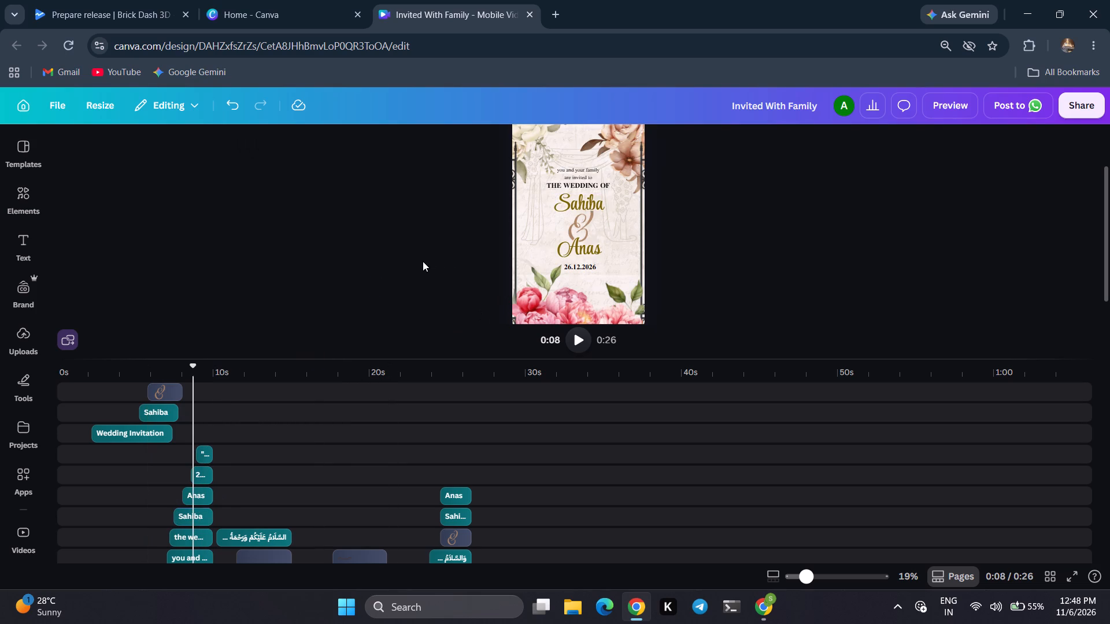
pyautogui.click(588, 248)
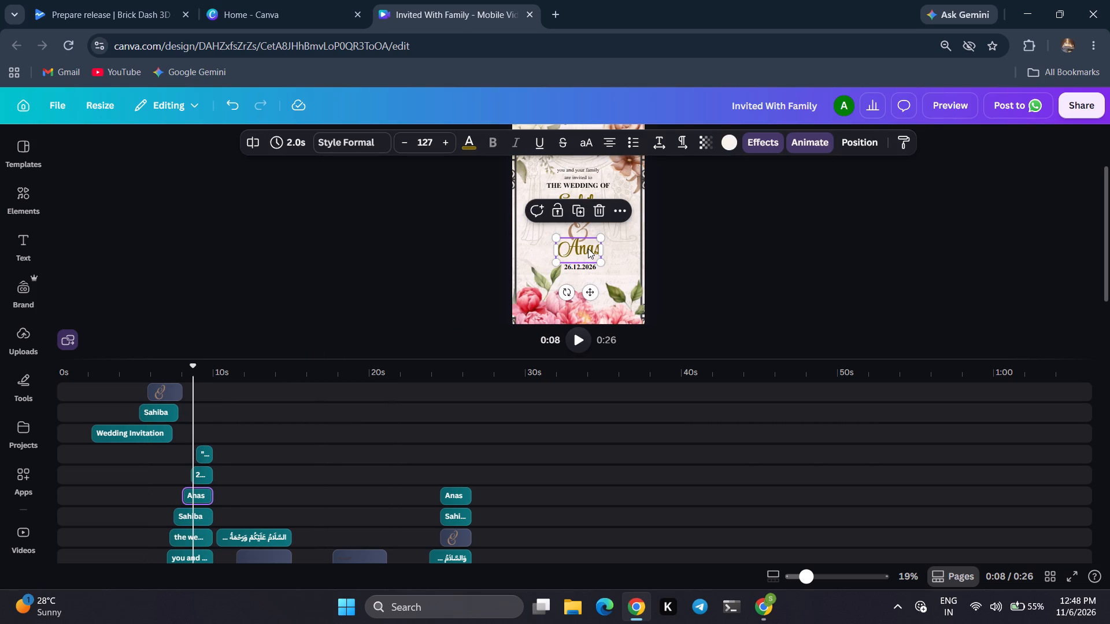
pyautogui.hotkey('ctrl', 'c')
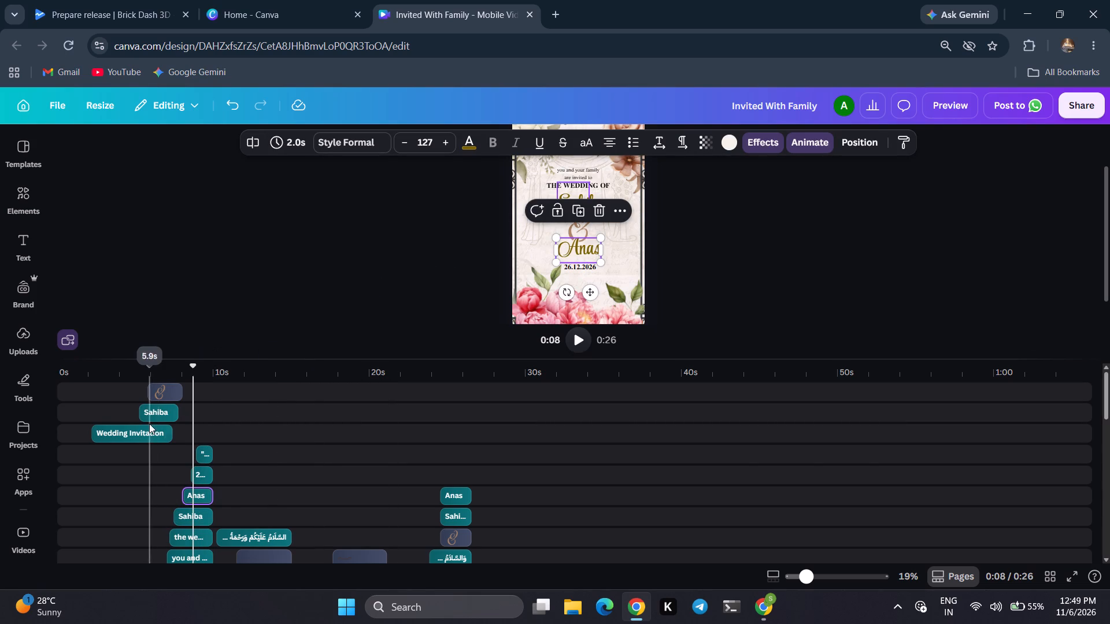
pyautogui.click(155, 413)
pyautogui.click(604, 261)
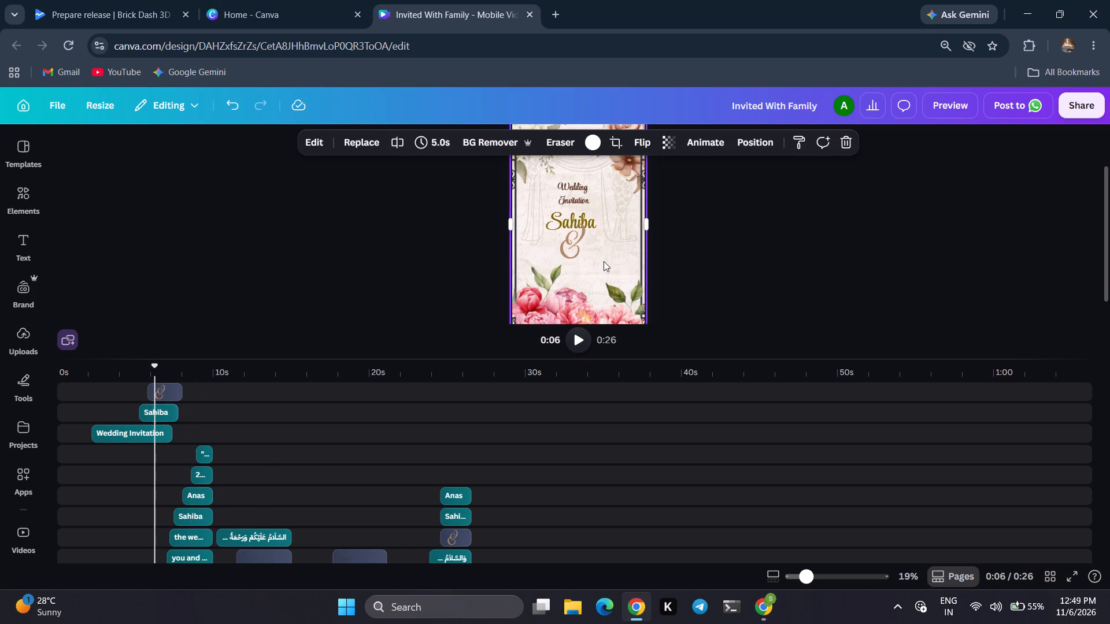
pyautogui.hotkey('ctrl', 'v')
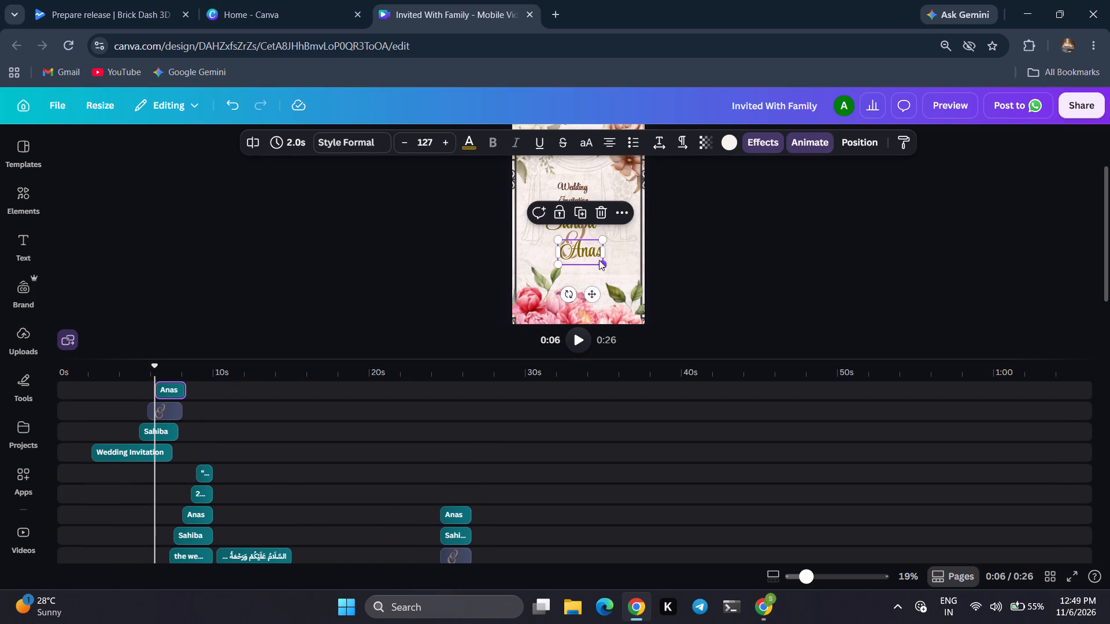
pyautogui.moveTo(590, 252); pyautogui.dragTo(594, 263)
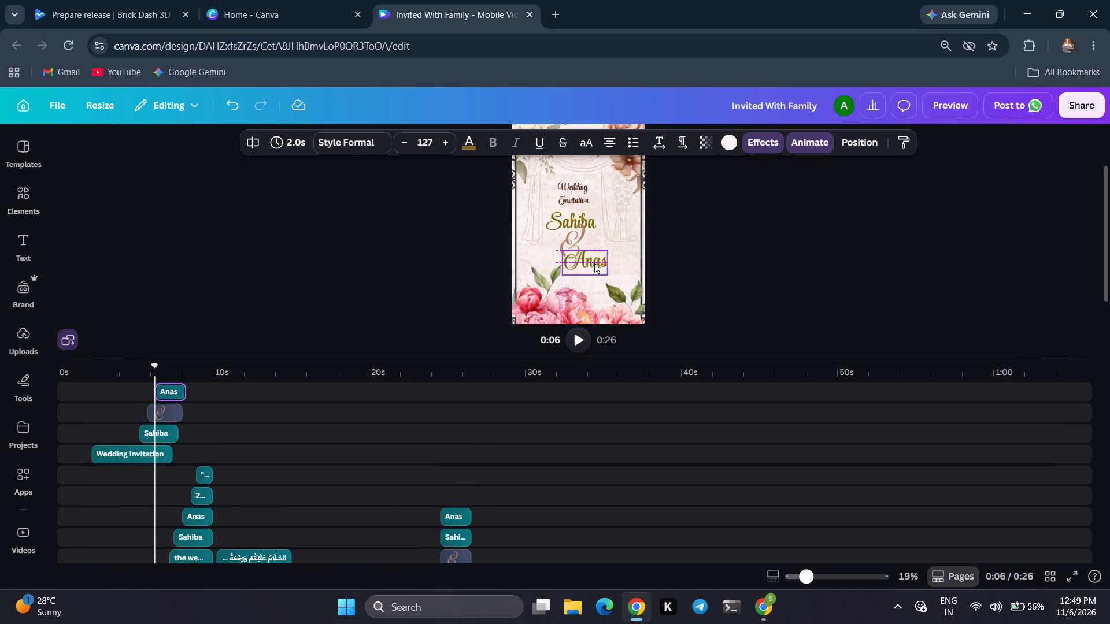
pyautogui.click(420, 222)
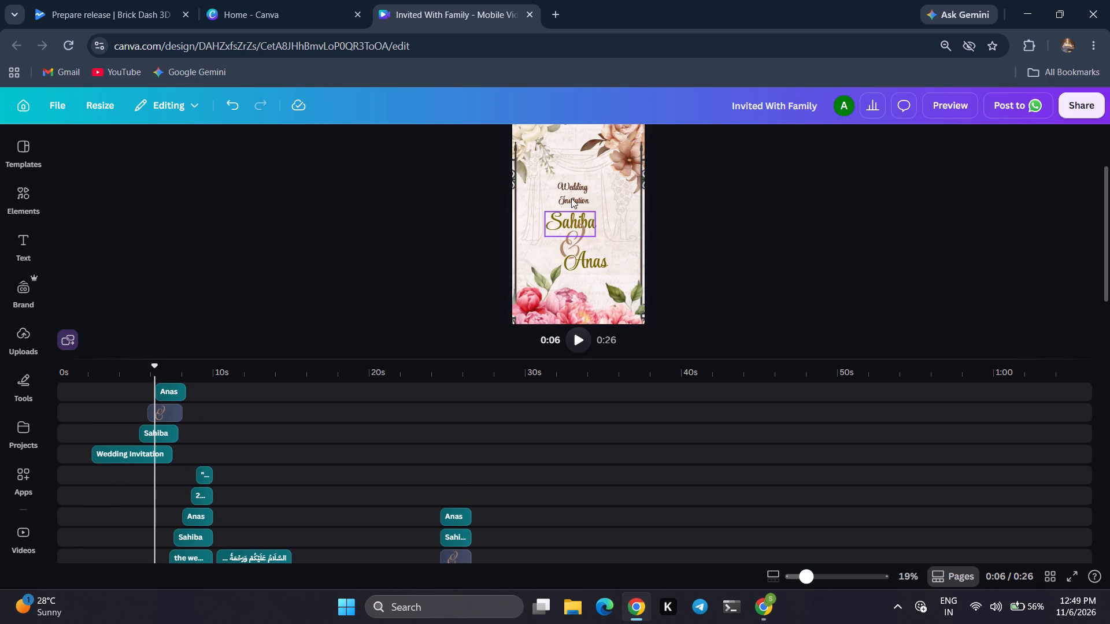
# Join the two-line Wedding Invitation heading into a single line by removing its line break.
pyautogui.click(571, 195)
pyautogui.click(567, 199)
pyautogui.press('Left')
pyautogui.press('Left')
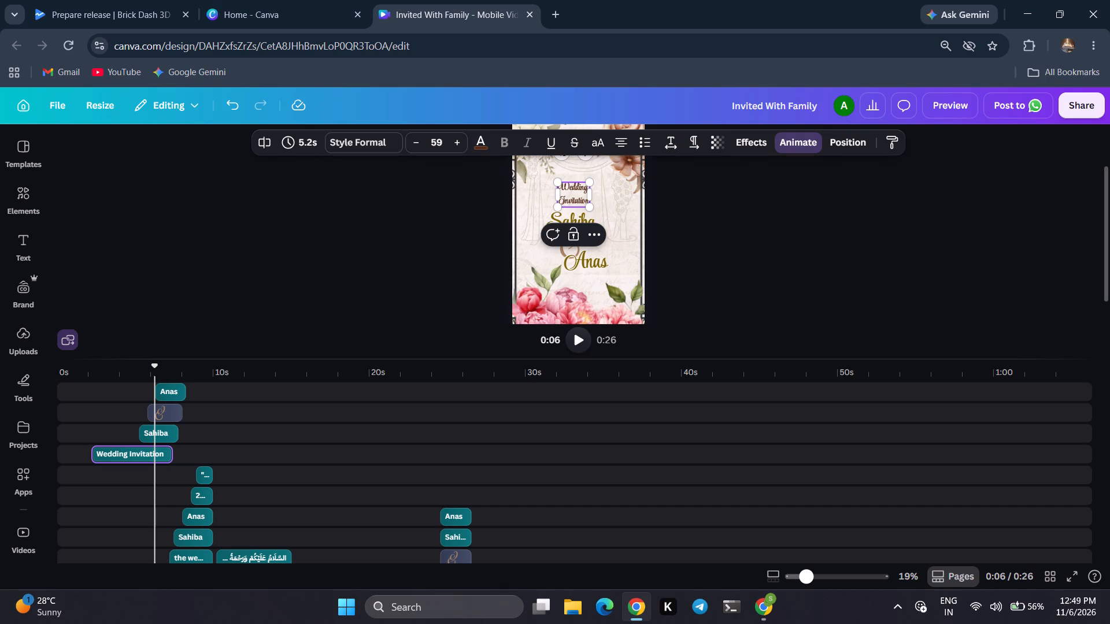
pyautogui.press('Left')
pyautogui.press('Left')
pyautogui.press('Left')
pyautogui.press('Right')
pyautogui.press('Right')
pyautogui.press('Right')
pyautogui.press('Right')
pyautogui.press('BackSpace')
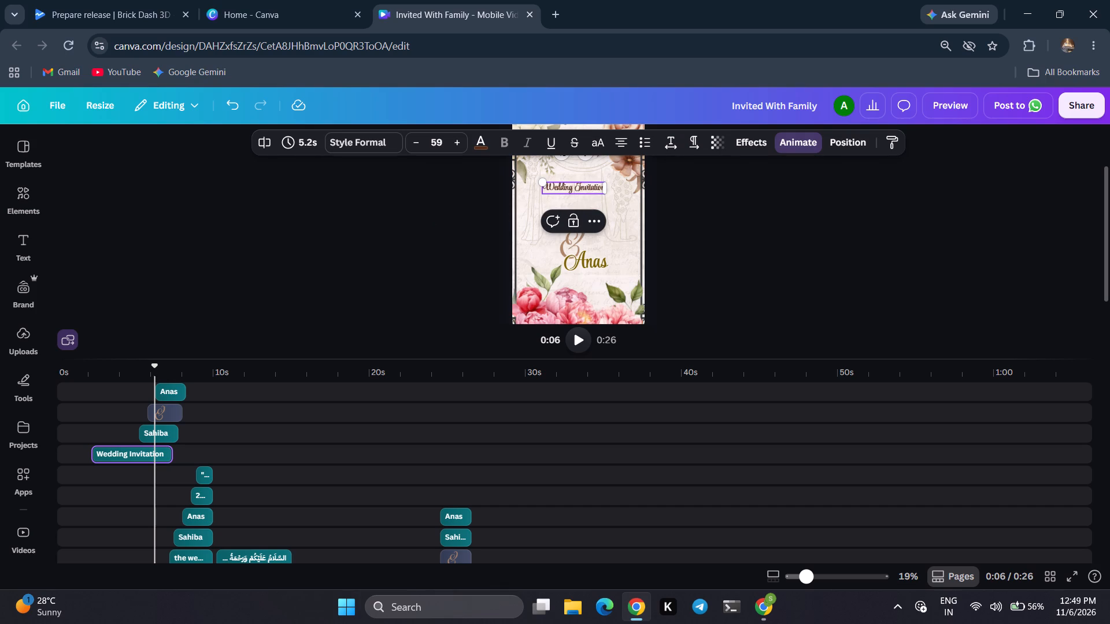
pyautogui.click(403, 244)
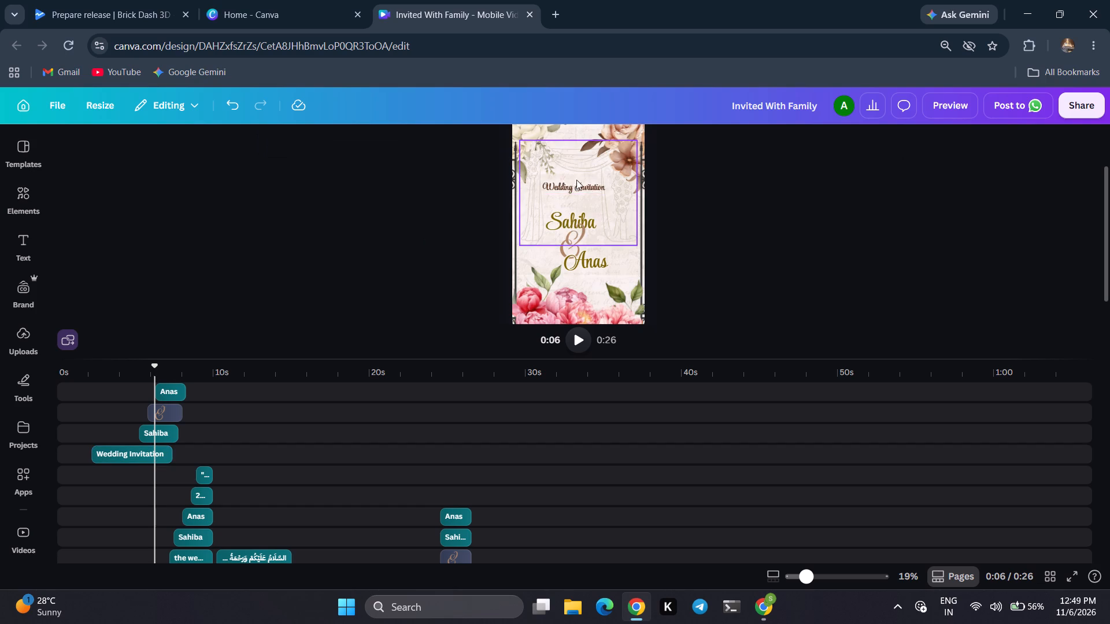
# Nudge the single-line Wedding Invitation heading slightly down and to the left, toward the Sahiba text.
pyautogui.click(575, 191)
pyautogui.press('Down')
pyautogui.press('Down')
pyautogui.press('Down')
pyautogui.press('Down')
pyautogui.press('Down')
pyautogui.press('Down')
pyautogui.press('Down')
pyautogui.press('Down')
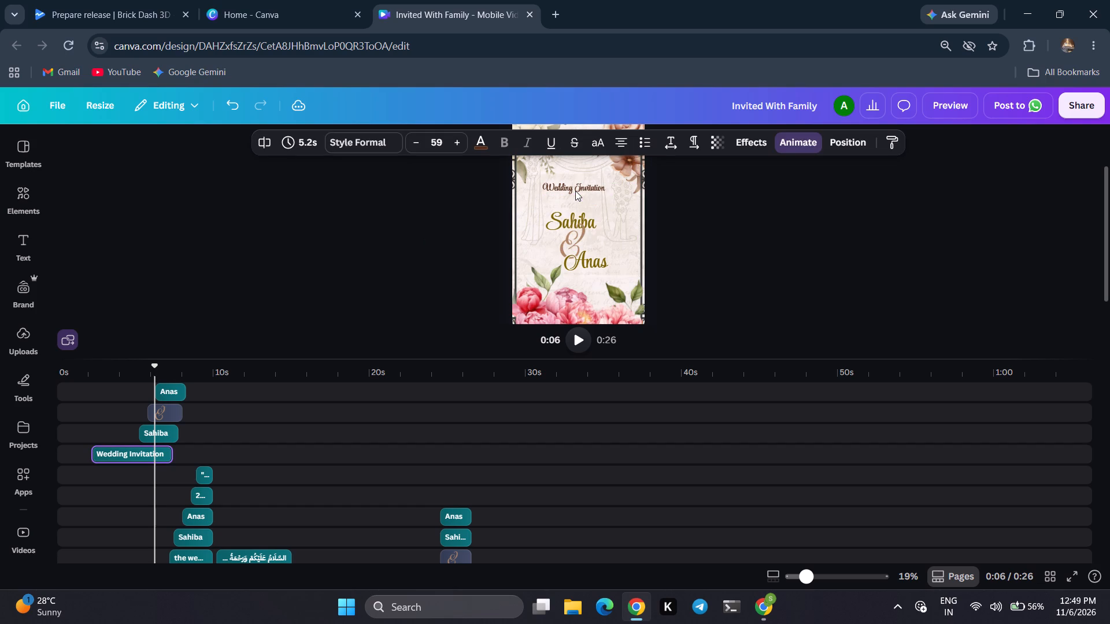
pyautogui.press('Down')
pyautogui.press('Left')
pyautogui.press('Left')
pyautogui.press('Left')
pyautogui.press('Left')
pyautogui.press('Left')
pyautogui.press('Left')
pyautogui.press('Left')
pyautogui.press('Left')
pyautogui.press('Left')
pyautogui.press('Left')
pyautogui.press('Left')
pyautogui.press('Left')
pyautogui.press('Left')
pyautogui.press('Left')
pyautogui.press('Left')
pyautogui.press('Left')
pyautogui.press('Down')
pyautogui.press('Down')
pyautogui.press('Down')
pyautogui.press('Down')
pyautogui.press('Down')
pyautogui.press('Down')
pyautogui.press('Down')
pyautogui.press('Down')
pyautogui.press('Down')
pyautogui.press('Down')
pyautogui.press('Down')
pyautogui.press('Down')
pyautogui.press('Down')
pyautogui.press('Down')
pyautogui.press('Down')
pyautogui.press('Down')
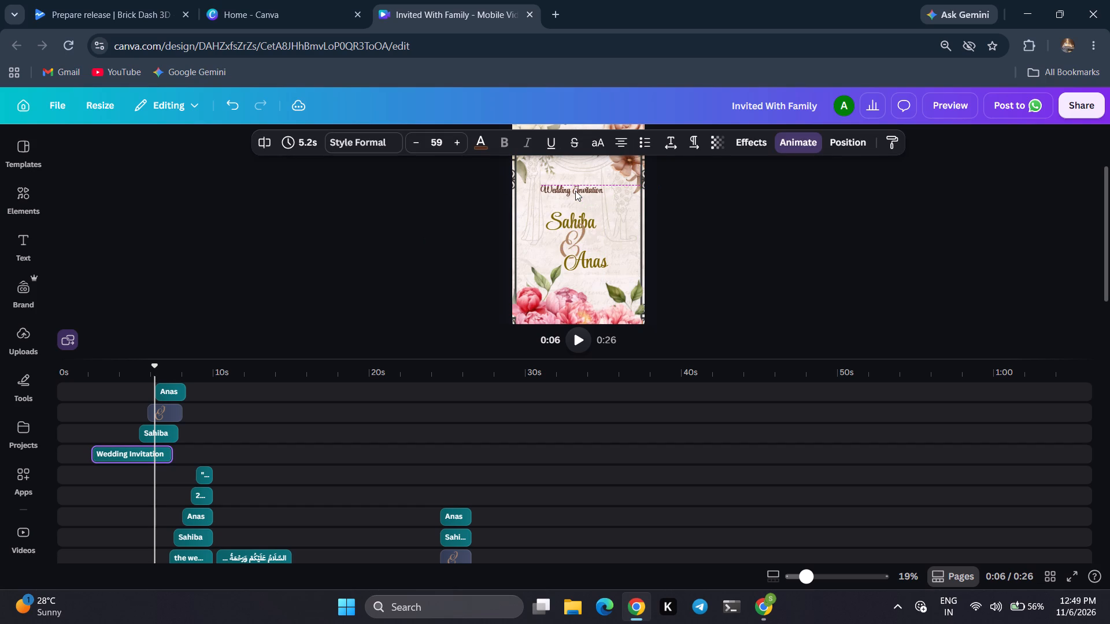
pyautogui.click(447, 253)
# Nudge the Sahiba text up and to the left, closer beneath the Wedding Invitation heading and clear of the ampersand.
pyautogui.click(569, 220)
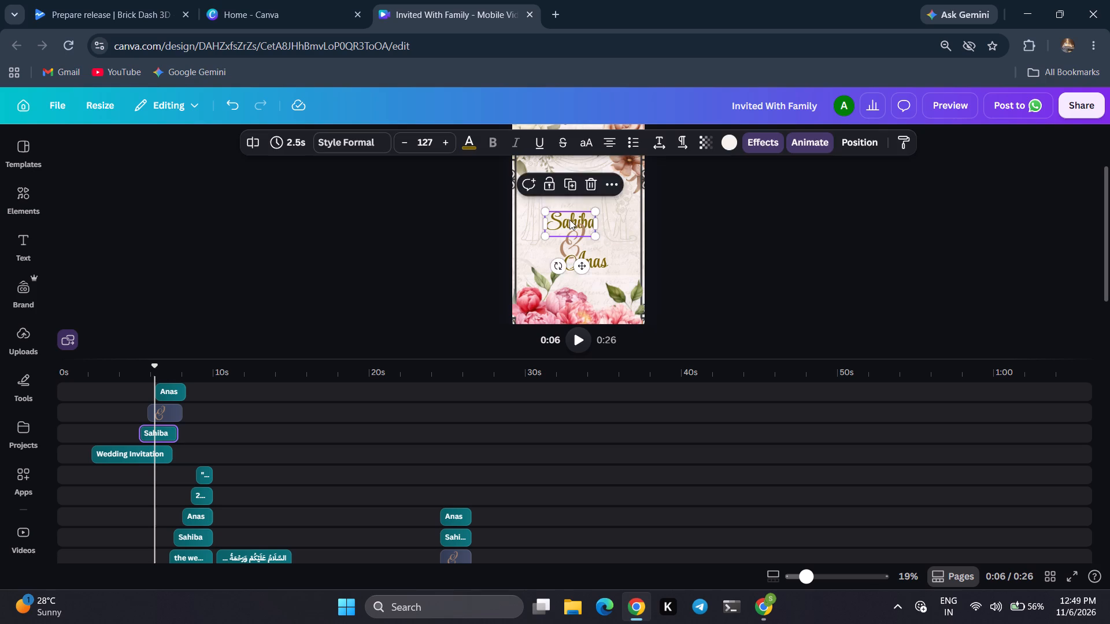
pyautogui.press('Up')
pyautogui.press('Up')
pyautogui.press('Up')
pyautogui.press('Up')
pyautogui.press('Up')
pyautogui.press('Up')
pyautogui.press('Up')
pyautogui.press('Up')
pyautogui.press('Up')
pyautogui.press('Up')
pyautogui.press('Up')
pyautogui.press('Up')
pyautogui.press('Up')
pyautogui.press('Up')
pyautogui.press('Up')
pyautogui.press('Up')
pyautogui.press('Up')
pyautogui.press('Up')
pyautogui.press('Up')
pyautogui.press('Up')
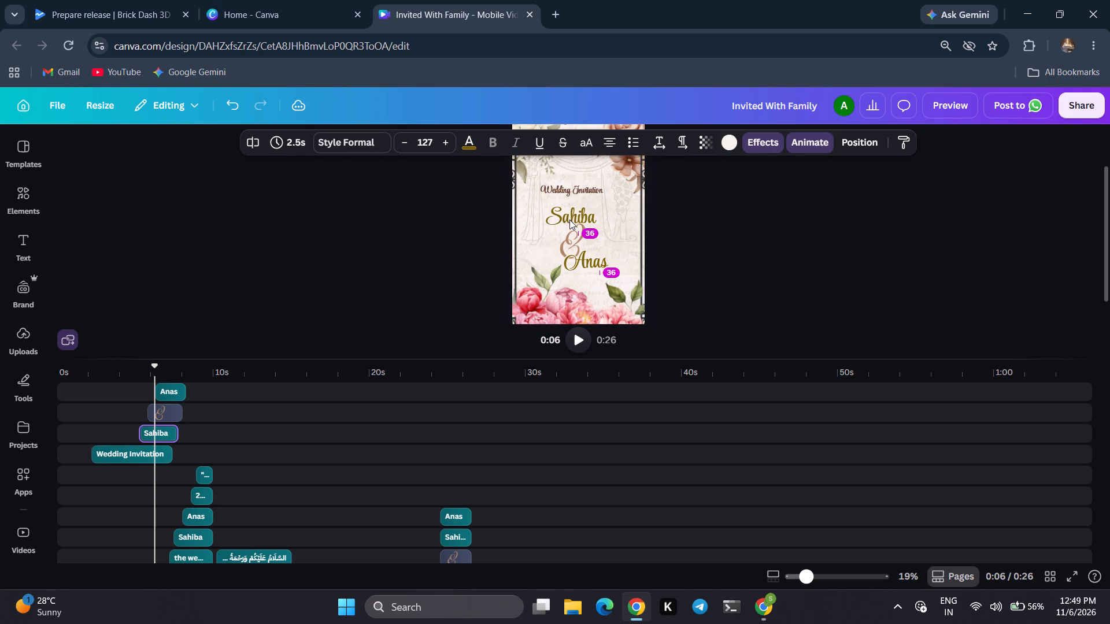
pyautogui.press('Left')
pyautogui.press('Left')
pyautogui.press('Left')
pyautogui.press('Left')
pyautogui.press('Left')
pyautogui.press('Left')
pyautogui.press('Left')
pyautogui.press('Left')
pyautogui.press('Left')
pyautogui.press('Left')
pyautogui.press('Left')
pyautogui.press('Up')
pyautogui.press('Up')
pyautogui.press('Up')
pyautogui.press('Up')
pyautogui.press('Up')
pyautogui.press('Up')
pyautogui.press('Up')
pyautogui.press('Up')
pyautogui.press('Up')
pyautogui.press('Up')
pyautogui.press('Up')
pyautogui.press('Up')
pyautogui.press('Up')
pyautogui.press('Up')
pyautogui.press('Up')
pyautogui.press('Up')
pyautogui.press('Up')
pyautogui.press('Up')
pyautogui.press('Up')
pyautogui.press('Up')
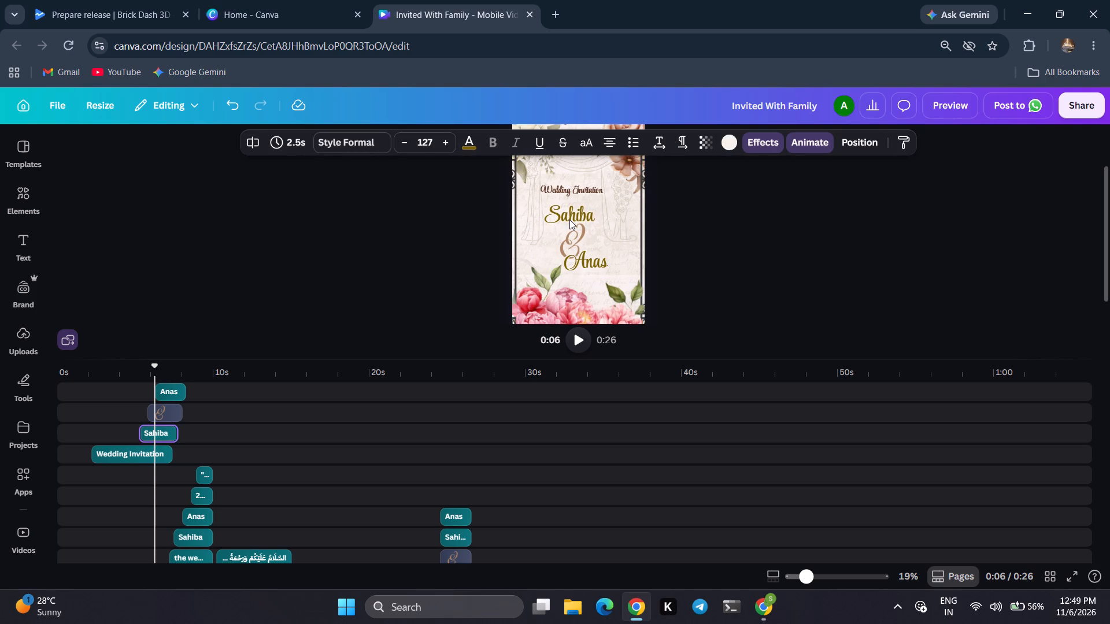
pyautogui.press('Left')
pyautogui.press('Left')
pyautogui.press('Left')
pyautogui.press('Left')
pyautogui.press('Left')
pyautogui.press('Left')
pyautogui.press('Left')
pyautogui.press('Left')
pyautogui.press('Left')
pyautogui.press('Left')
pyautogui.press('Left')
pyautogui.press('Left')
pyautogui.press('Left')
pyautogui.press('Left')
pyautogui.press('Left')
pyautogui.press('Left')
pyautogui.press('Left')
pyautogui.press('Left')
pyautogui.press('Left')
pyautogui.press('Left')
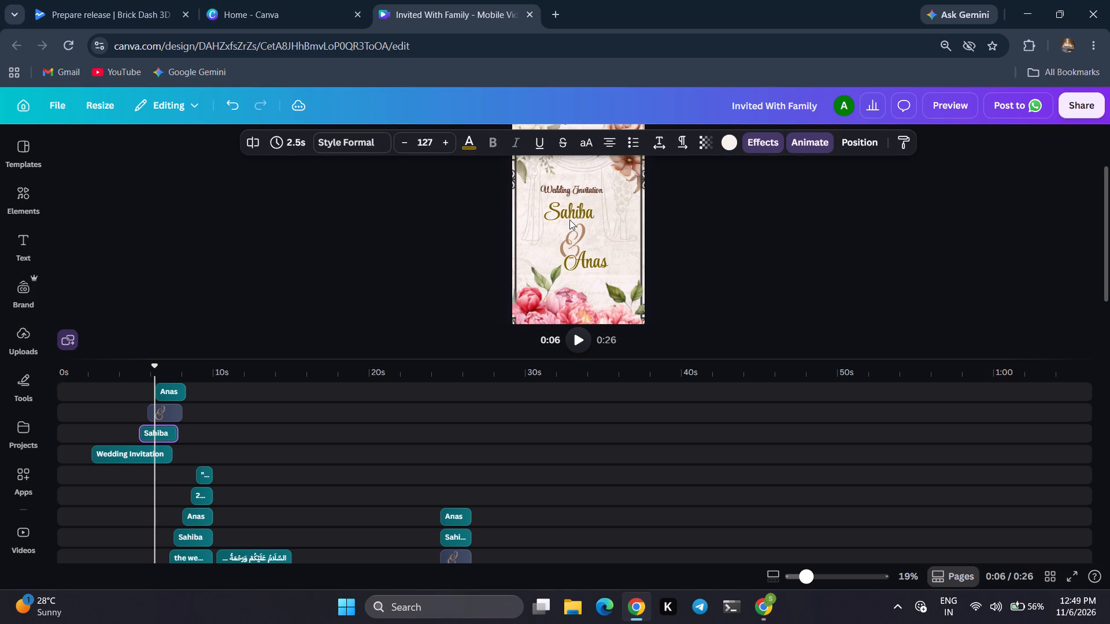
pyautogui.press('Up')
pyautogui.press('Up')
pyautogui.press('Up')
pyautogui.press('Up')
pyautogui.press('Up')
pyautogui.press('Up')
pyautogui.press('Up')
pyautogui.press('Up')
pyautogui.press('Up')
pyautogui.press('Up')
pyautogui.press('Up')
pyautogui.press('Up')
pyautogui.press('Up')
pyautogui.press('Up')
pyautogui.press('Up')
pyautogui.press('Up')
pyautogui.press('Up')
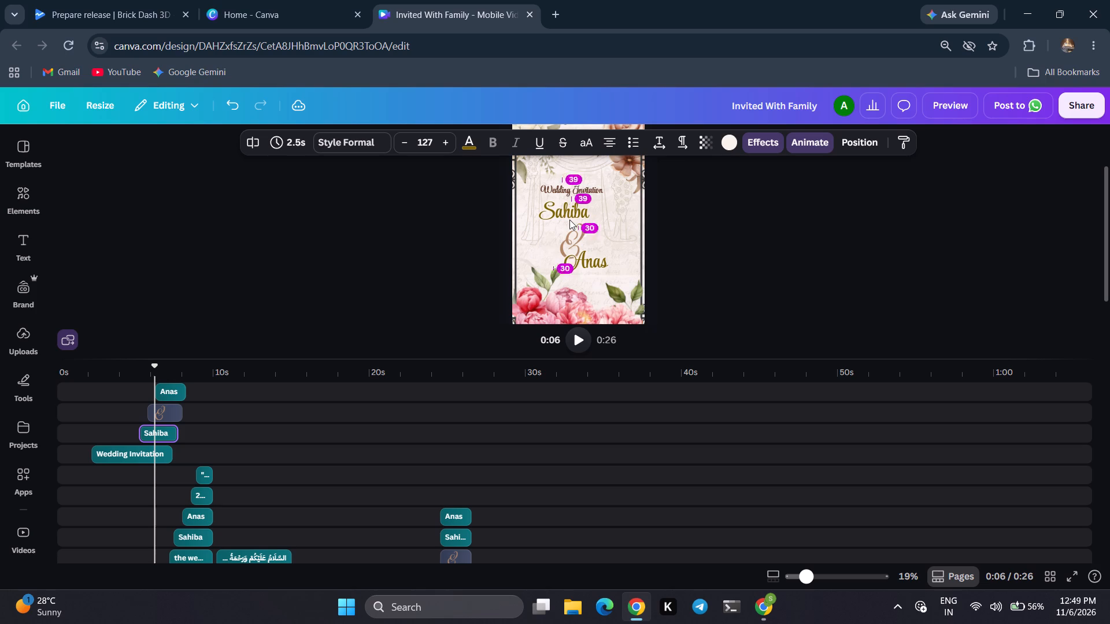
# Nudge the Sahiba text further left, so it sits offset from the ampersand below the Wedding Invitation heading.
pyautogui.press('Left')
pyautogui.press('Left')
pyautogui.press('Left')
pyautogui.press('Left')
pyautogui.press('Left')
pyautogui.press('Left')
pyautogui.press('Left')
pyautogui.press('Left')
pyautogui.press('Left')
pyautogui.press('Left')
pyautogui.press('Left')
pyautogui.press('Left')
pyautogui.press('Left')
pyautogui.press('Left')
pyautogui.press('Left')
pyautogui.press('Left')
pyautogui.press('Left')
pyautogui.press('Left')
pyautogui.press('Left')
pyautogui.press('Left')
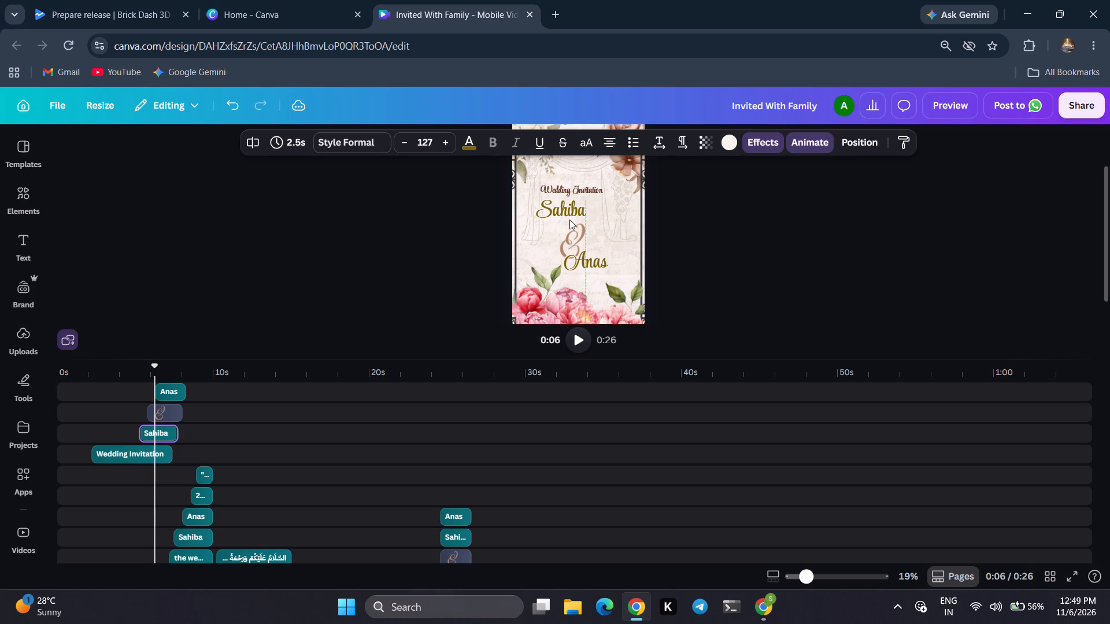
pyautogui.press('Right')
pyautogui.press('Right')
pyautogui.press('Right')
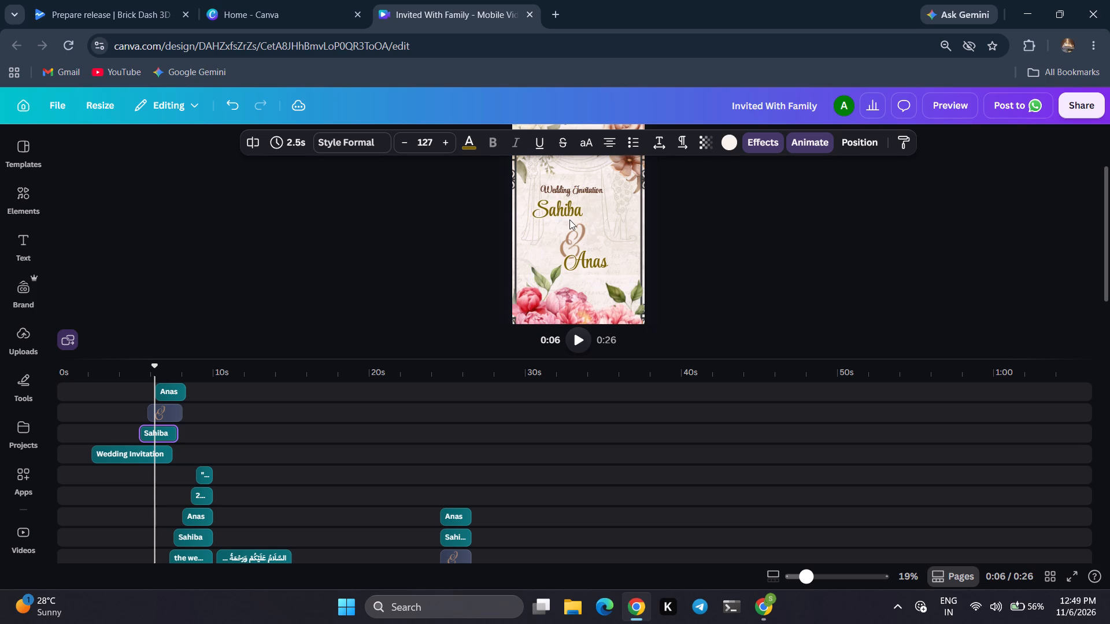
# Nudge the ampersand up and slightly left so it tucks in close beneath the end of the Sahiba text.
pyautogui.click(582, 235)
pyautogui.press('Up')
pyautogui.press('Up')
pyautogui.press('Up')
pyautogui.press('Up')
pyautogui.press('Up')
pyautogui.press('Up')
pyautogui.press('Up')
pyautogui.press('Up')
pyautogui.press('Up')
pyautogui.press('Up')
pyautogui.press('Up')
pyautogui.press('Up')
pyautogui.press('Up')
pyautogui.press('Up')
pyautogui.press('Up')
pyautogui.press('Up')
pyautogui.press('Up')
pyautogui.press('Up')
pyautogui.press('Up')
pyautogui.press('Up')
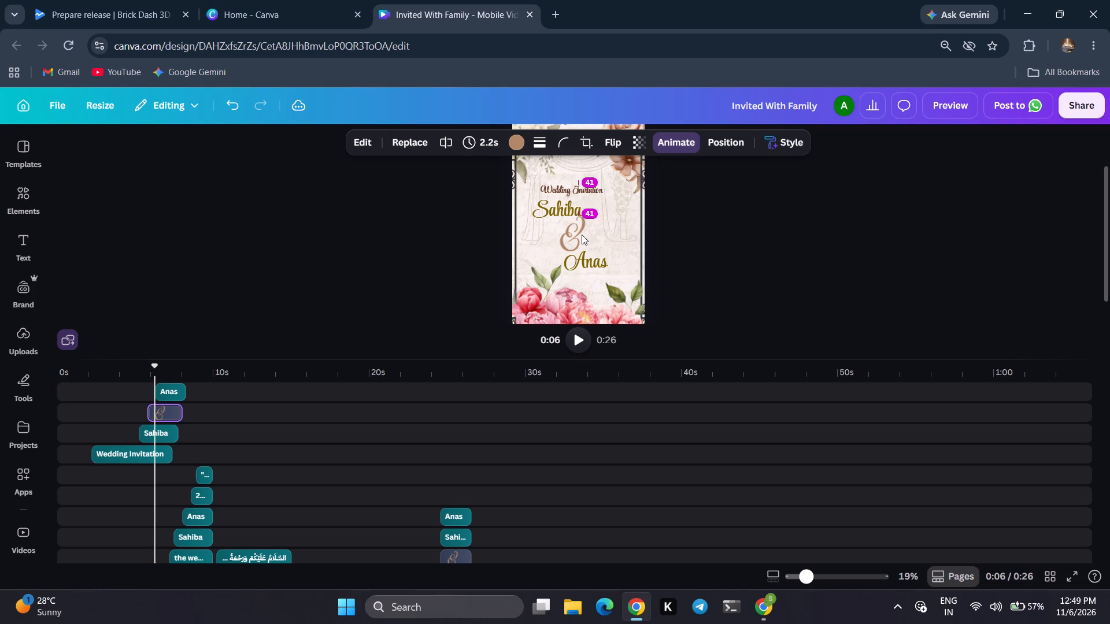
pyautogui.press('Left')
pyautogui.press('Left')
pyautogui.press('Left')
pyautogui.press('Left')
pyautogui.press('Left')
pyautogui.press('Left')
pyautogui.press('Left')
pyautogui.press('Left')
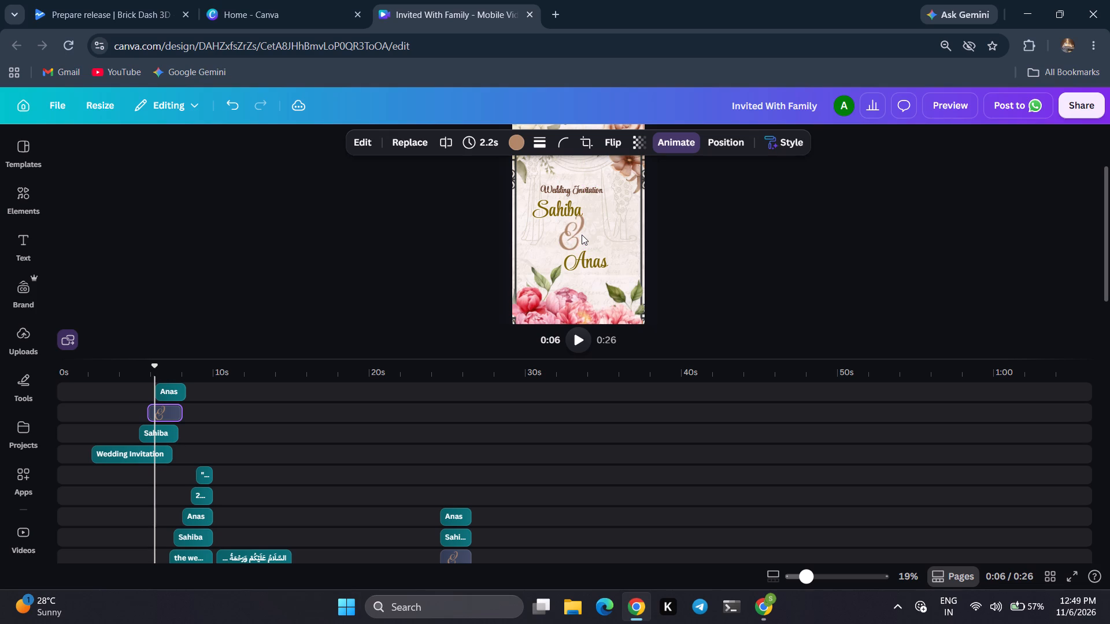
pyautogui.press('Up')
pyautogui.press('Up')
pyautogui.press('Up')
pyautogui.press('Up')
pyautogui.press('Up')
pyautogui.press('Up')
pyautogui.press('Up')
pyautogui.press('Up')
pyautogui.press('Up')
pyautogui.press('Up')
pyautogui.press('Up')
pyautogui.press('Up')
pyautogui.press('Up')
pyautogui.press('Up')
pyautogui.press('Up')
pyautogui.press('Up')
pyautogui.press('Up')
pyautogui.press('Up')
pyautogui.press('Up')
pyautogui.press('Up')
pyautogui.press('Left')
pyautogui.press('Left')
pyautogui.press('Left')
pyautogui.press('Left')
pyautogui.press('Left')
pyautogui.press('Left')
pyautogui.press('Left')
pyautogui.press('Left')
pyautogui.press('Left')
pyautogui.press('Left')
pyautogui.press('Left')
pyautogui.press('Left')
pyautogui.press('Left')
pyautogui.press('Left')
pyautogui.press('Left')
pyautogui.press('Left')
pyautogui.press('Up')
pyautogui.press('Up')
pyautogui.click(551, 236)
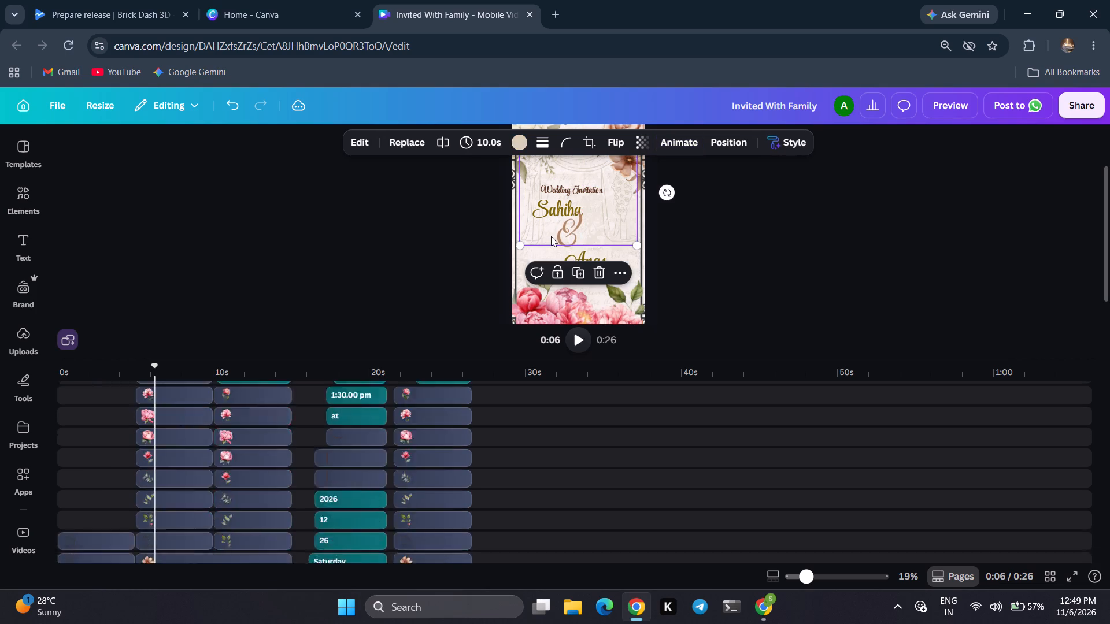
# Reorder the layers of the 6-second scene so Sahiba sits above the ampersand and directly below Anas.
pyautogui.click(577, 236)
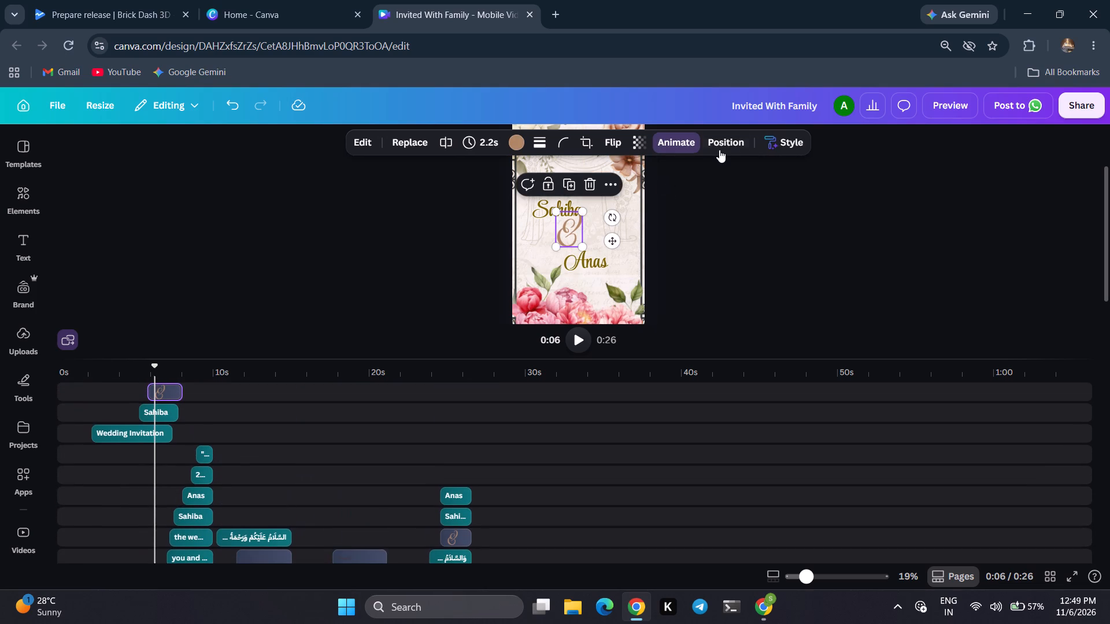
pyautogui.click(721, 142)
pyautogui.click(216, 179)
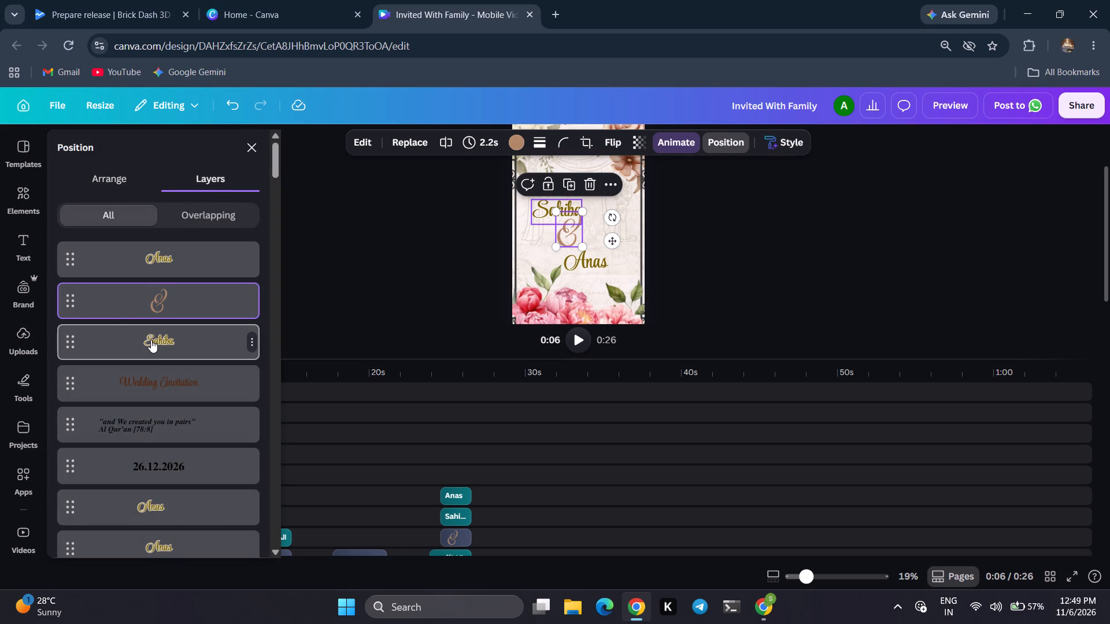
pyautogui.moveTo(66, 339); pyautogui.dragTo(67, 284)
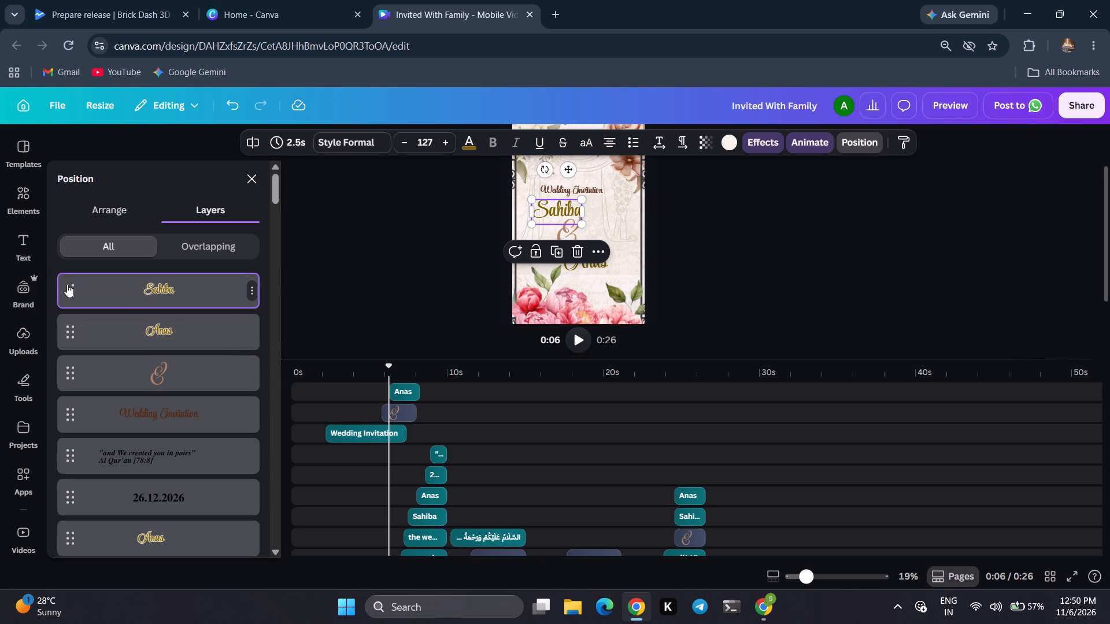
pyautogui.moveTo(67, 284); pyautogui.dragTo(73, 335)
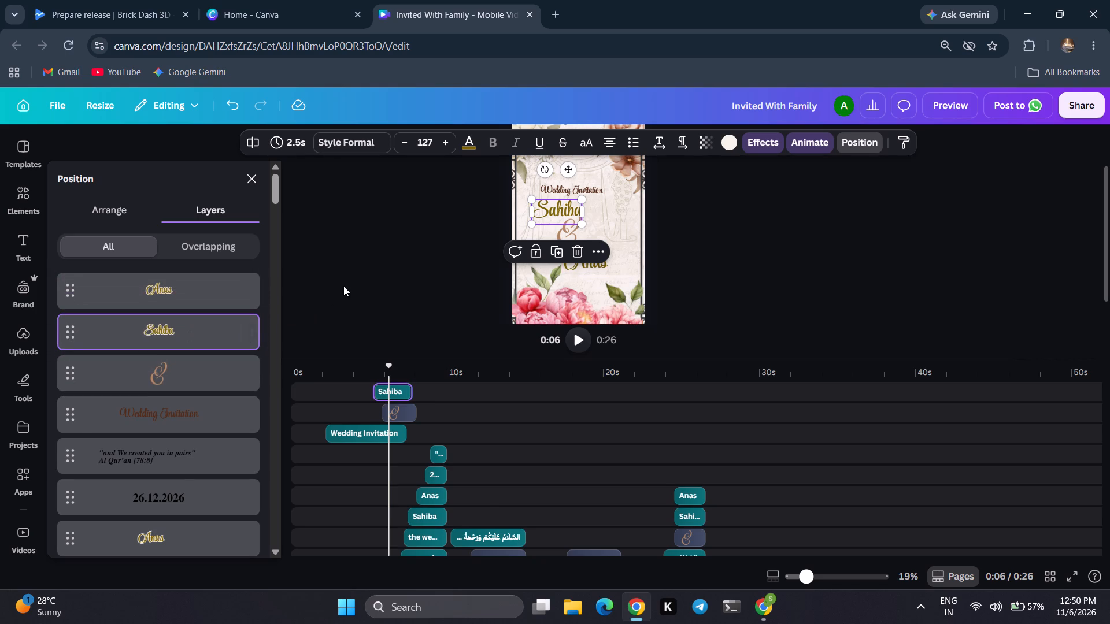
pyautogui.click(343, 286)
pyautogui.click(408, 261)
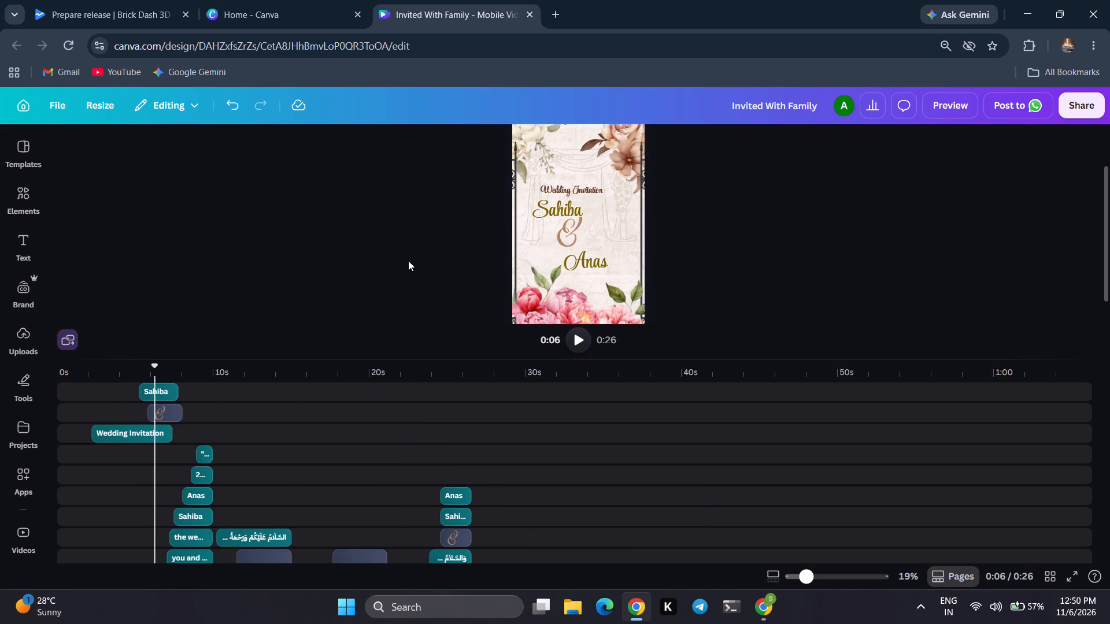
# Nudge the ampersand slightly further up so its top tucks behind the end of the Sahiba text.
pyautogui.click(574, 232)
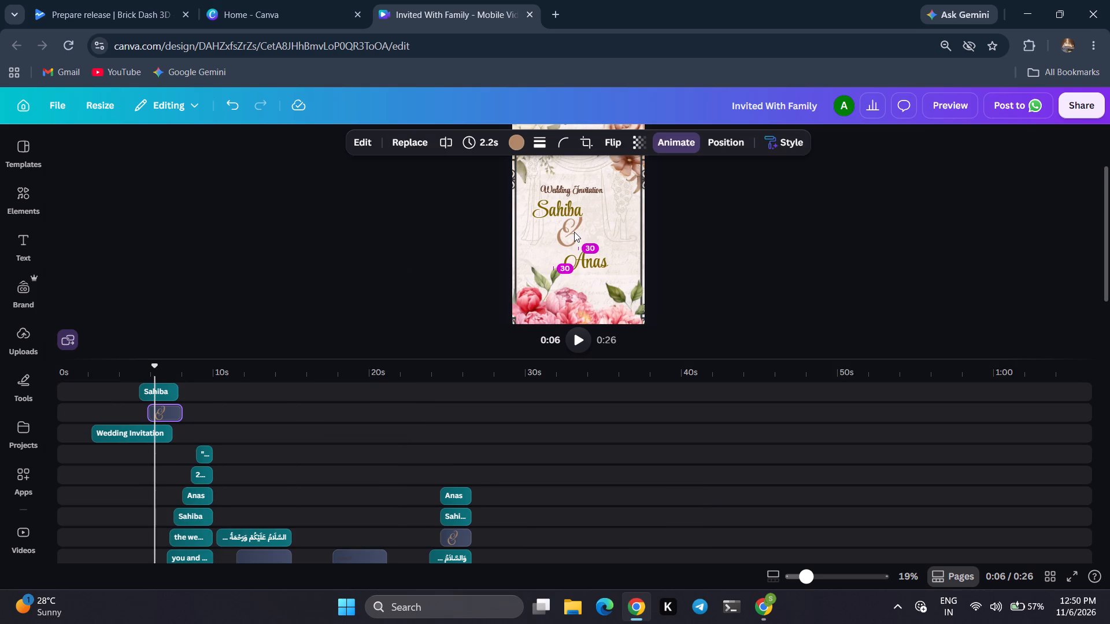
pyautogui.press('Up')
pyautogui.press('Up')
pyautogui.press('Up')
pyautogui.press('Up')
pyautogui.press('Up')
pyautogui.press('Up')
pyautogui.press('Up')
pyautogui.press('Up')
pyautogui.press('Up')
pyautogui.press('Up')
pyautogui.press('Up')
pyautogui.press('Up')
pyautogui.press('Up')
pyautogui.press('Up')
pyautogui.press('Up')
pyautogui.press('Up')
pyautogui.press('Up')
pyautogui.press('Up')
pyautogui.press('Up')
pyautogui.press('Up')
pyautogui.press('Down')
pyautogui.press('Down')
pyautogui.press('Down')
pyautogui.press('Down')
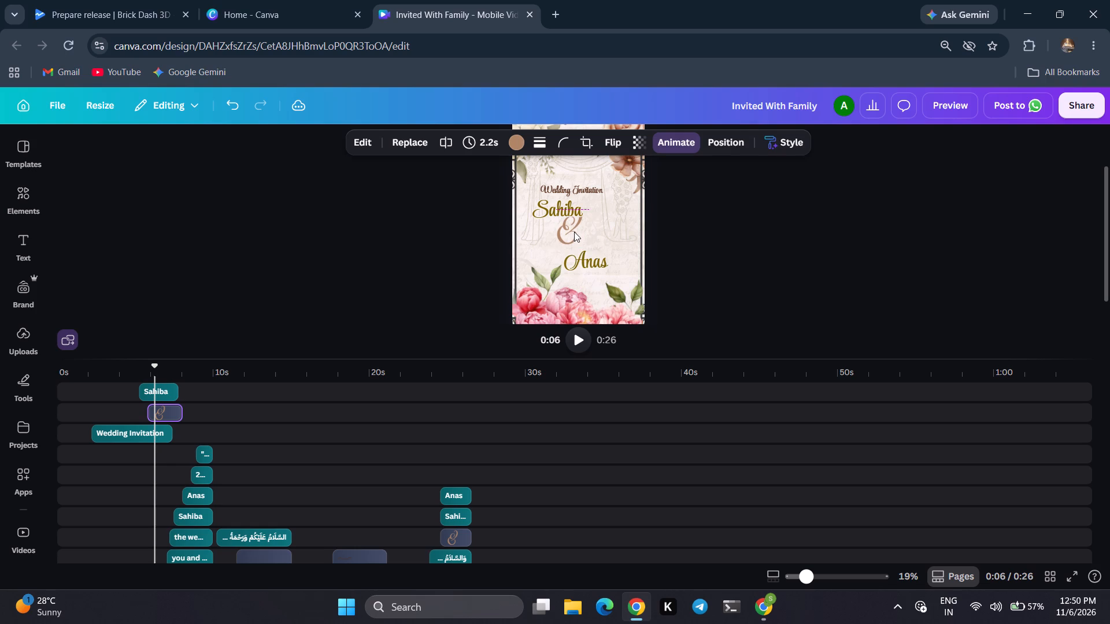
pyautogui.press('Down')
pyautogui.press('Down')
pyautogui.press('Down')
# Nudge the Anas text up, closer beneath the ampersand.
pyautogui.click(586, 261)
pyautogui.press('Up')
pyautogui.press('Up')
pyautogui.press('Up')
pyautogui.press('Up')
pyautogui.press('Up')
pyautogui.press('Up')
pyautogui.press('Up')
pyautogui.press('Up')
pyautogui.press('Up')
pyautogui.press('Up')
pyautogui.press('Up')
pyautogui.press('Up')
pyautogui.press('Up')
pyautogui.press('Up')
pyautogui.press('Up')
pyautogui.press('Up')
pyautogui.press('Up')
pyautogui.press('Up')
pyautogui.press('Up')
pyautogui.press('Up')
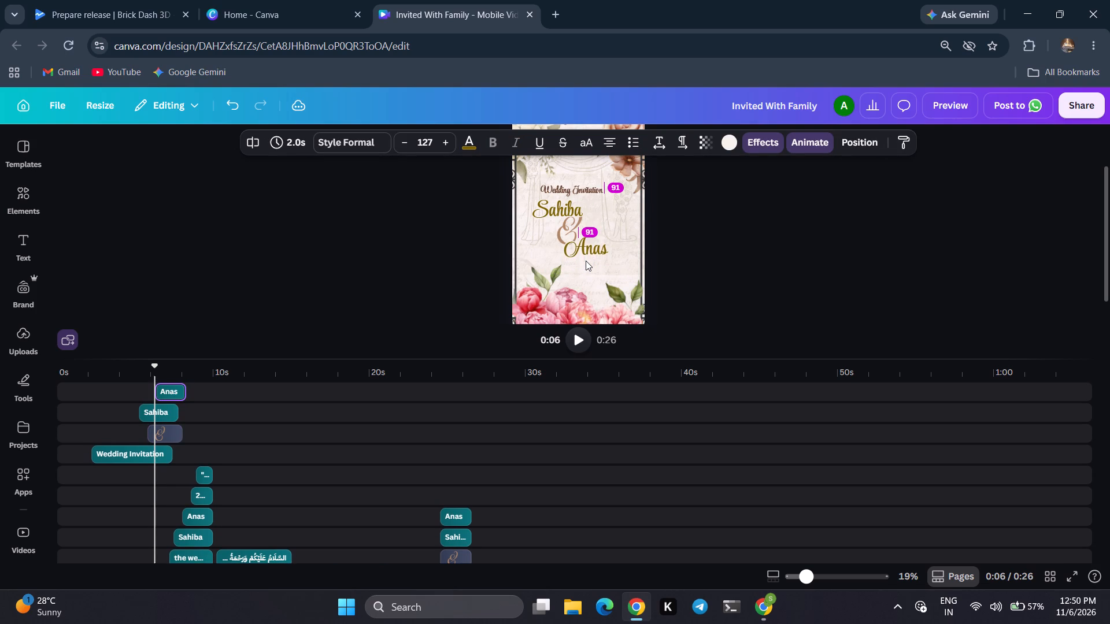
# Nudge the Anas text slightly right and up so it sits closer under the ampersand in the 6-second scene.
pyautogui.press('Right')
pyautogui.press('Right')
pyautogui.press('Right')
pyautogui.press('Right')
pyautogui.press('Right')
pyautogui.press('Right')
pyautogui.press('Up')
pyautogui.press('Up')
pyautogui.press('Up')
pyautogui.press('Up')
pyautogui.press('Up')
pyautogui.press('Up')
pyautogui.press('Up')
pyautogui.press('Up')
pyautogui.press('Up')
pyautogui.press('Up')
pyautogui.press('Up')
pyautogui.press('Up')
pyautogui.press('Up')
pyautogui.press('Up')
pyautogui.press('Up')
pyautogui.press('Up')
pyautogui.press('Up')
pyautogui.press('Up')
pyautogui.press('Up')
pyautogui.press('Up')
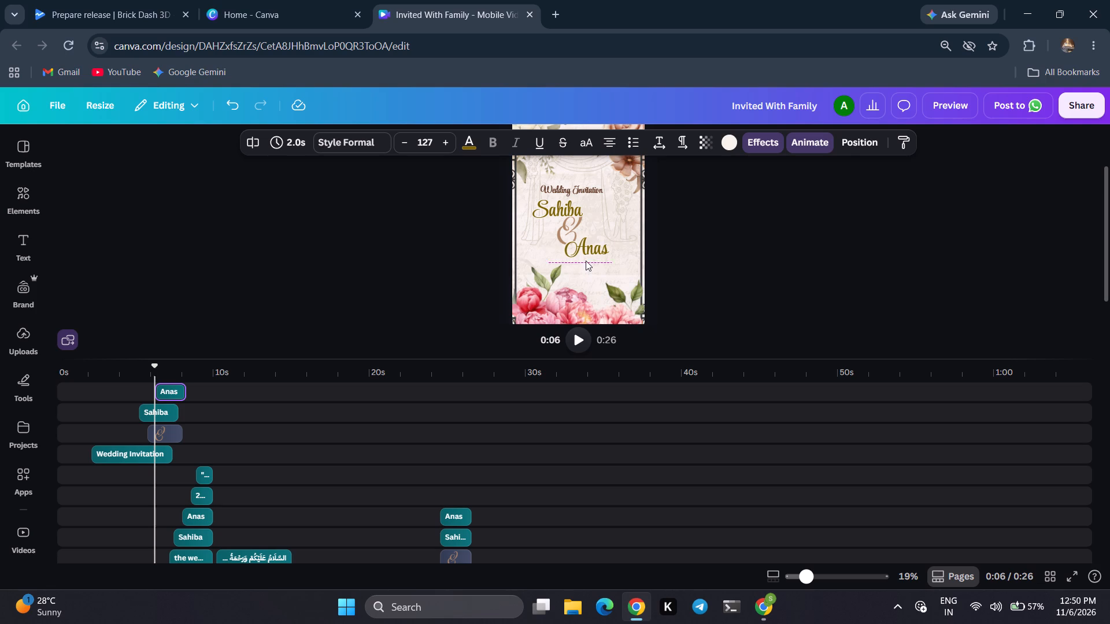
pyautogui.press('Right')
pyautogui.press('Right')
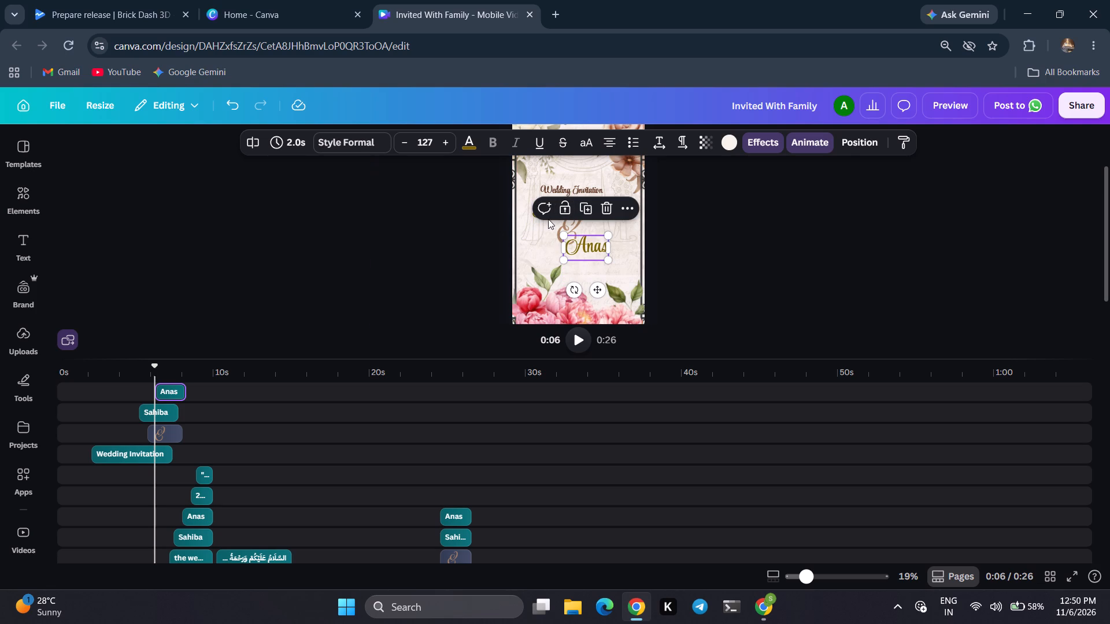
pyautogui.click(473, 214)
# Nudge the Sahiba text slightly to the right above the ampersand.
pyautogui.click(550, 213)
pyautogui.press('Right')
pyautogui.press('Right')
pyautogui.press('Right')
pyautogui.press('Right')
pyautogui.press('Right')
pyautogui.press('Right')
pyautogui.press('Right')
pyautogui.press('Right')
pyautogui.press('Right')
pyautogui.press('Right')
pyautogui.press('Right')
pyautogui.press('Right')
pyautogui.press('Right')
pyautogui.press('Right')
pyautogui.press('Right')
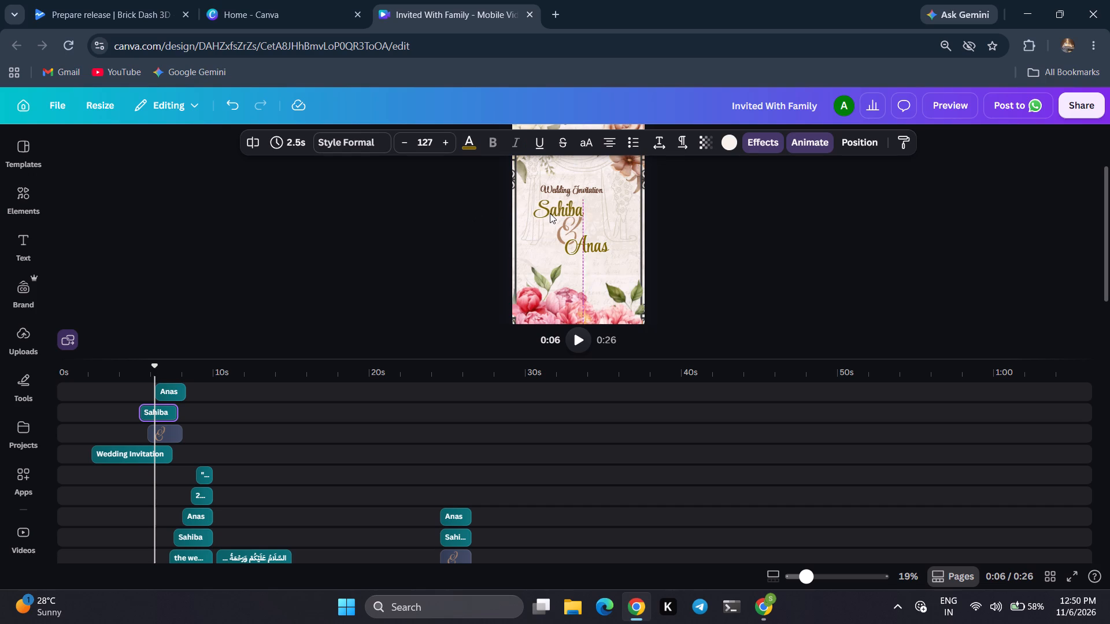
# Nudge the ampersand slightly to the right between the two names.
pyautogui.click(573, 231)
pyautogui.press('Right')
pyautogui.press('Right')
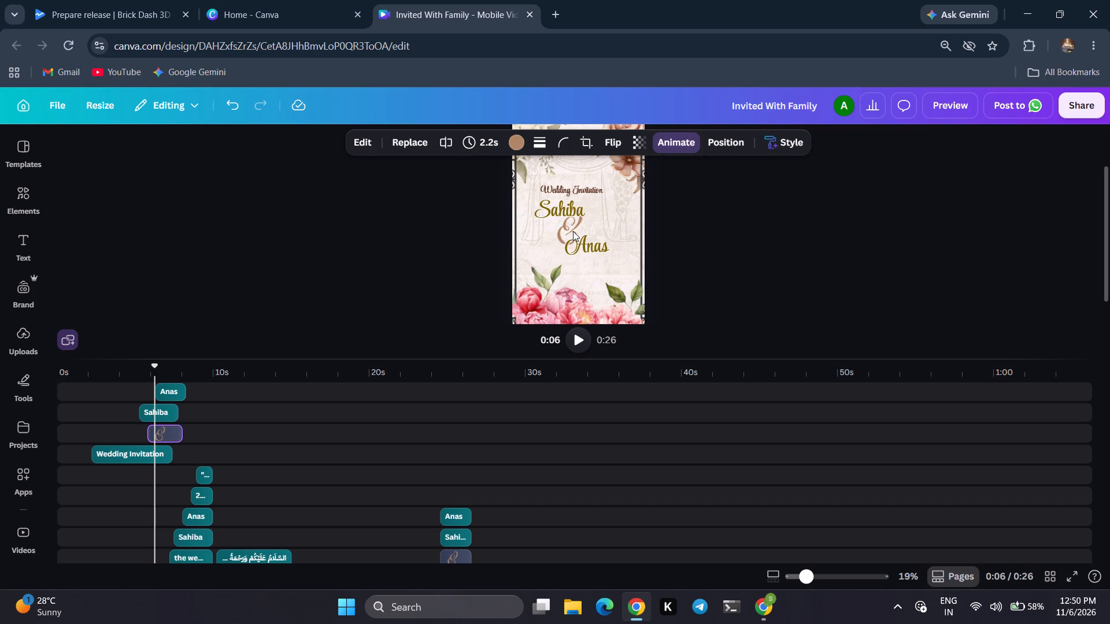
# Nudge the Anas text slightly right and further up so it overlaps the lower part of the ampersand.
pyautogui.click(605, 254)
pyautogui.press('Right')
pyautogui.press('Right')
pyautogui.press('Right')
pyautogui.press('Right')
pyautogui.press('Right')
pyautogui.press('Right')
pyautogui.press('Right')
pyautogui.press('Right')
pyautogui.press('Up')
pyautogui.press('Up')
pyautogui.press('Up')
pyautogui.press('Up')
pyautogui.press('Up')
pyautogui.press('Up')
pyautogui.press('Up')
pyautogui.press('Up')
pyautogui.press('Up')
pyautogui.press('Up')
pyautogui.press('Up')
pyautogui.press('Up')
pyautogui.press('Up')
pyautogui.press('Up')
pyautogui.press('Up')
pyautogui.press('Up')
pyautogui.press('Up')
pyautogui.press('Up')
pyautogui.press('Up')
pyautogui.press('Up')
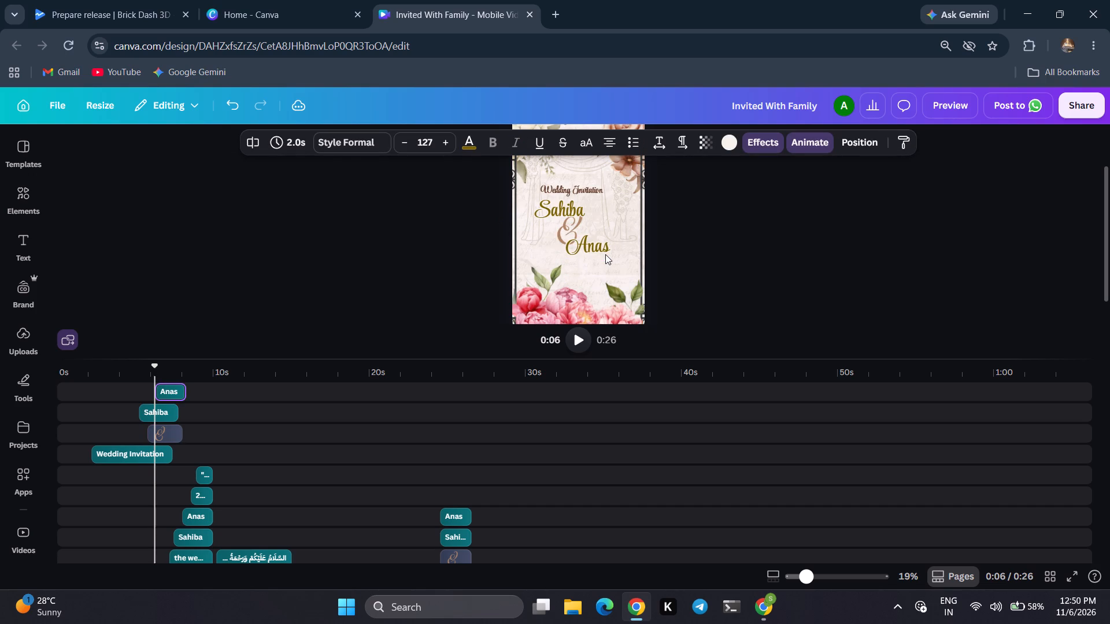
pyautogui.press('Up')
pyautogui.press('Up')
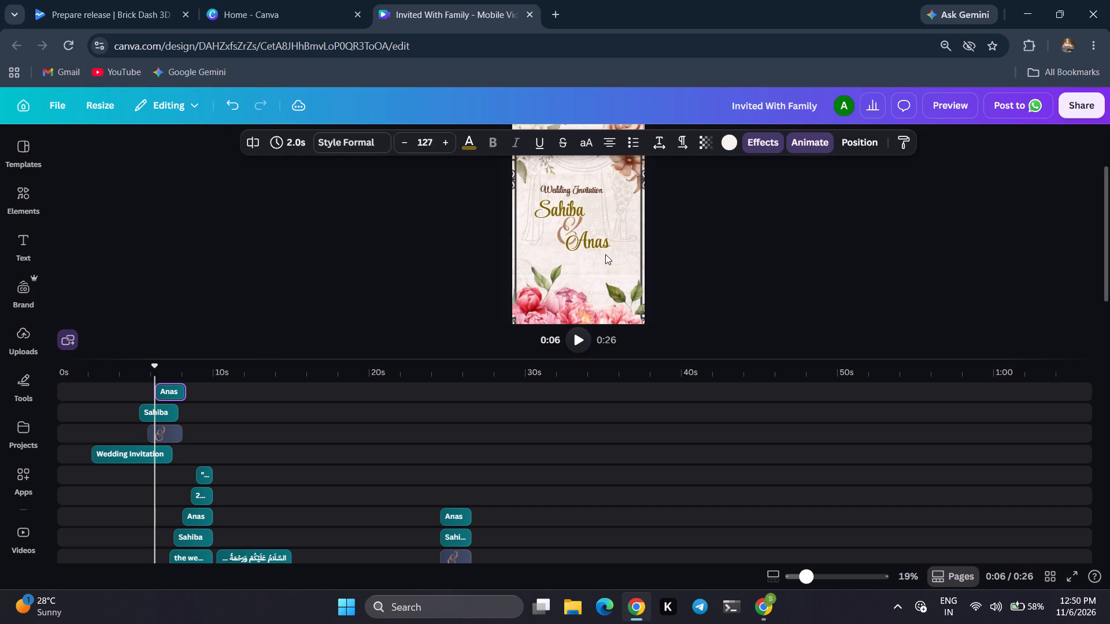
pyautogui.press('Down')
pyautogui.press('Down')
pyautogui.press('Down')
pyautogui.click(375, 260)
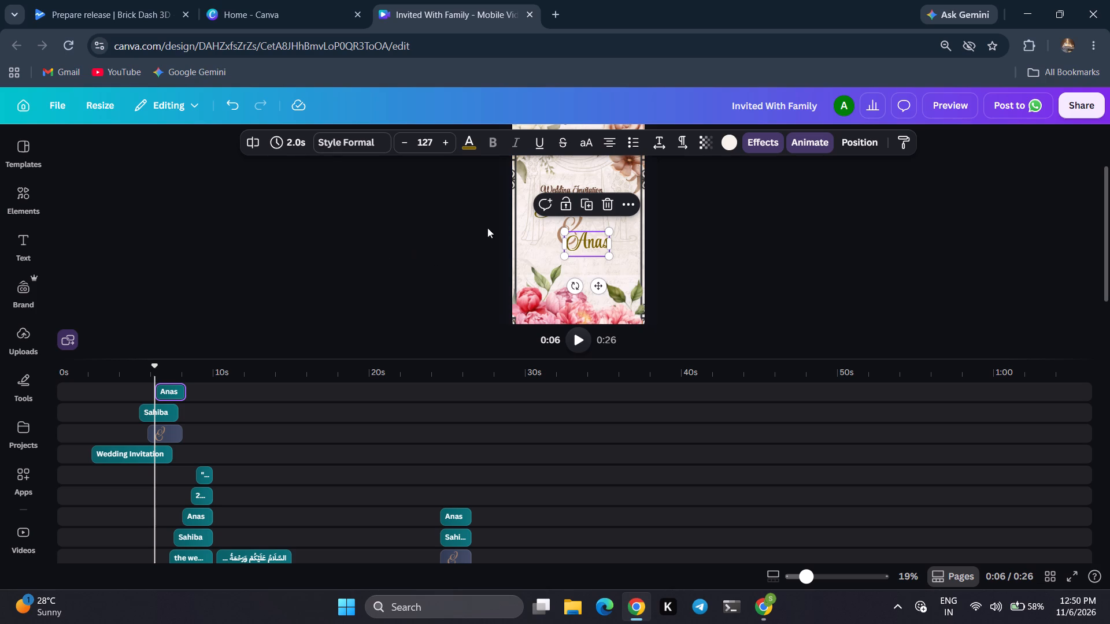
# Nudge the Anas text back down a little so it overlaps less of the ampersand.
pyautogui.click(592, 246)
pyautogui.press('Down')
pyautogui.press('Down')
pyautogui.press('Down')
pyautogui.press('Down')
pyautogui.press('Down')
pyautogui.press('Down')
pyautogui.press('Down')
pyautogui.press('Down')
pyautogui.press('Down')
pyautogui.press('Down')
pyautogui.press('Down')
pyautogui.press('Down')
pyautogui.press('Down')
pyautogui.press('Down')
pyautogui.press('Down')
pyautogui.press('Down')
pyautogui.press('Down')
pyautogui.press('Down')
pyautogui.press('Down')
pyautogui.press('Down')
pyautogui.click(592, 246)
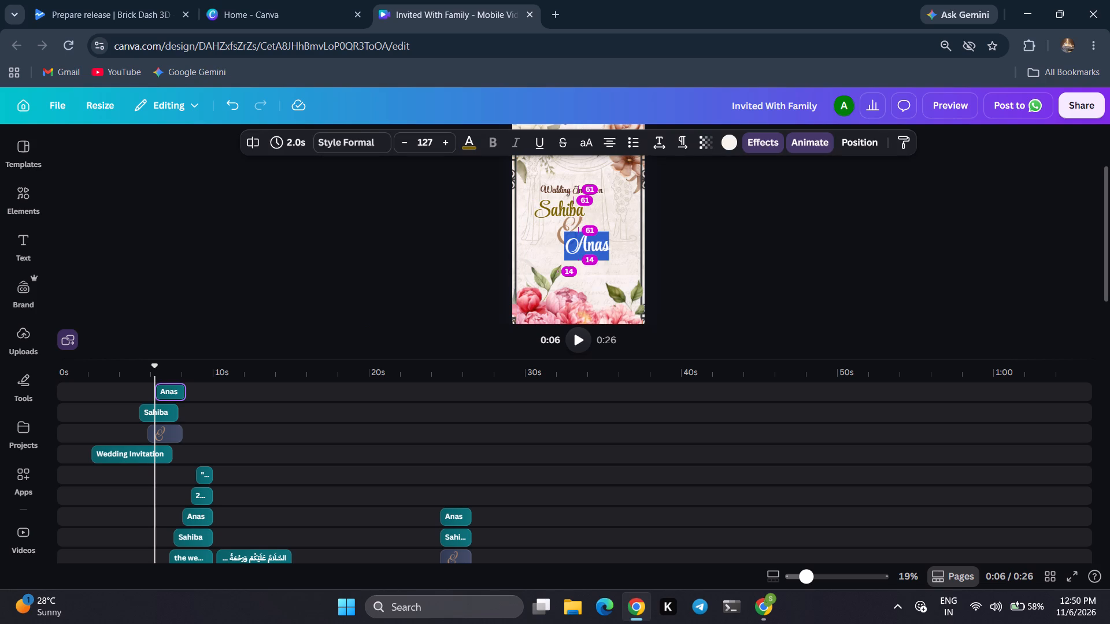
pyautogui.click(592, 246)
pyautogui.click(442, 258)
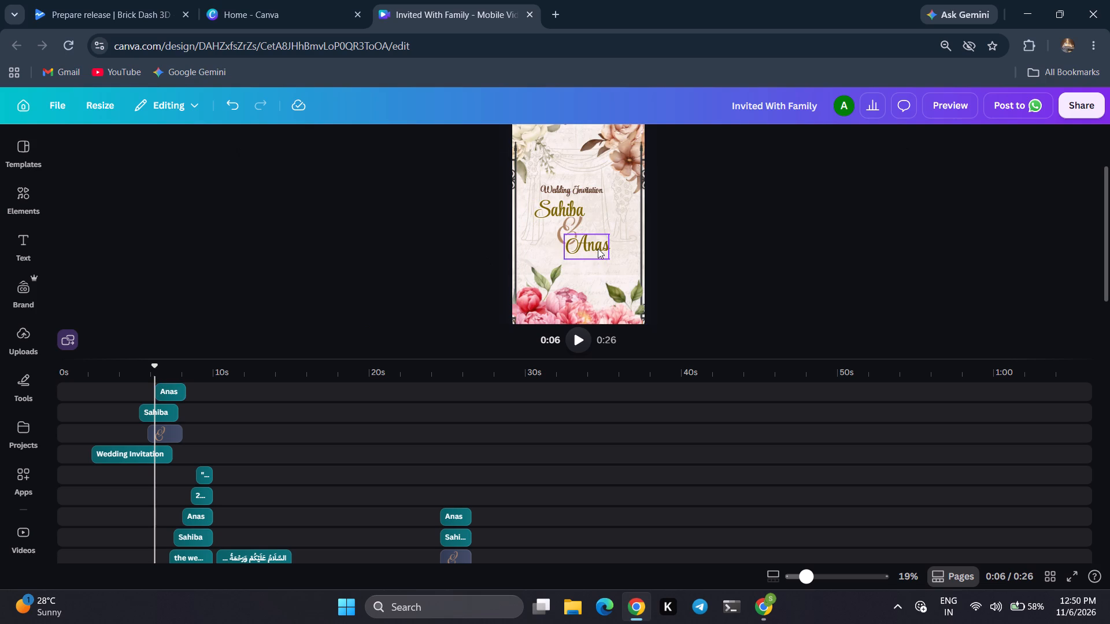
# Move the Anas text lower on the page and slightly right, clear of the ampersand.
pyautogui.moveTo(598, 248); pyautogui.dragTo(601, 261)
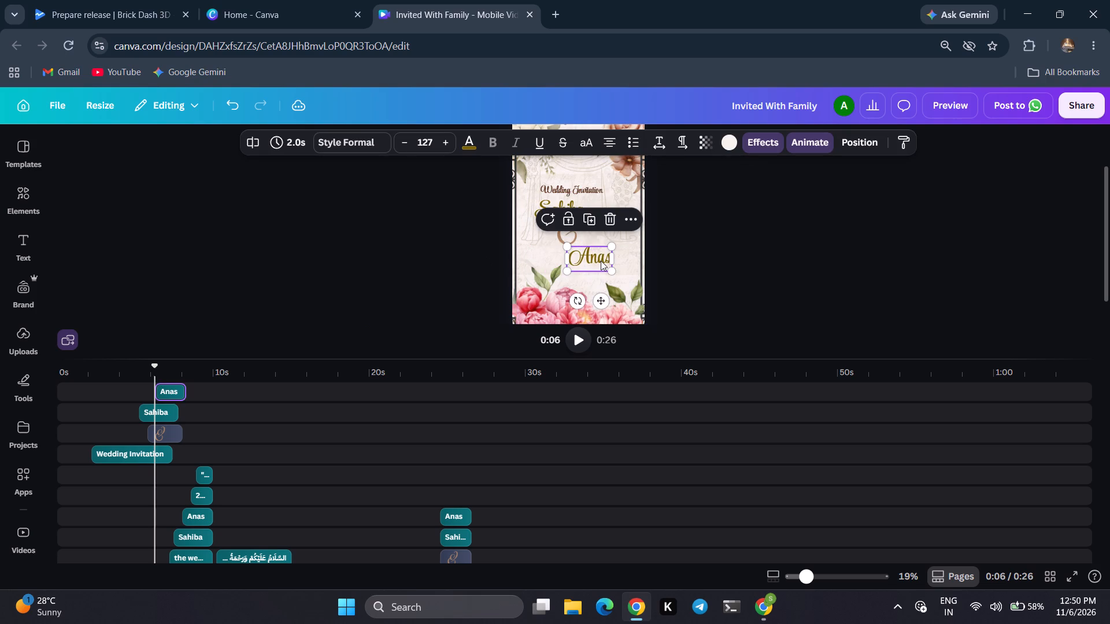
pyautogui.click(444, 261)
# Move the ampersand down and slightly right so its lower end overlaps the start of Anas.
pyautogui.click(572, 230)
pyautogui.moveTo(572, 230); pyautogui.dragTo(572, 244)
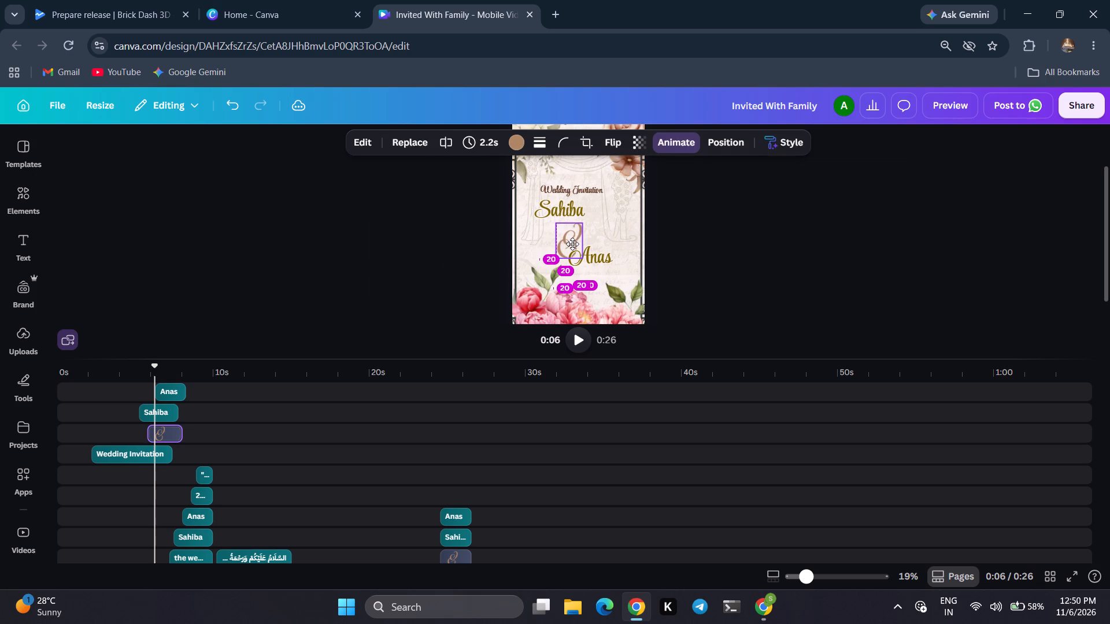
pyautogui.moveTo(572, 244); pyautogui.dragTo(575, 245)
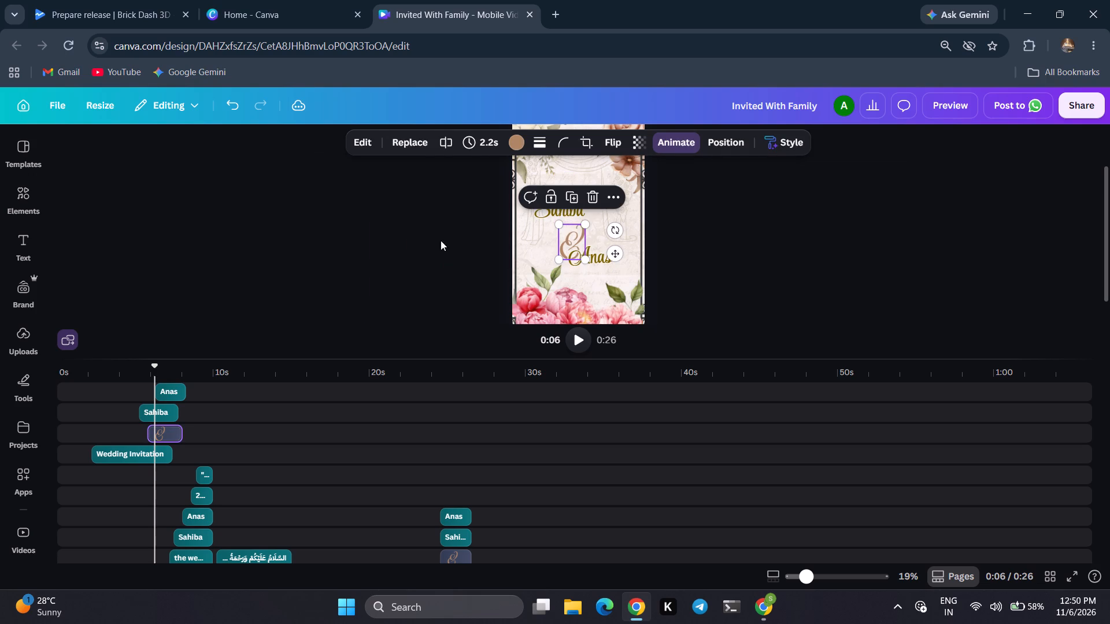
pyautogui.click(408, 239)
# Move the Sahiba text down so its end overlaps the top of the ampersand.
pyautogui.moveTo(556, 211); pyautogui.dragTo(550, 218)
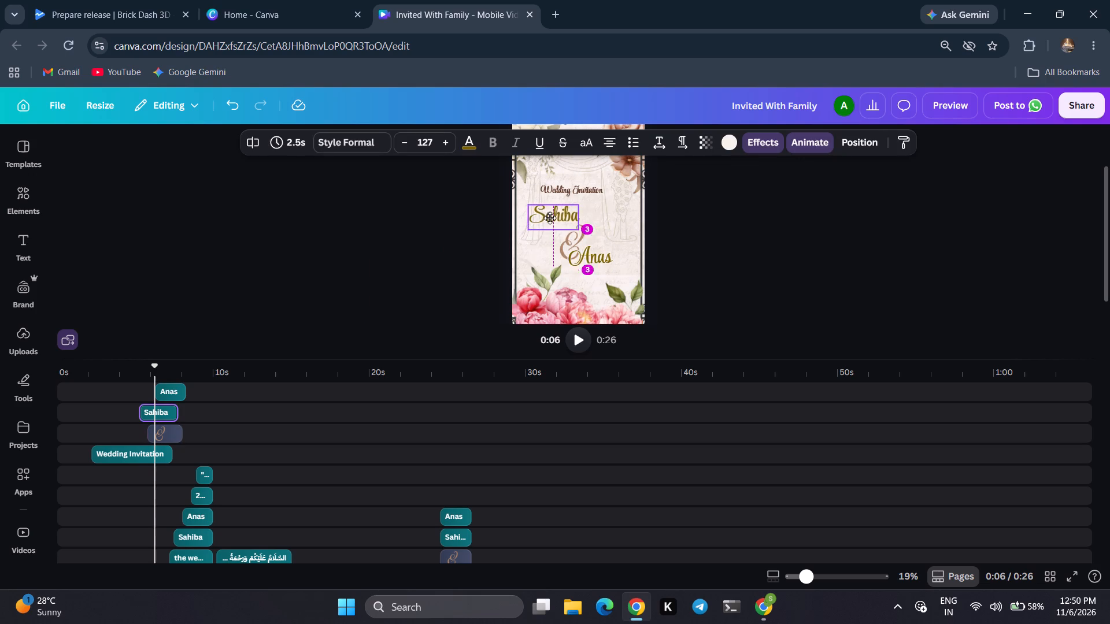
pyautogui.moveTo(550, 218); pyautogui.dragTo(554, 228)
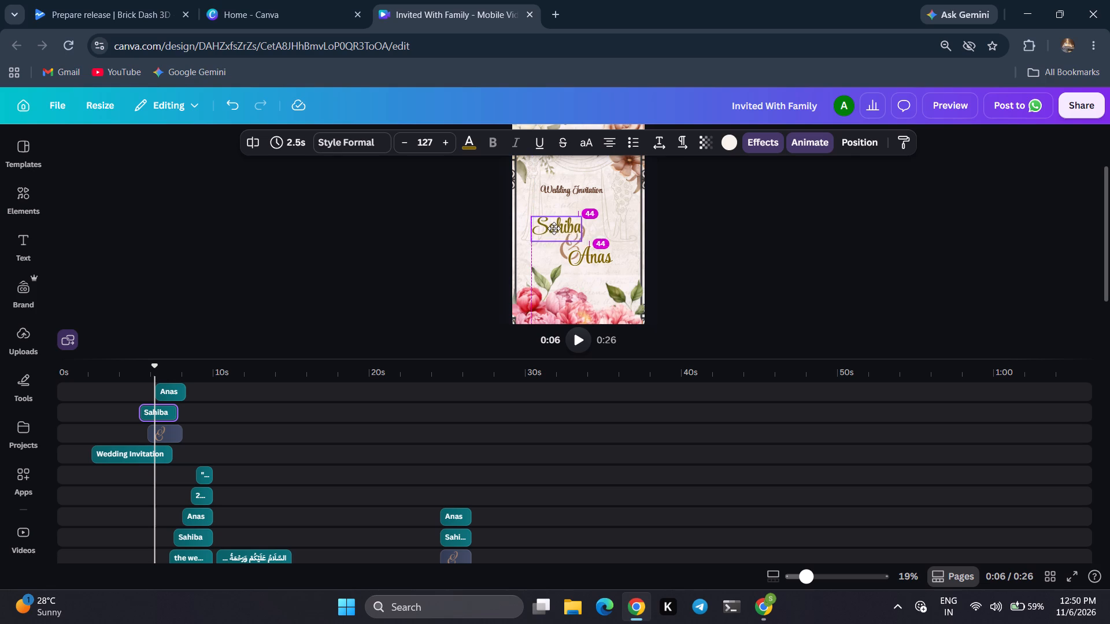
pyautogui.moveTo(554, 228); pyautogui.dragTo(556, 226)
pyautogui.click(310, 240)
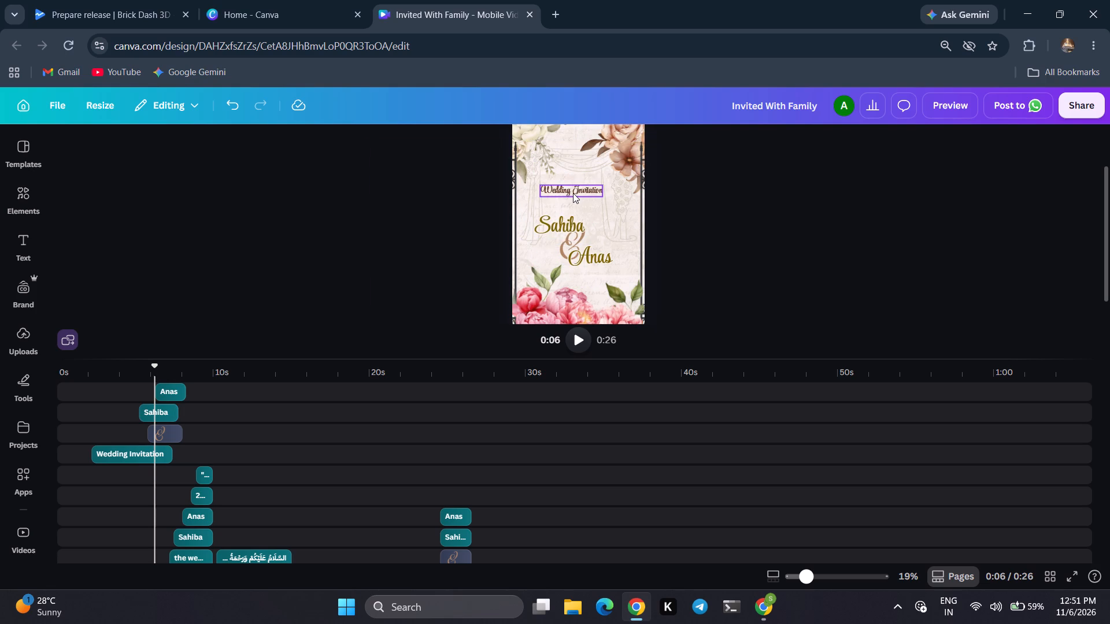
# Move the Wedding Invitation heading down so it sits close above the Sahiba text.
pyautogui.moveTo(573, 193); pyautogui.dragTo(573, 203)
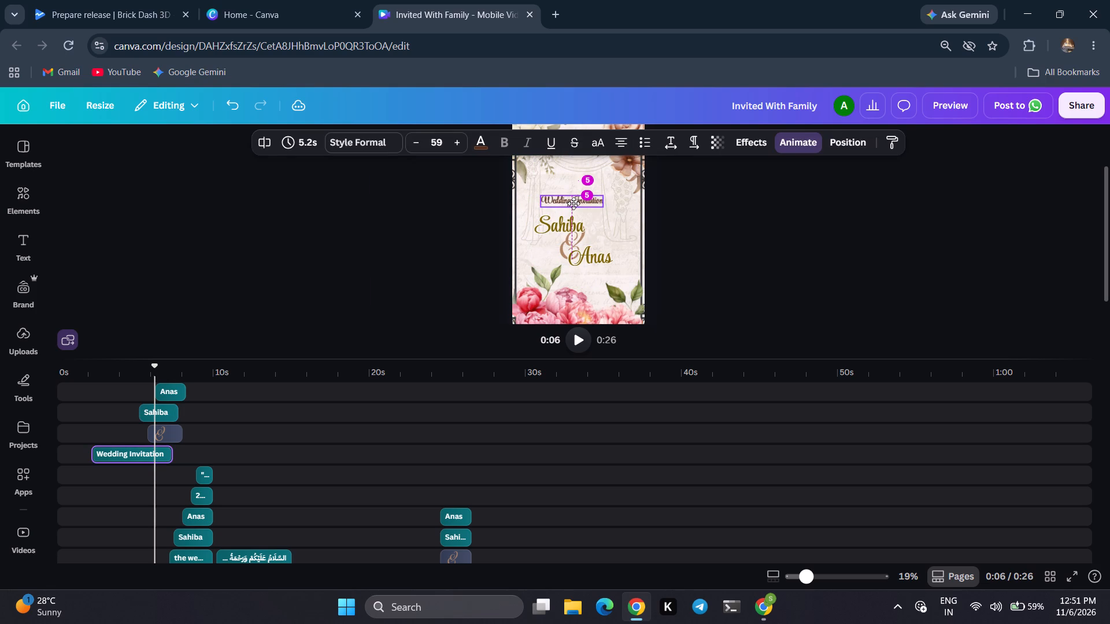
pyautogui.moveTo(573, 203); pyautogui.dragTo(573, 204)
pyautogui.click(367, 259)
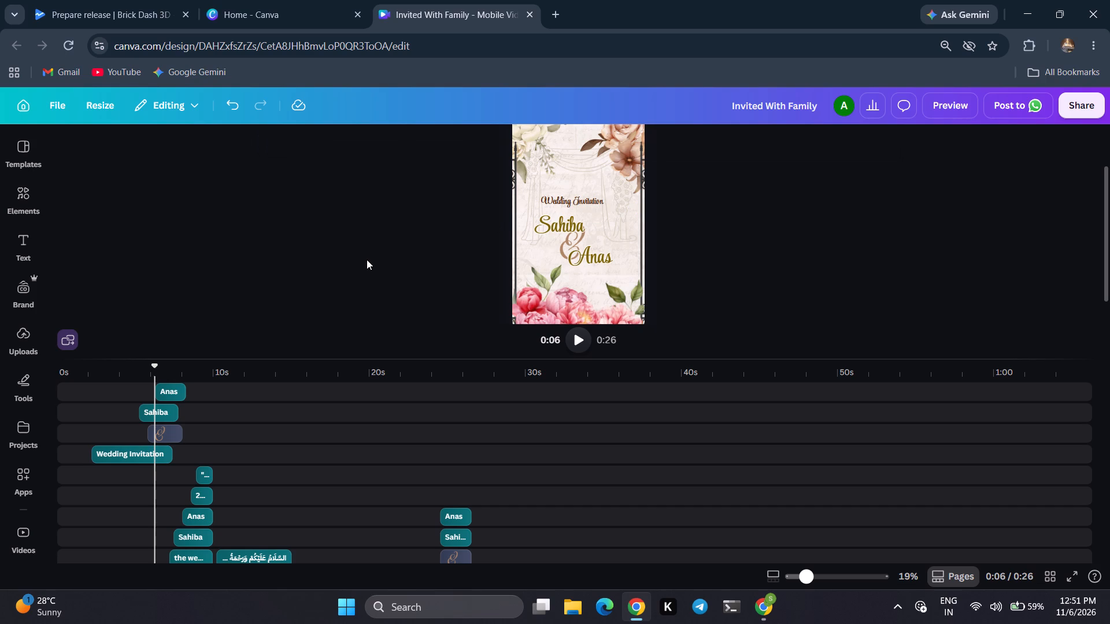
# Play the video from the 6-second mark to check how the names change into the next scene.
pyautogui.press('space')
pyautogui.press('space')
pyautogui.click(575, 340)
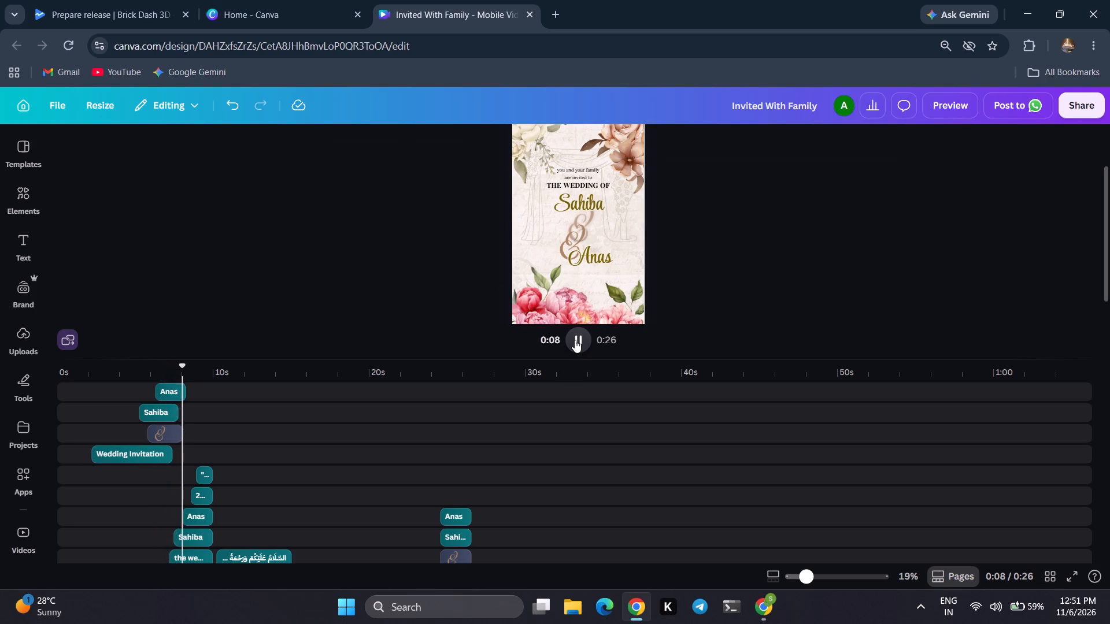
pyautogui.click(425, 281)
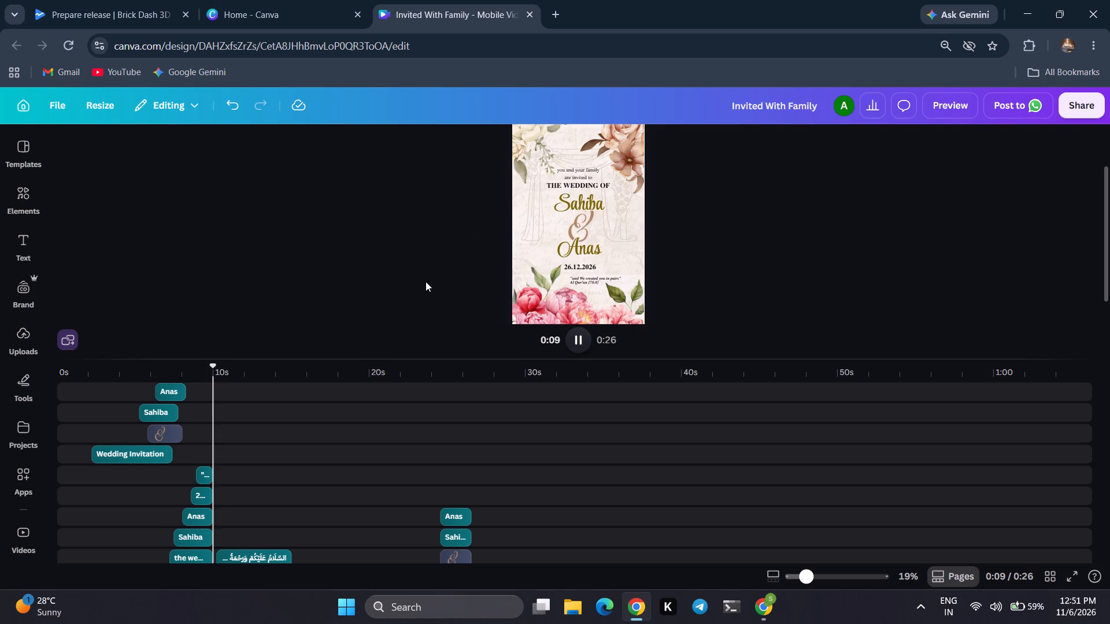
# Retime the opening ampersand to start and end together with the Wedding Invitation heading, lasting 5.2 seconds.
pyautogui.click(158, 429)
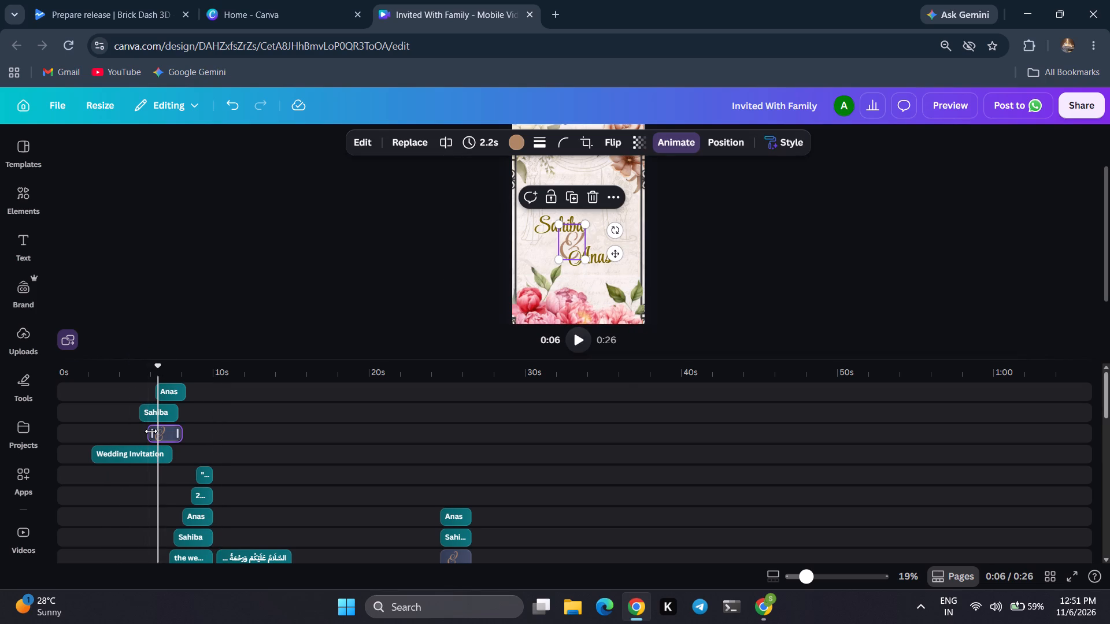
pyautogui.moveTo(151, 431); pyautogui.dragTo(100, 430)
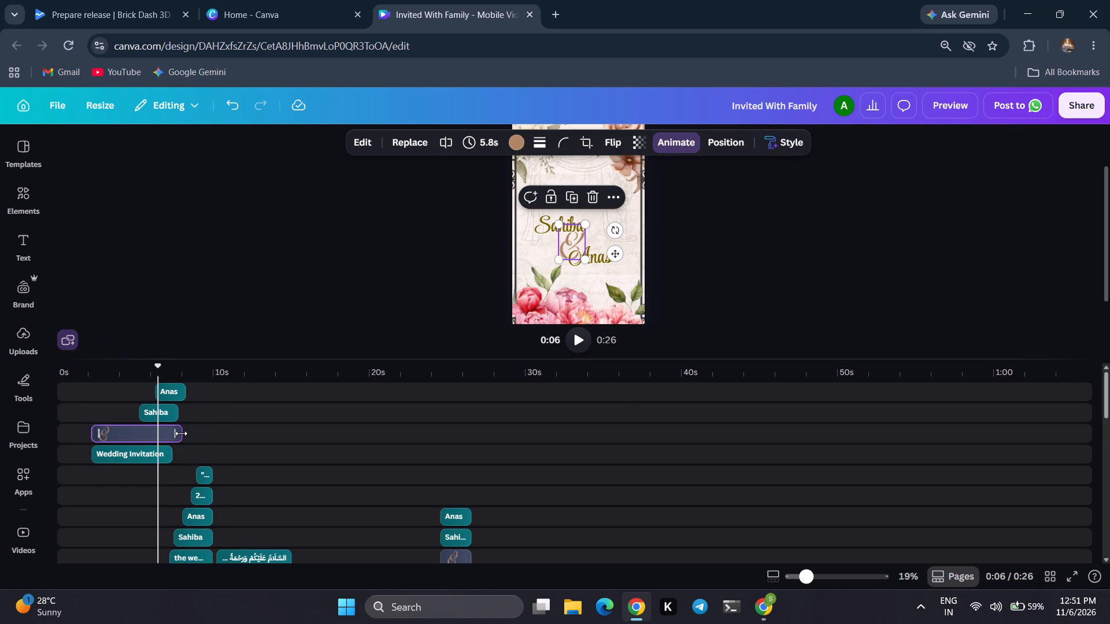
pyautogui.moveTo(182, 433); pyautogui.dragTo(173, 432)
# Retime the opening Sahiba text to start and end together with the Wedding Invitation heading, lasting 5.2 seconds.
pyautogui.click(163, 415)
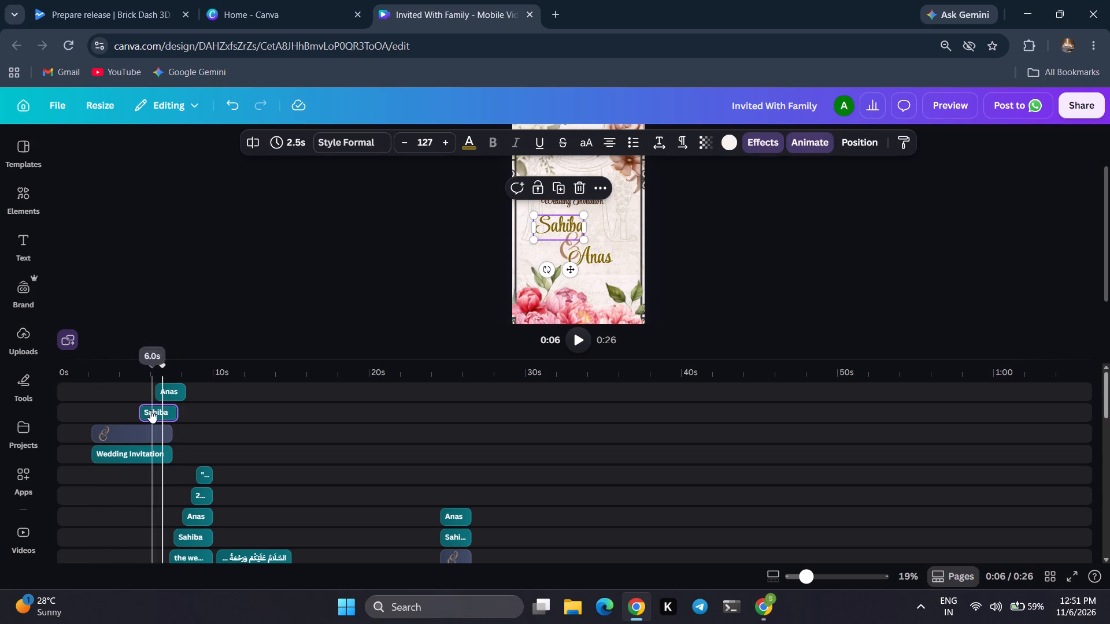
pyautogui.moveTo(143, 410); pyautogui.dragTo(98, 406)
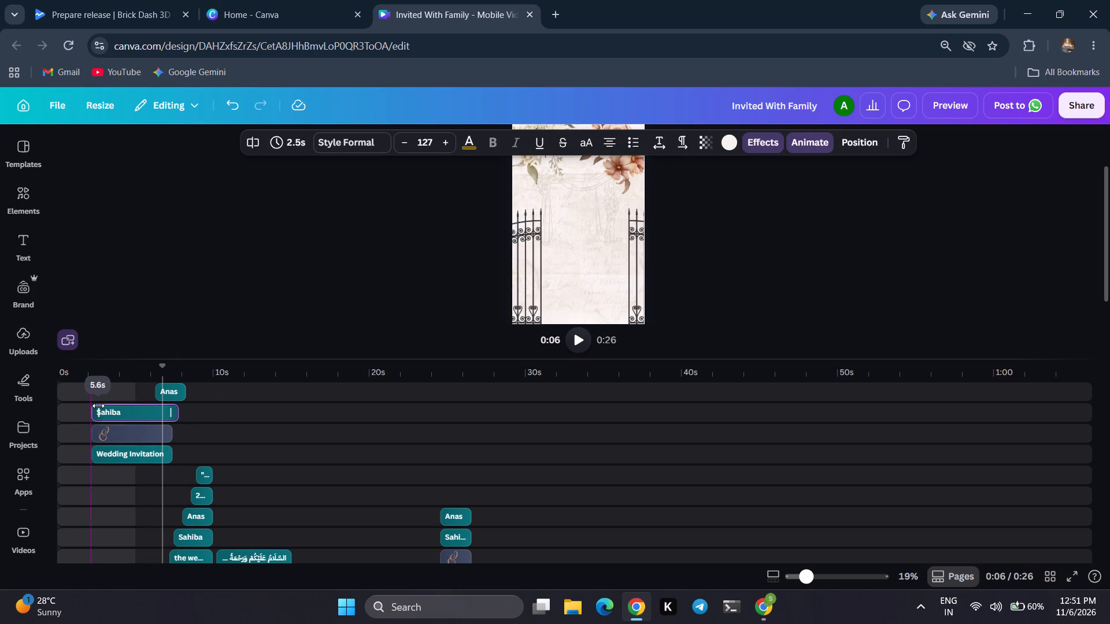
pyautogui.moveTo(98, 406); pyautogui.dragTo(98, 406)
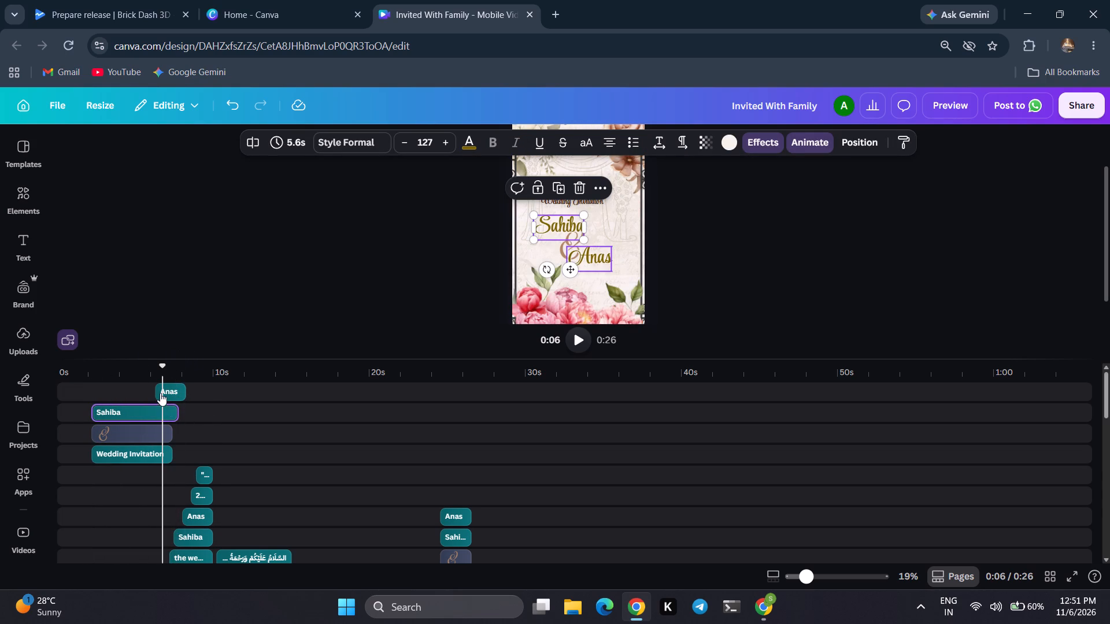
pyautogui.moveTo(175, 413); pyautogui.dragTo(168, 413)
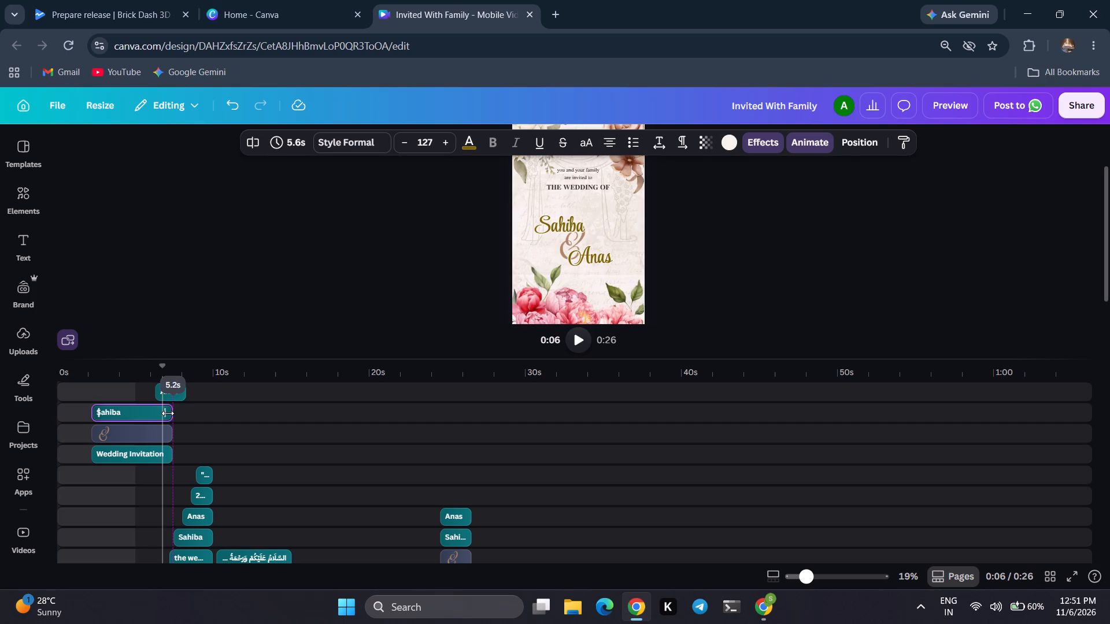
pyautogui.moveTo(168, 413); pyautogui.dragTo(169, 413)
# Extend the opening Anas text back to the heading's start and trim its end, giving a duration of 5.5 seconds.
pyautogui.click(171, 391)
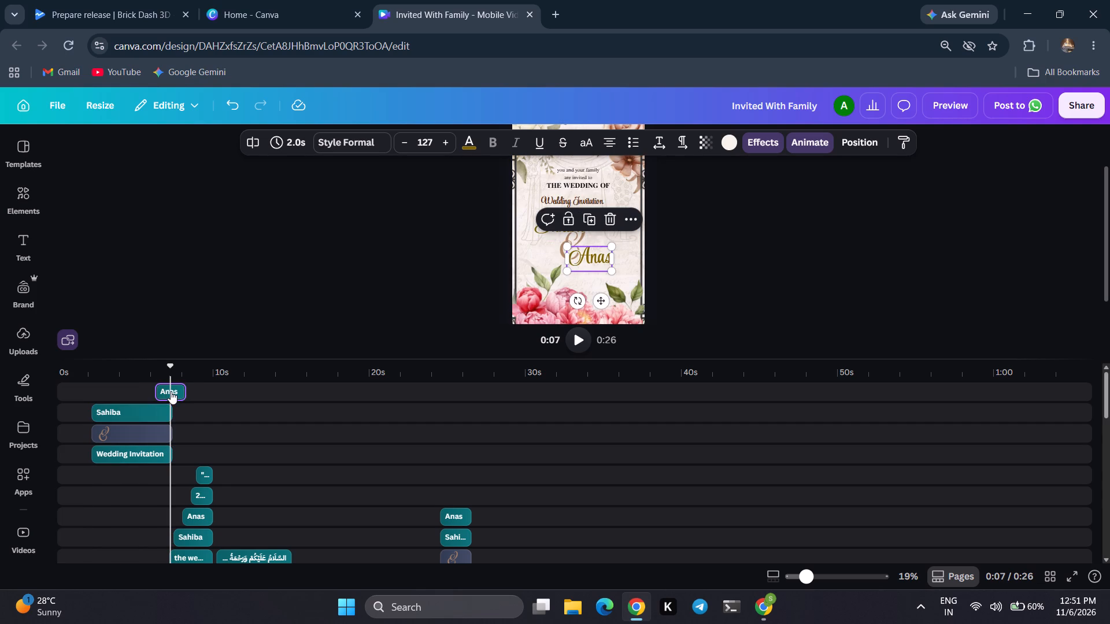
pyautogui.moveTo(159, 392); pyautogui.dragTo(95, 384)
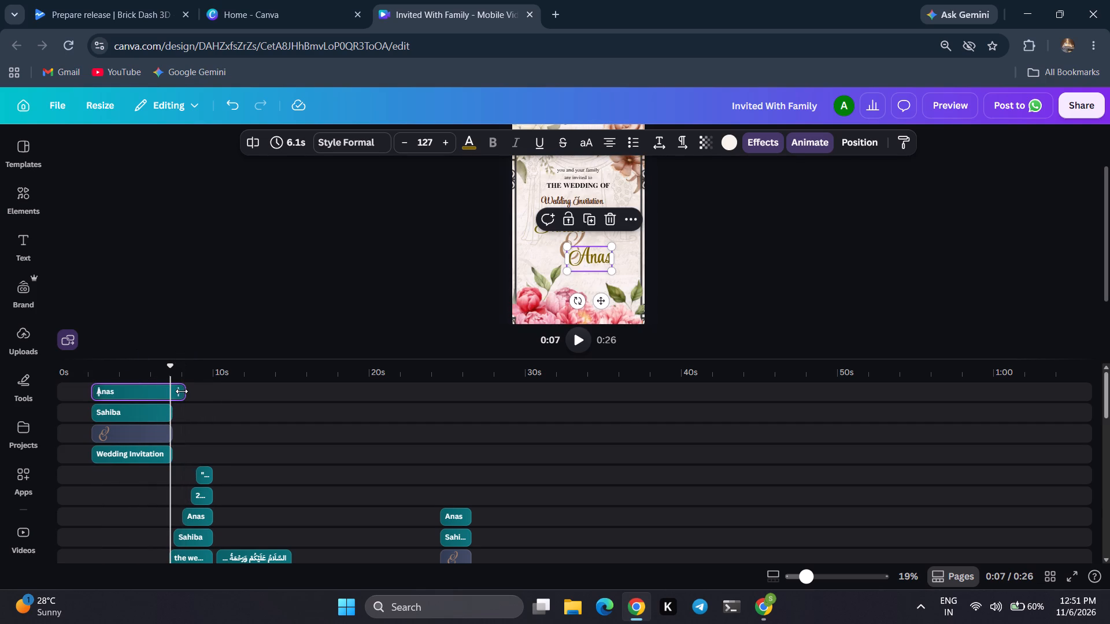
pyautogui.moveTo(182, 391); pyautogui.dragTo(171, 390)
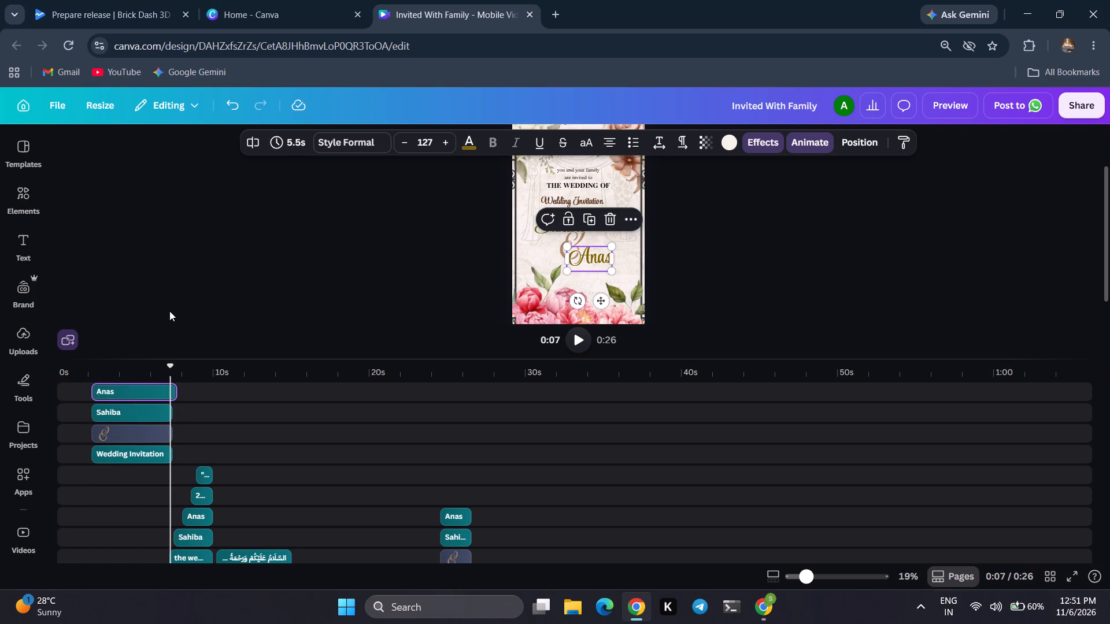
pyautogui.click(169, 311)
# Delay the start of the opening Anas text to about 3 seconds, shortening its duration to 4.7 seconds.
pyautogui.click(120, 399)
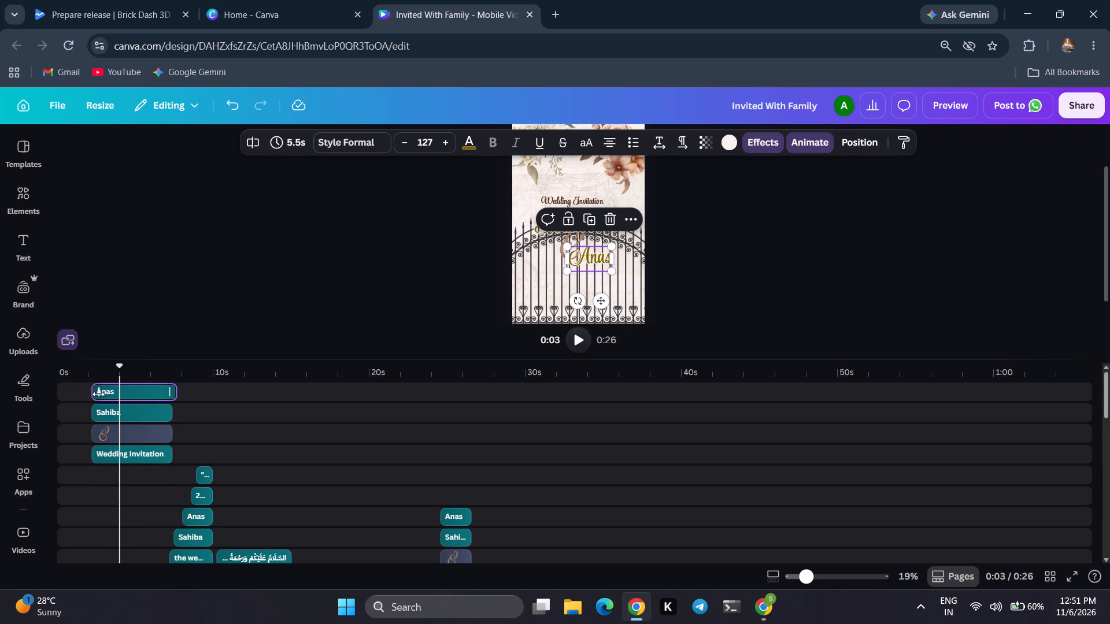
pyautogui.moveTo(98, 394); pyautogui.dragTo(111, 396)
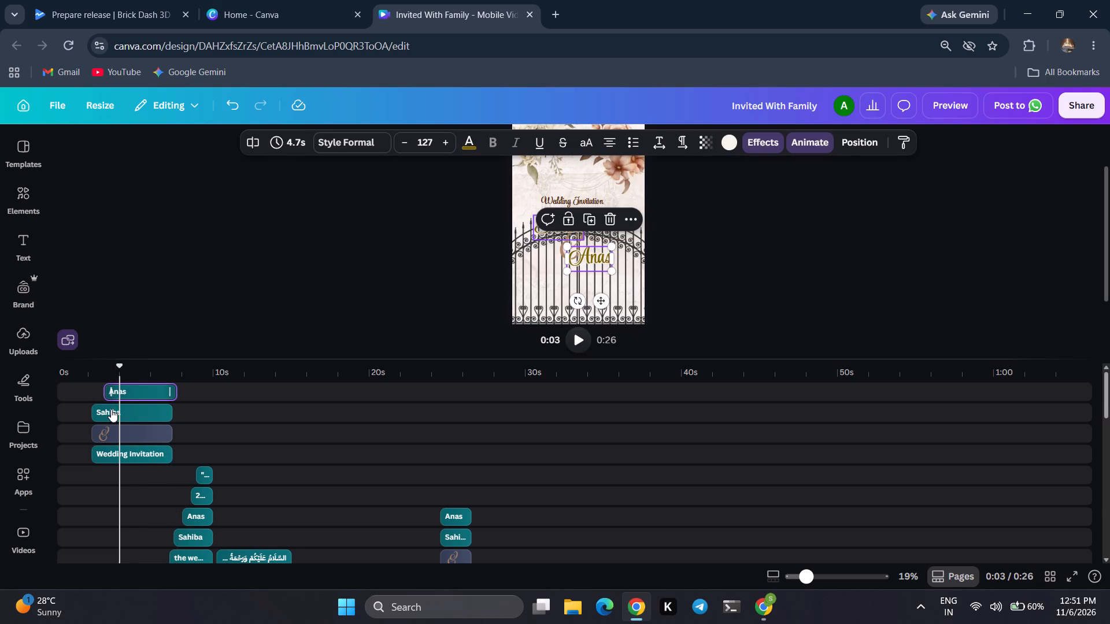
# Delay the start of the opening Sahiba text to match Anas, shortening its duration to 4.3 seconds.
pyautogui.click(111, 413)
pyautogui.moveTo(92, 411); pyautogui.dragTo(105, 409)
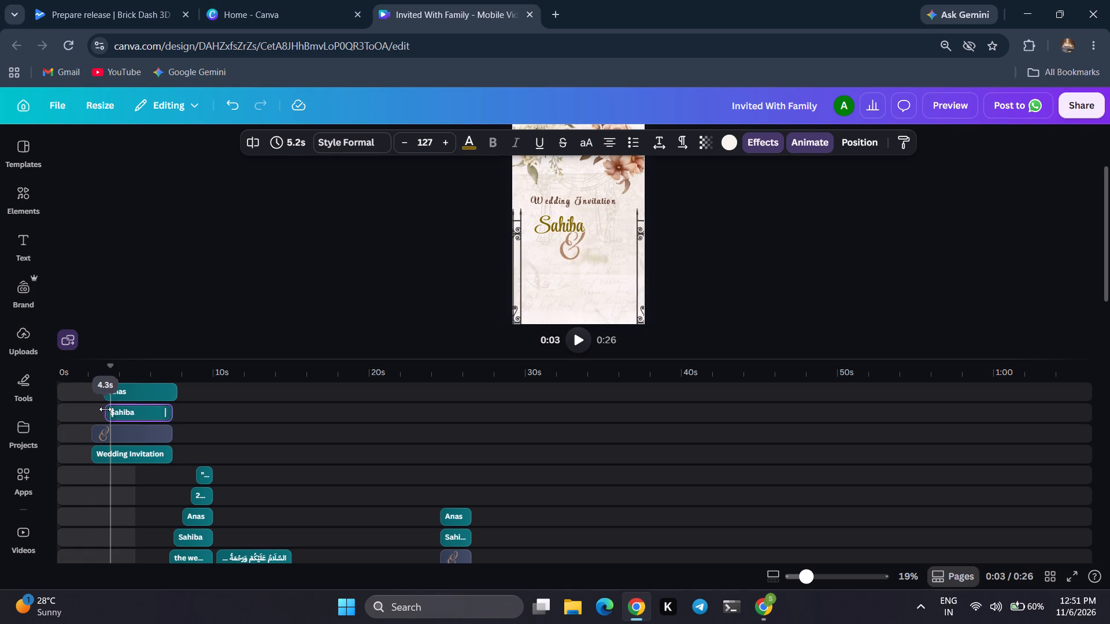
pyautogui.moveTo(105, 409); pyautogui.dragTo(101, 407)
# Delay the start of the opening ampersand so its duration is 4.7 seconds.
pyautogui.click(100, 431)
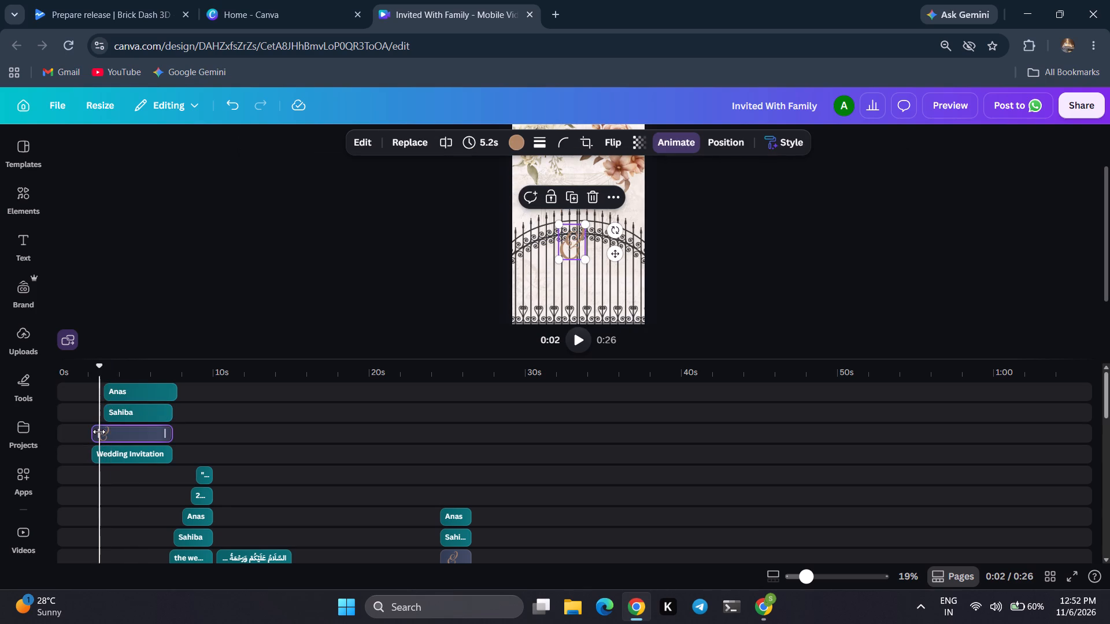
pyautogui.moveTo(99, 432); pyautogui.dragTo(107, 436)
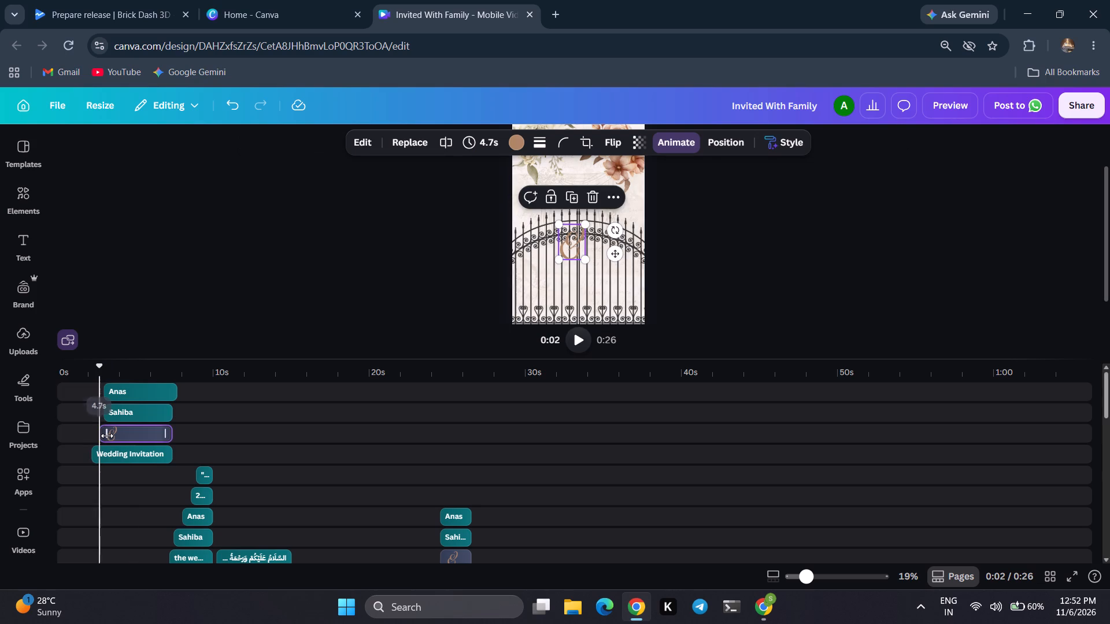
# Delay the start of the opening ampersand to line up with Sahiba and Anas, shortening its duration to 4.4 seconds.
pyautogui.click(205, 301)
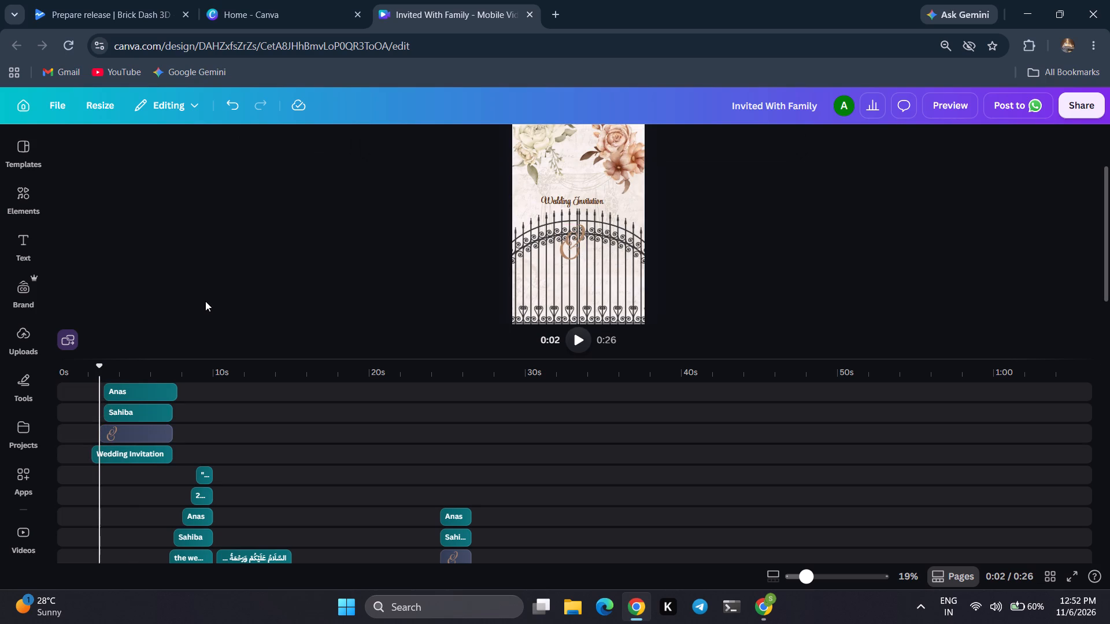
pyautogui.click(109, 441)
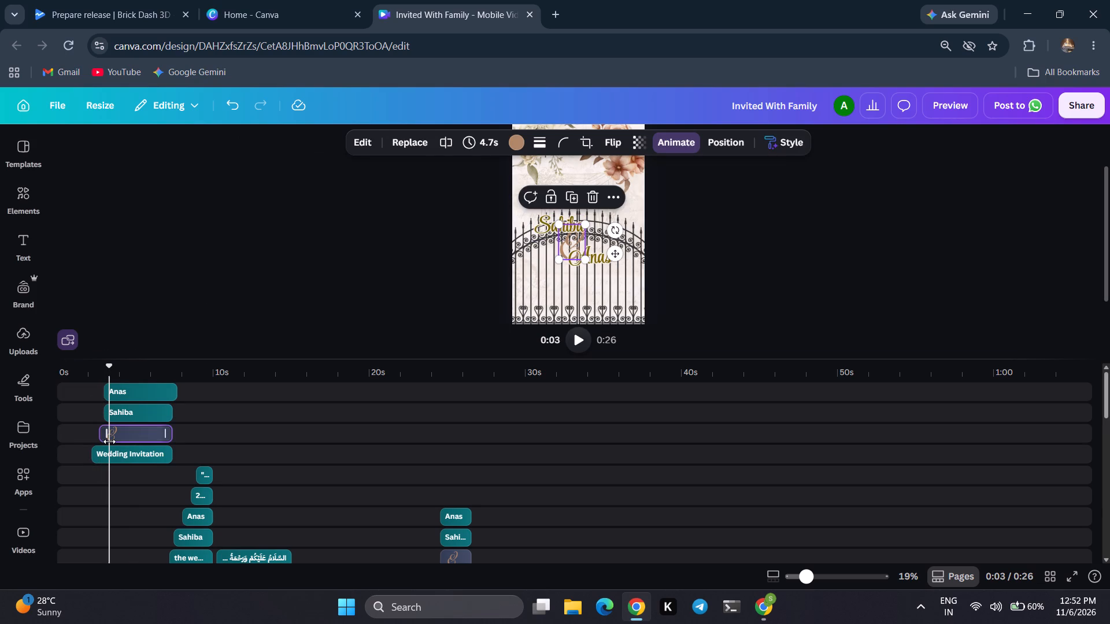
pyautogui.moveTo(106, 435); pyautogui.dragTo(112, 437)
pyautogui.click(228, 284)
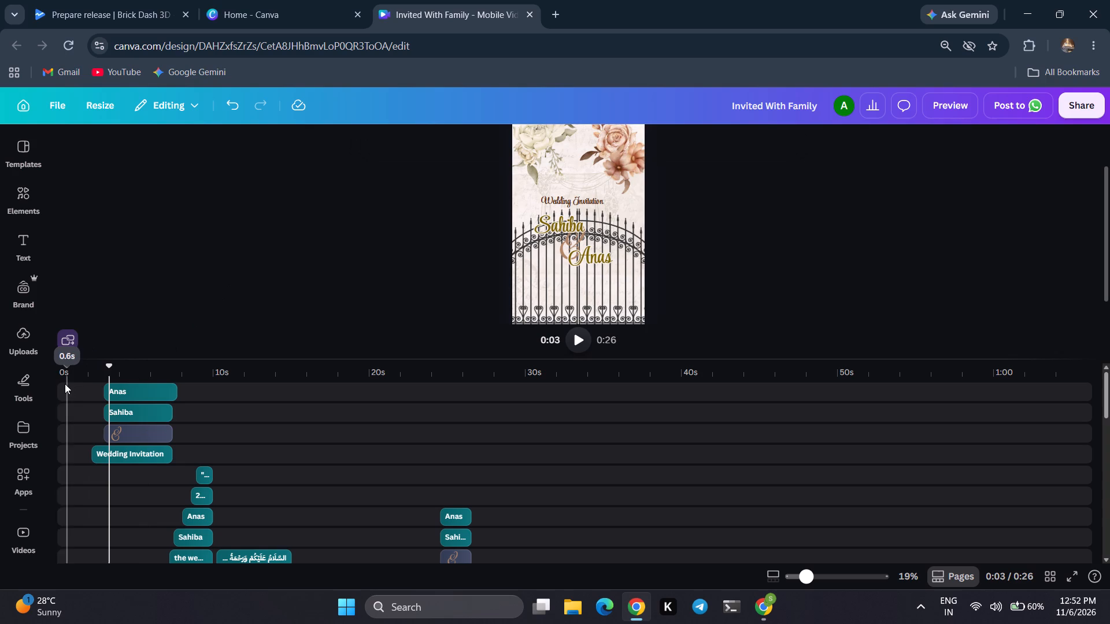
# Play the video from the beginning to review the timing of the opening names and ampersand.
pyautogui.click(63, 384)
pyautogui.click(579, 343)
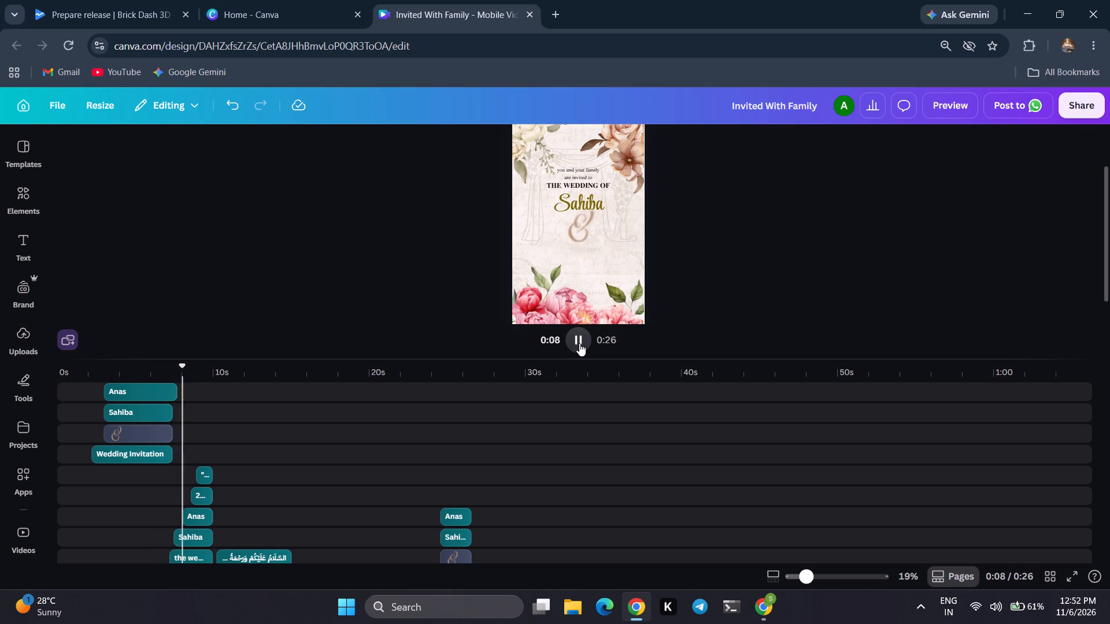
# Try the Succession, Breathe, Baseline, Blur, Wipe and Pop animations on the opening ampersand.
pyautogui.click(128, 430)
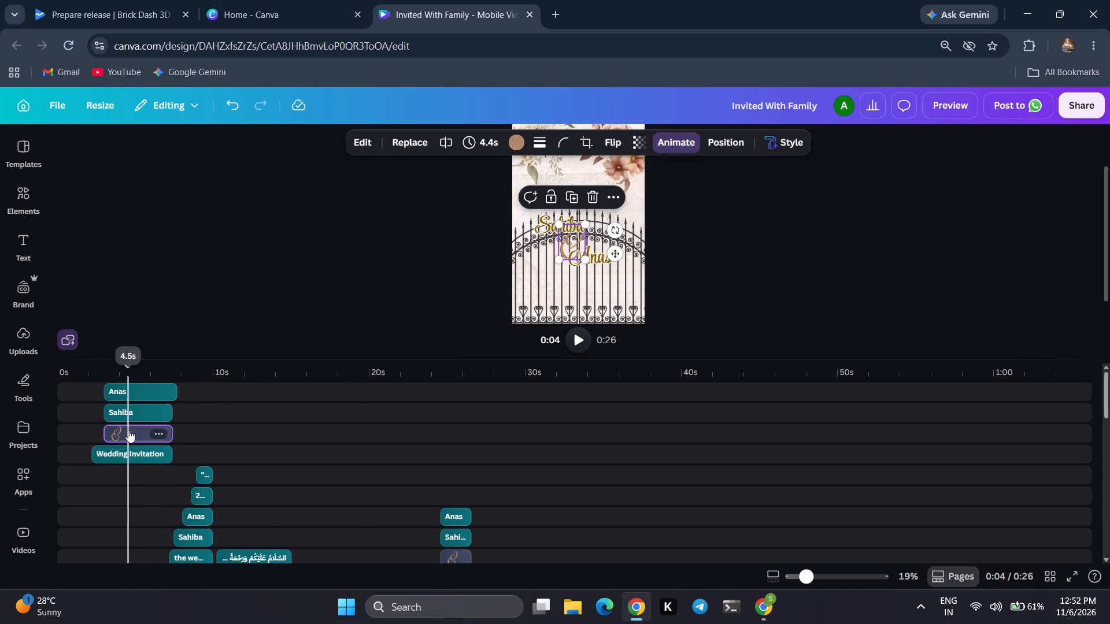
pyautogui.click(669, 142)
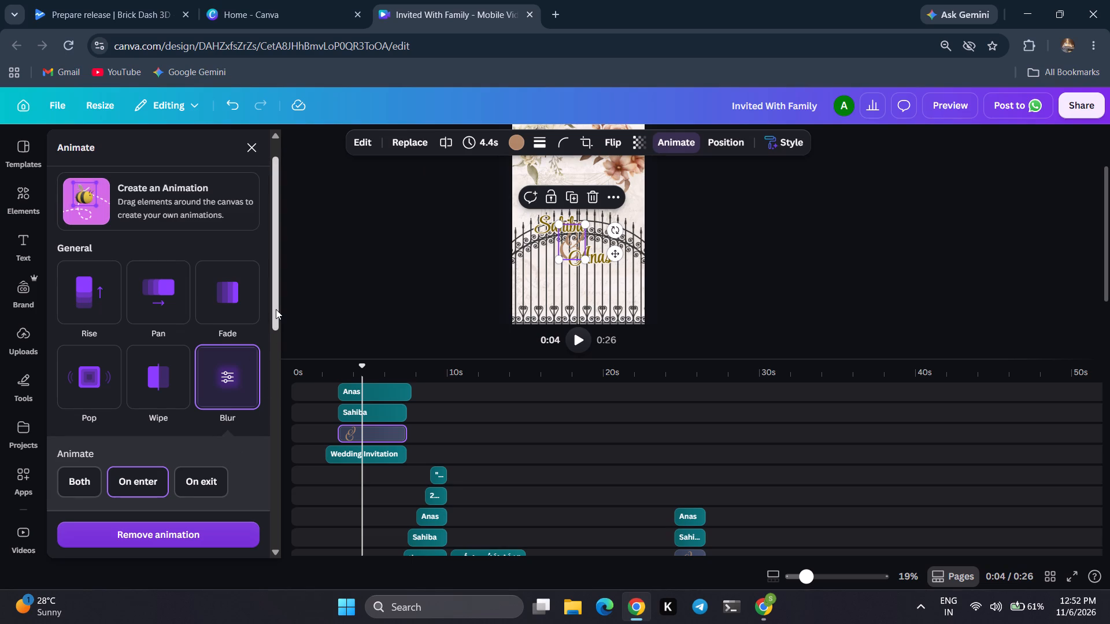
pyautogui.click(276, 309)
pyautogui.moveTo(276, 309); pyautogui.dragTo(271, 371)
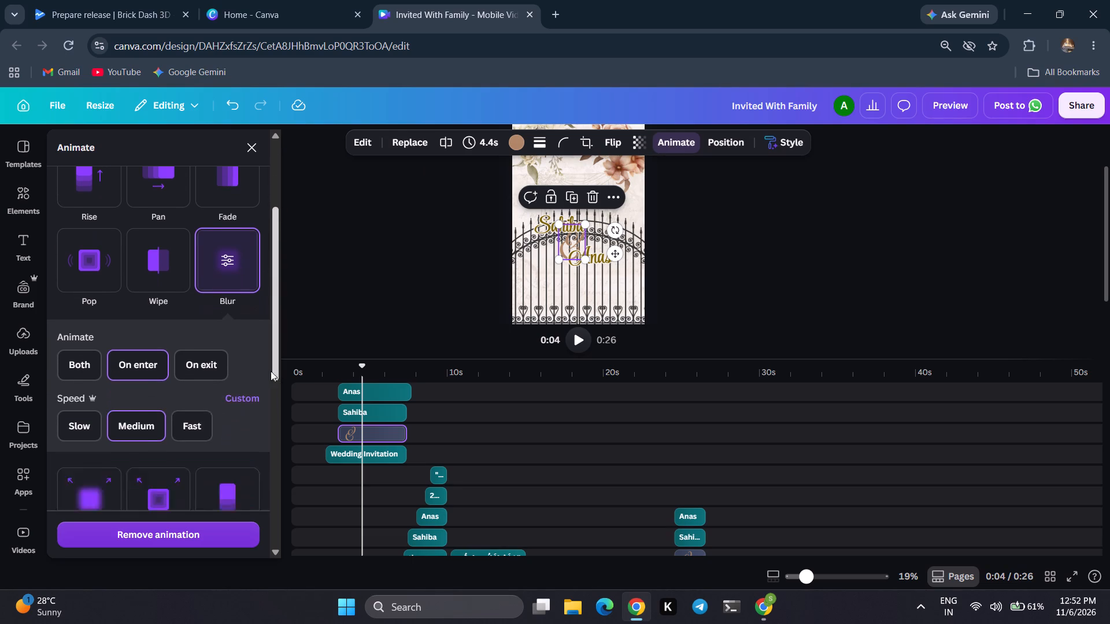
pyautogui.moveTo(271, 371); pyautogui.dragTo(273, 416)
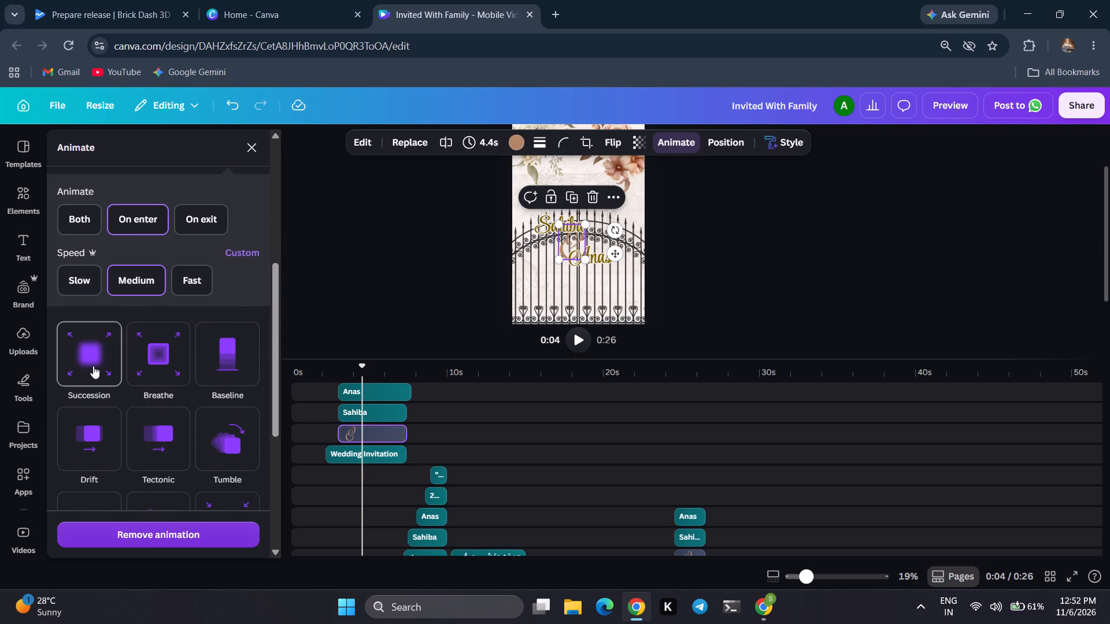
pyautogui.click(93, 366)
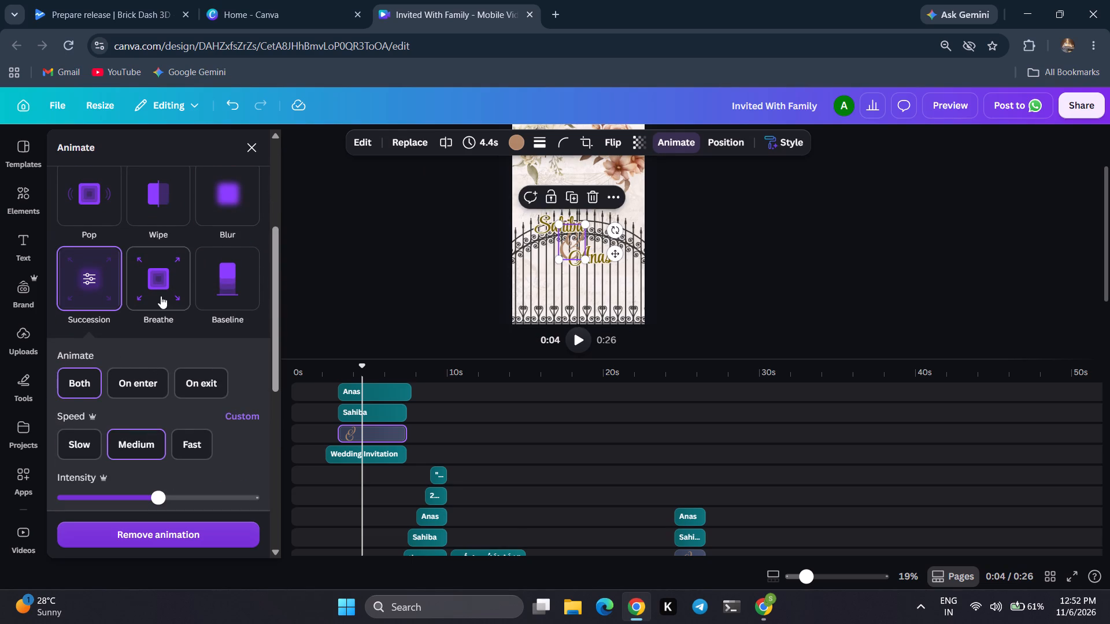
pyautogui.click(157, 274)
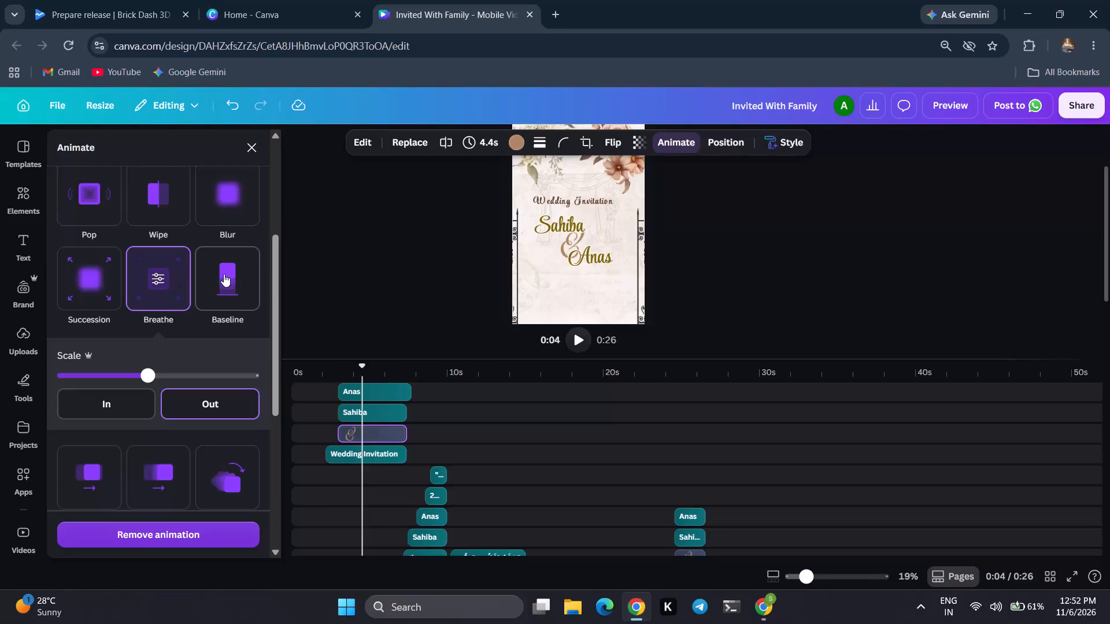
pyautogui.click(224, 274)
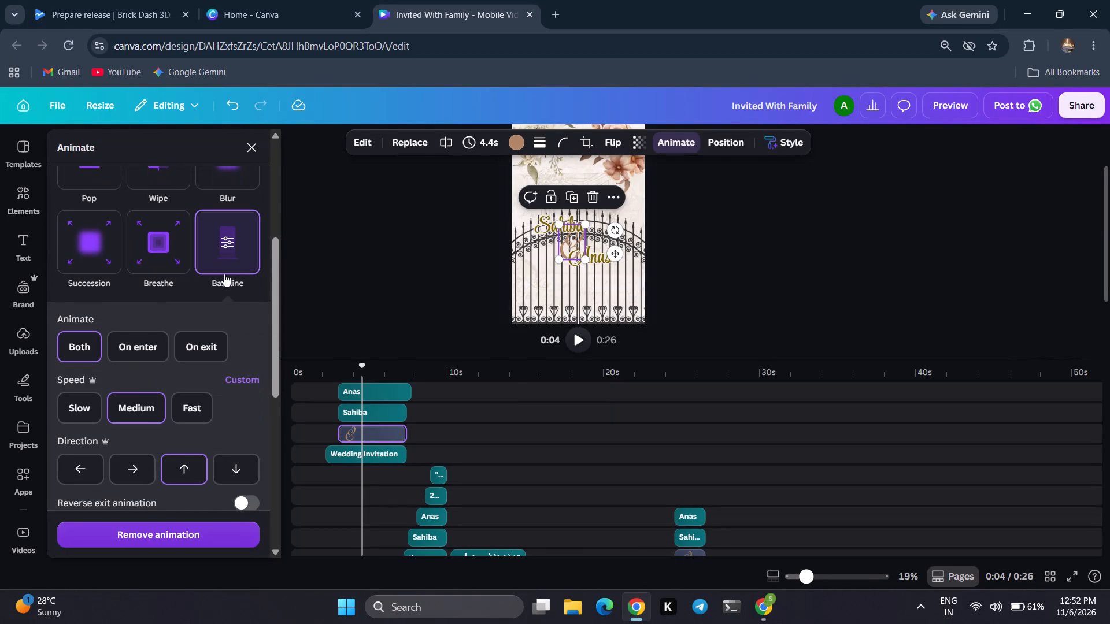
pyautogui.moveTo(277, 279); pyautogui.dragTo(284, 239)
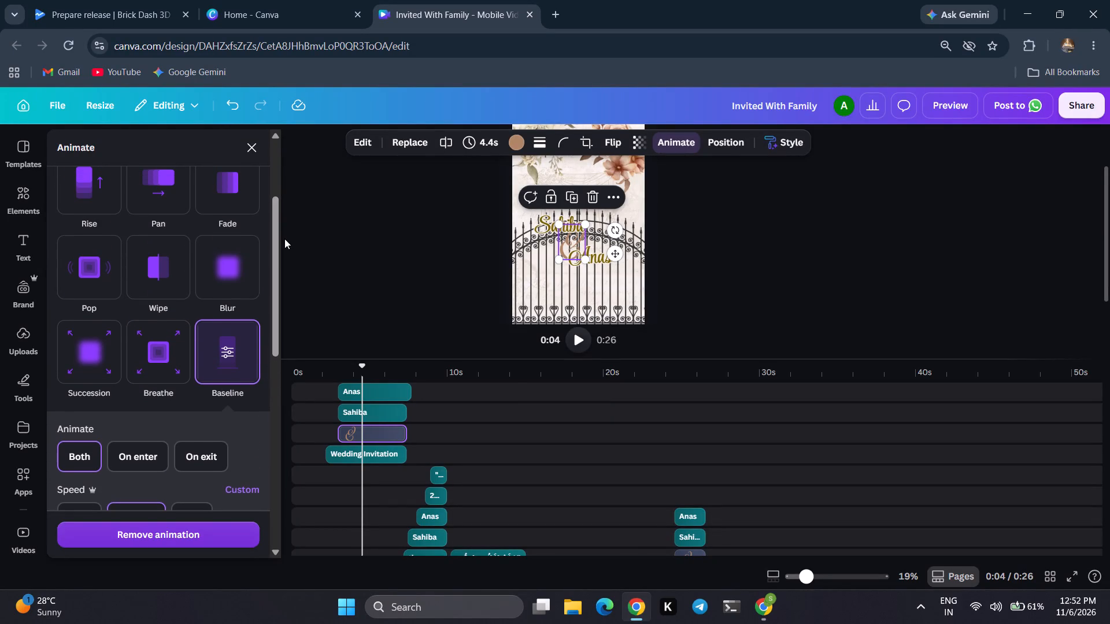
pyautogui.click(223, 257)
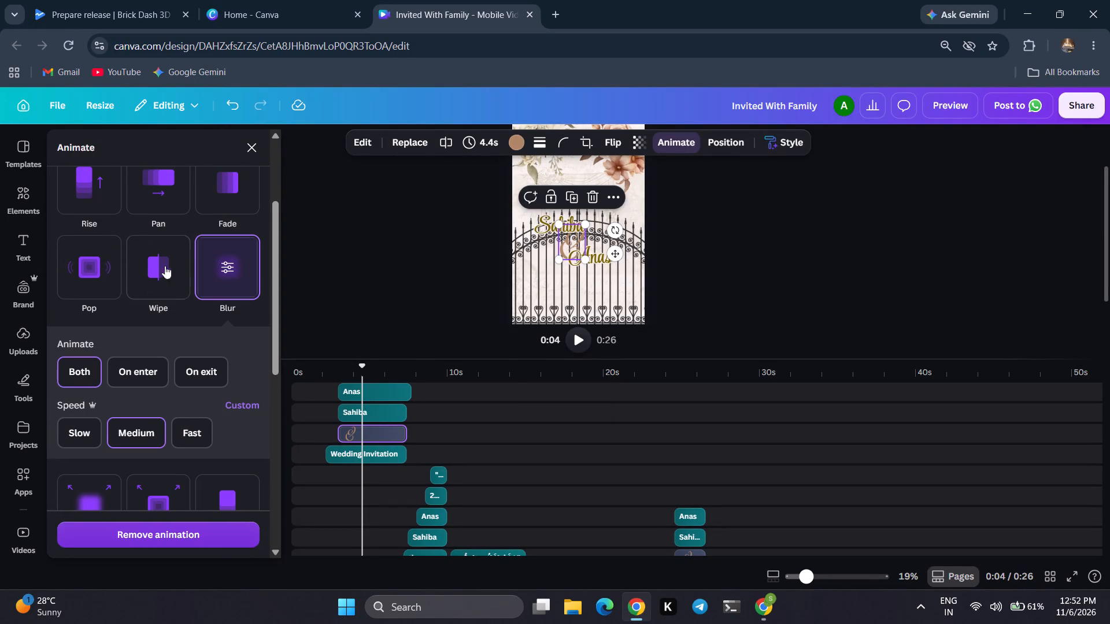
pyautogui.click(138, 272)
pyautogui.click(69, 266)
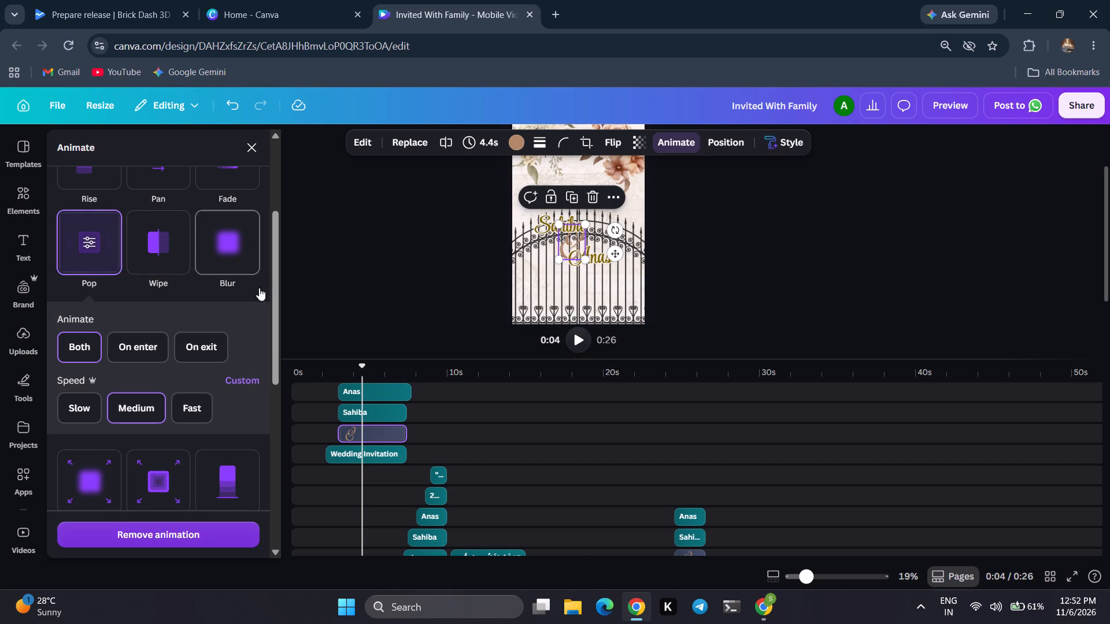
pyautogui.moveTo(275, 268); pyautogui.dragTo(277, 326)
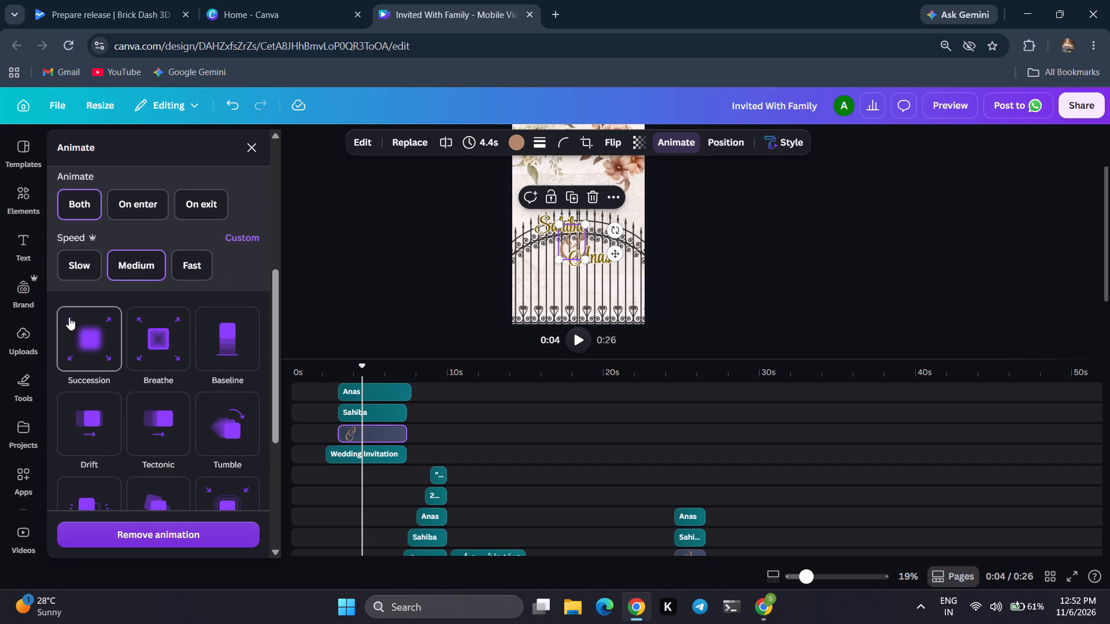
# Apply the Succession animation to the opening ampersand at slow speed, with intensity at about two thirds.
pyautogui.click(77, 326)
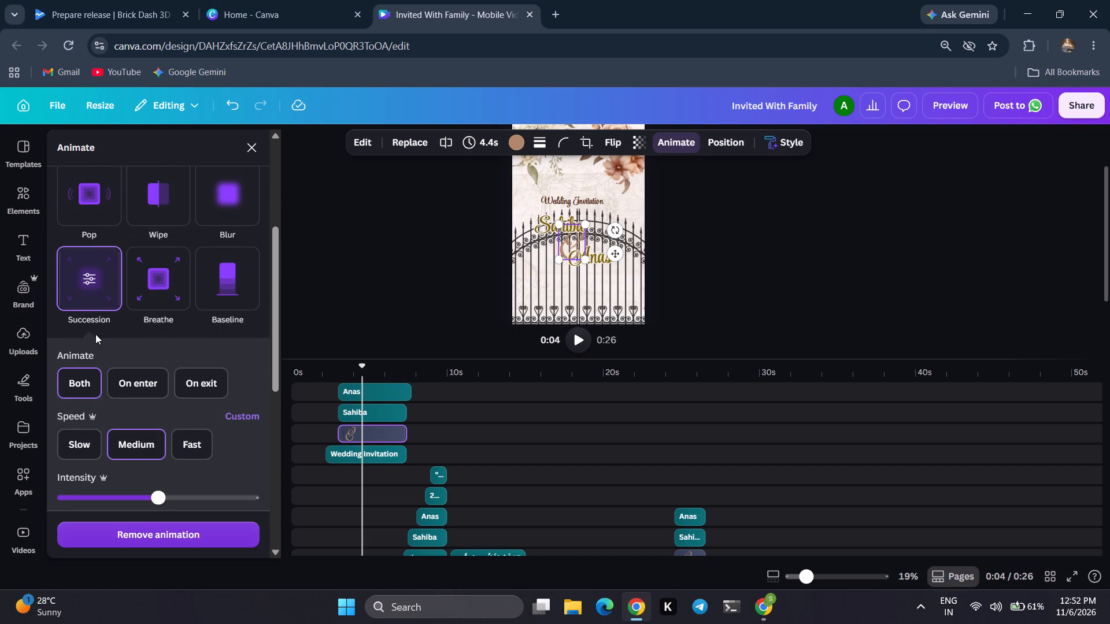
pyautogui.moveTo(278, 332); pyautogui.dragTo(277, 362)
pyautogui.click(87, 371)
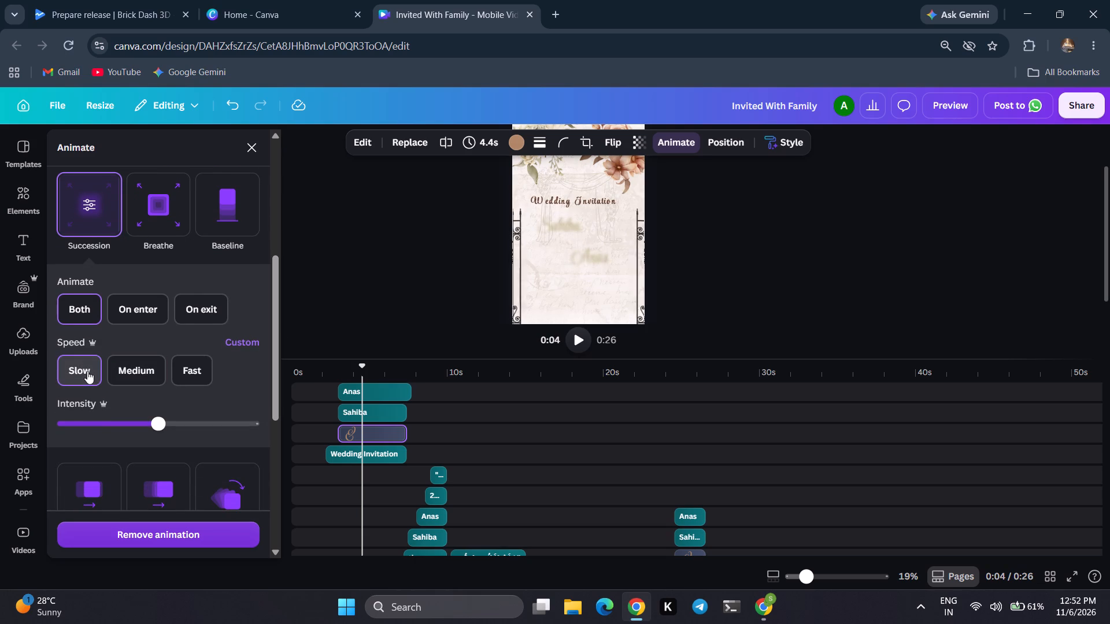
pyautogui.moveTo(162, 421); pyautogui.dragTo(247, 428)
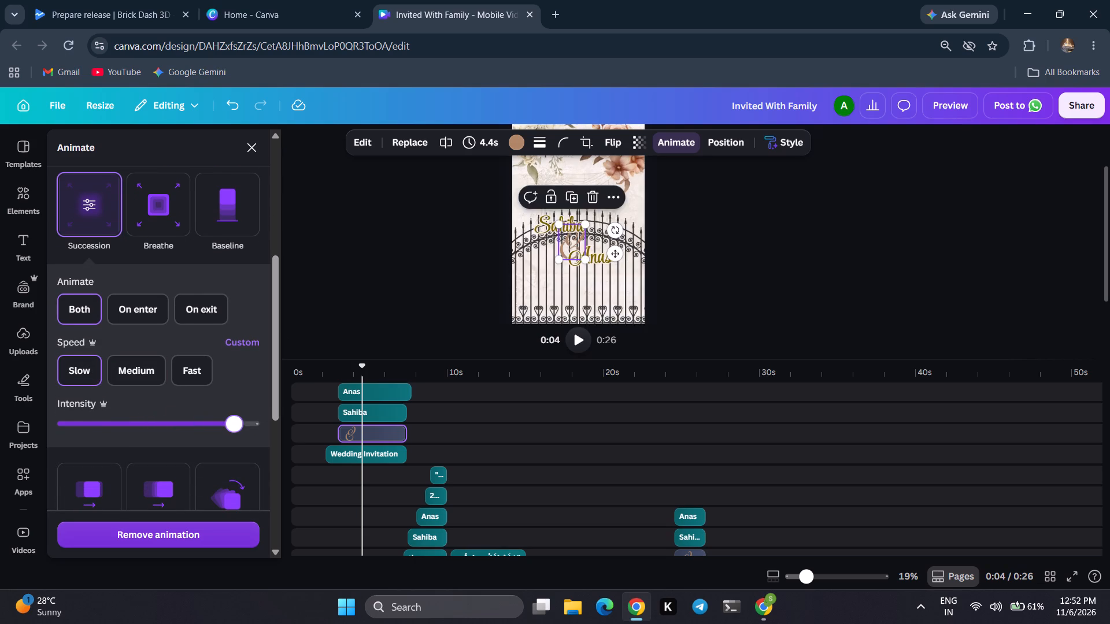
pyautogui.moveTo(247, 428); pyautogui.dragTo(275, 428)
pyautogui.moveTo(251, 422); pyautogui.dragTo(193, 421)
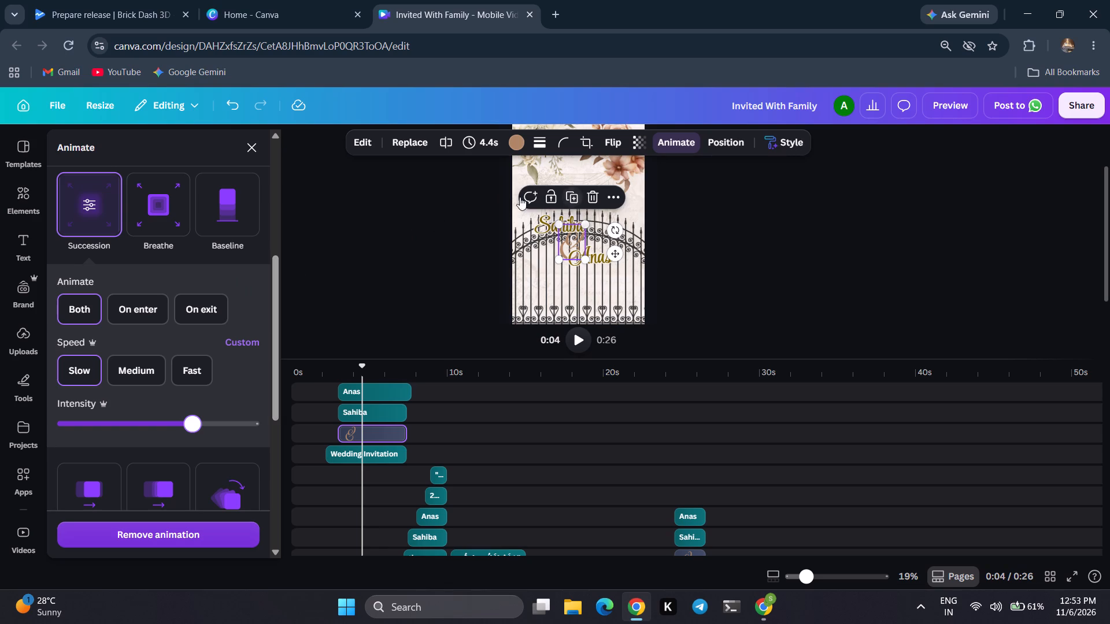
pyautogui.click(461, 218)
pyautogui.click(460, 243)
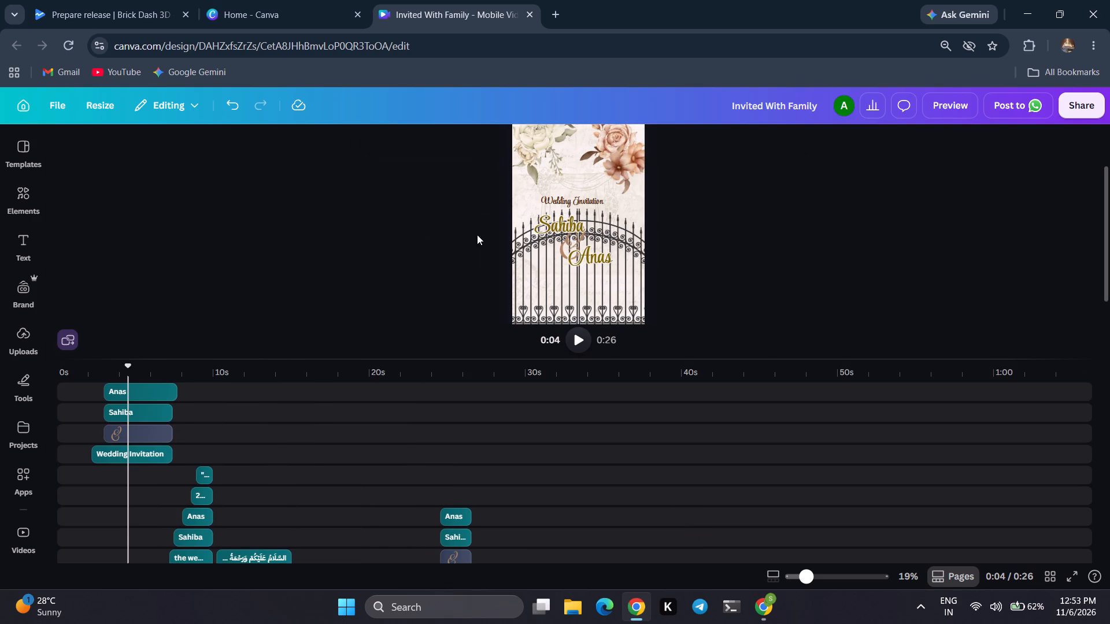
# Apply the Succession animation to the opening Wedding Invitation heading.
pyautogui.click(575, 198)
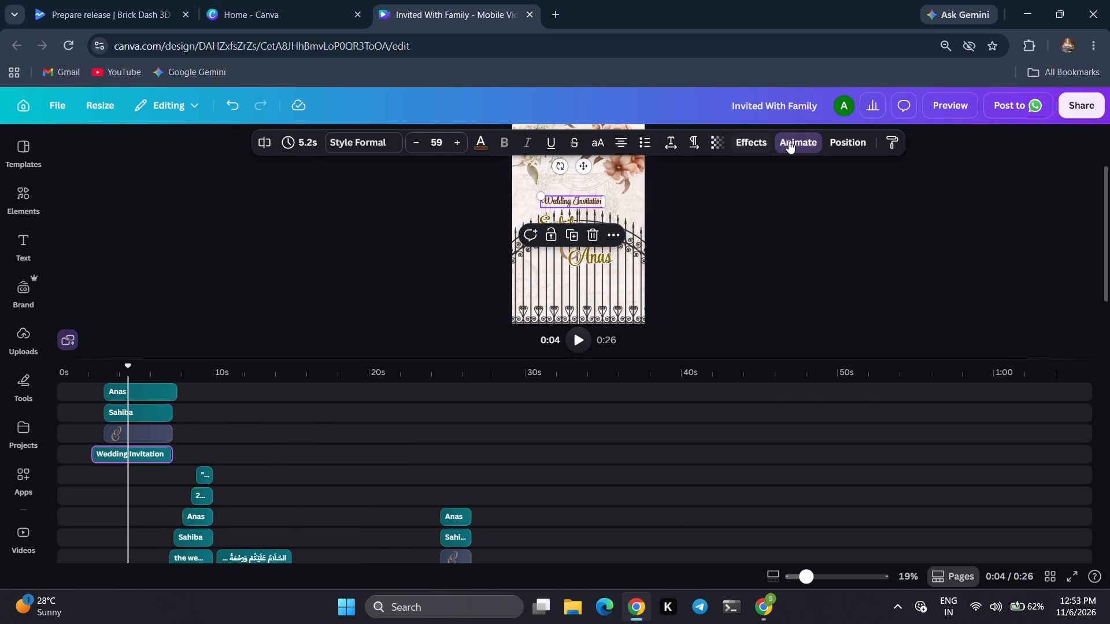
pyautogui.click(789, 141)
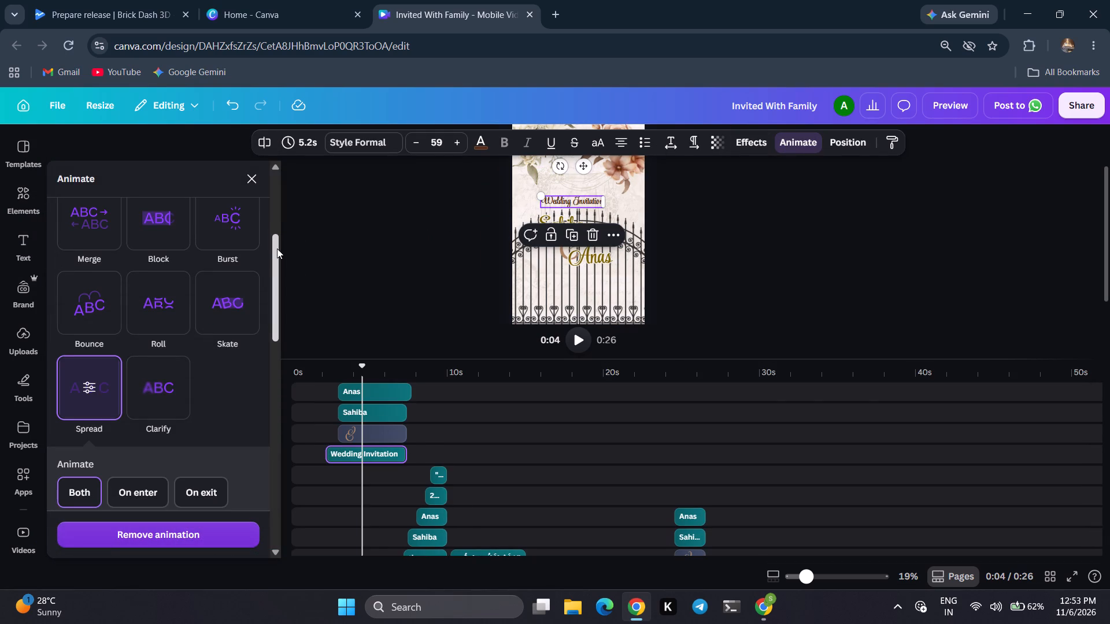
pyautogui.moveTo(277, 248); pyautogui.dragTo(284, 379)
pyautogui.click(95, 348)
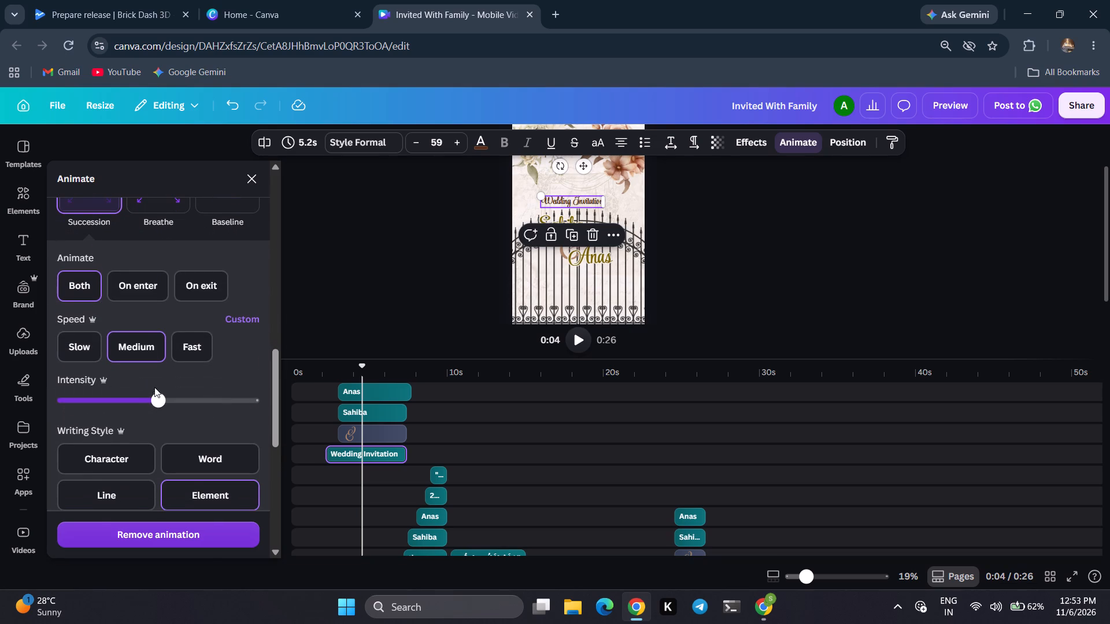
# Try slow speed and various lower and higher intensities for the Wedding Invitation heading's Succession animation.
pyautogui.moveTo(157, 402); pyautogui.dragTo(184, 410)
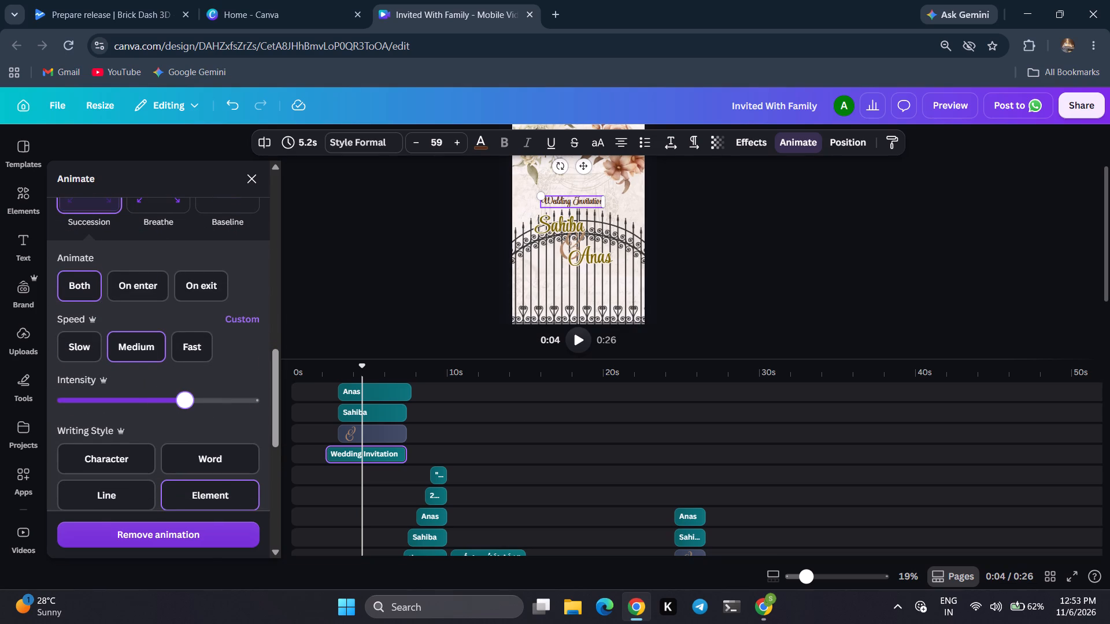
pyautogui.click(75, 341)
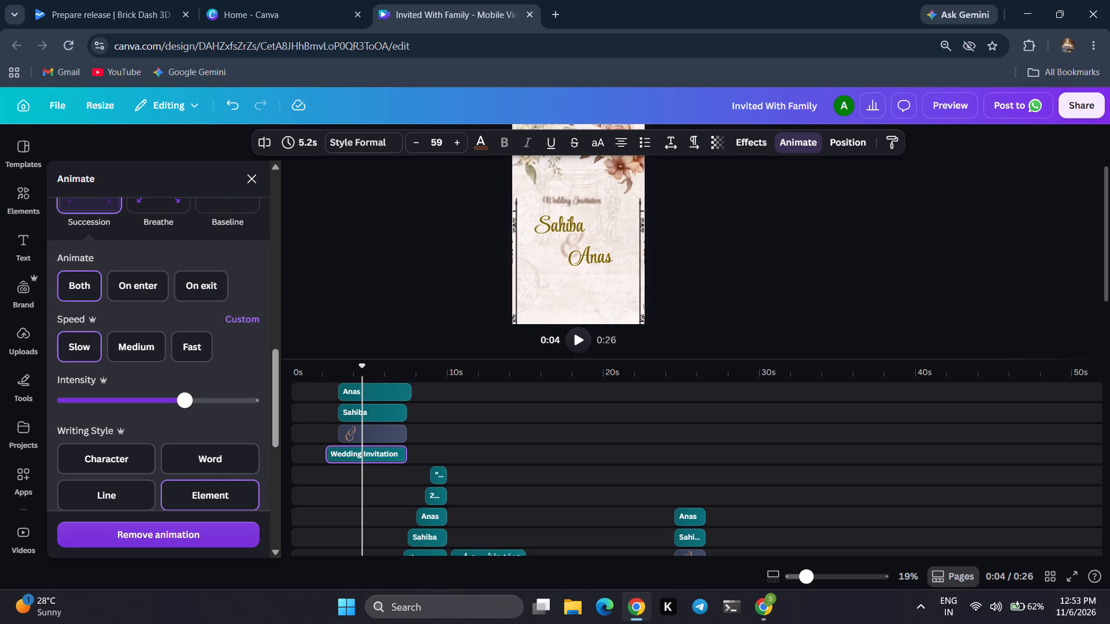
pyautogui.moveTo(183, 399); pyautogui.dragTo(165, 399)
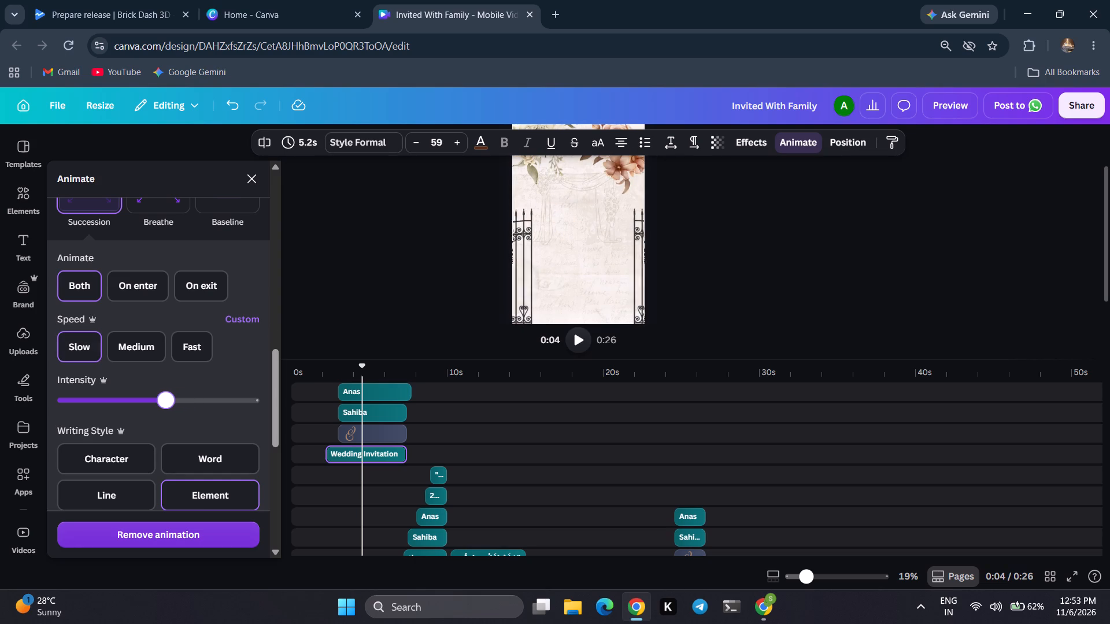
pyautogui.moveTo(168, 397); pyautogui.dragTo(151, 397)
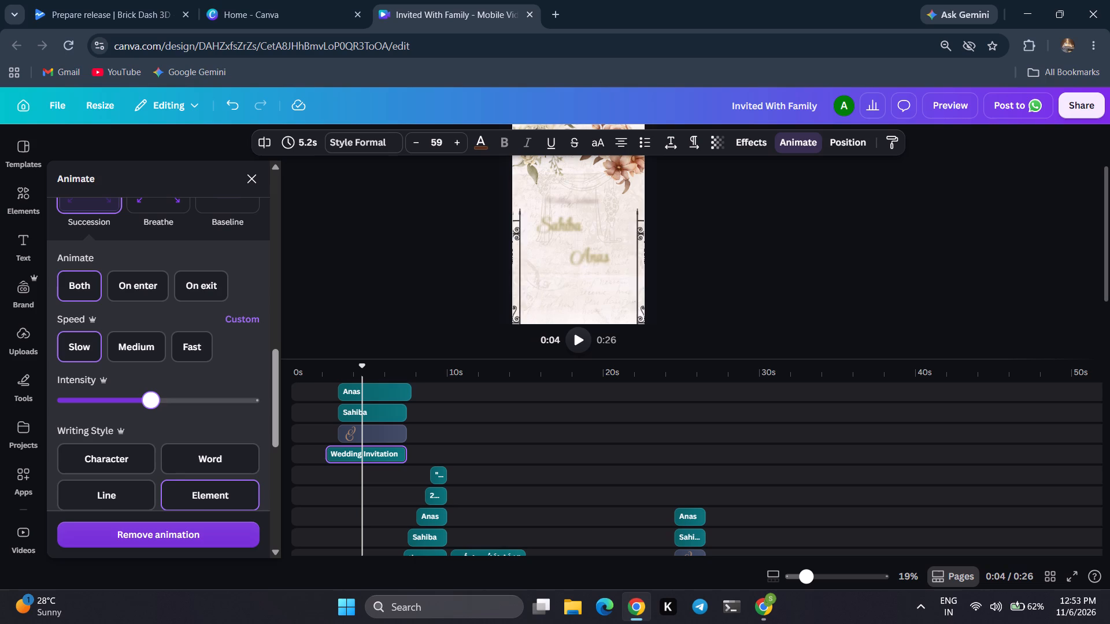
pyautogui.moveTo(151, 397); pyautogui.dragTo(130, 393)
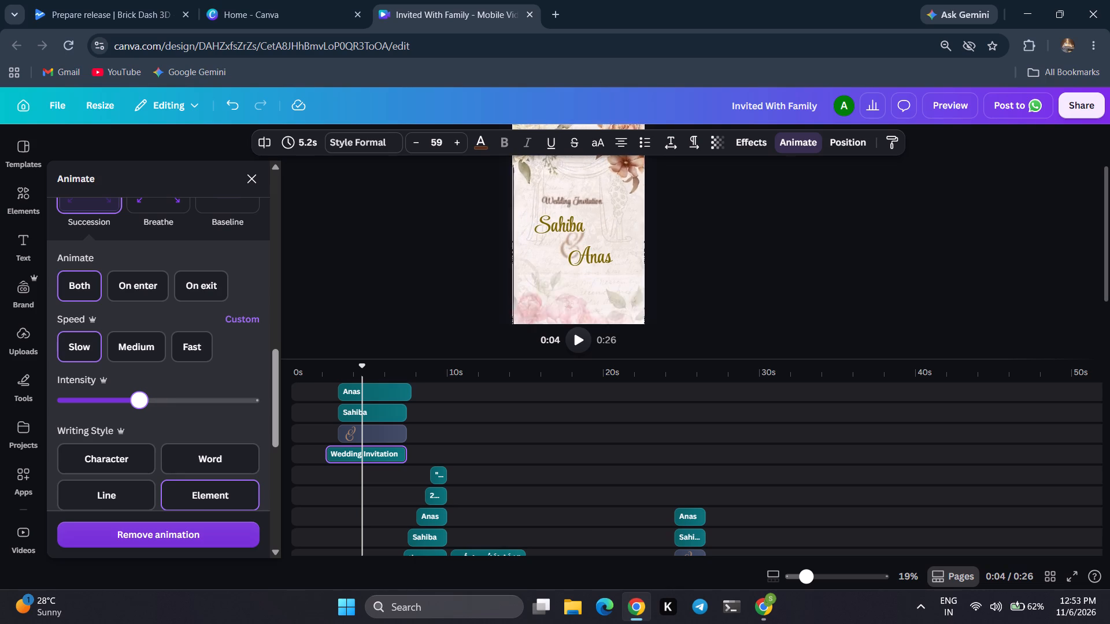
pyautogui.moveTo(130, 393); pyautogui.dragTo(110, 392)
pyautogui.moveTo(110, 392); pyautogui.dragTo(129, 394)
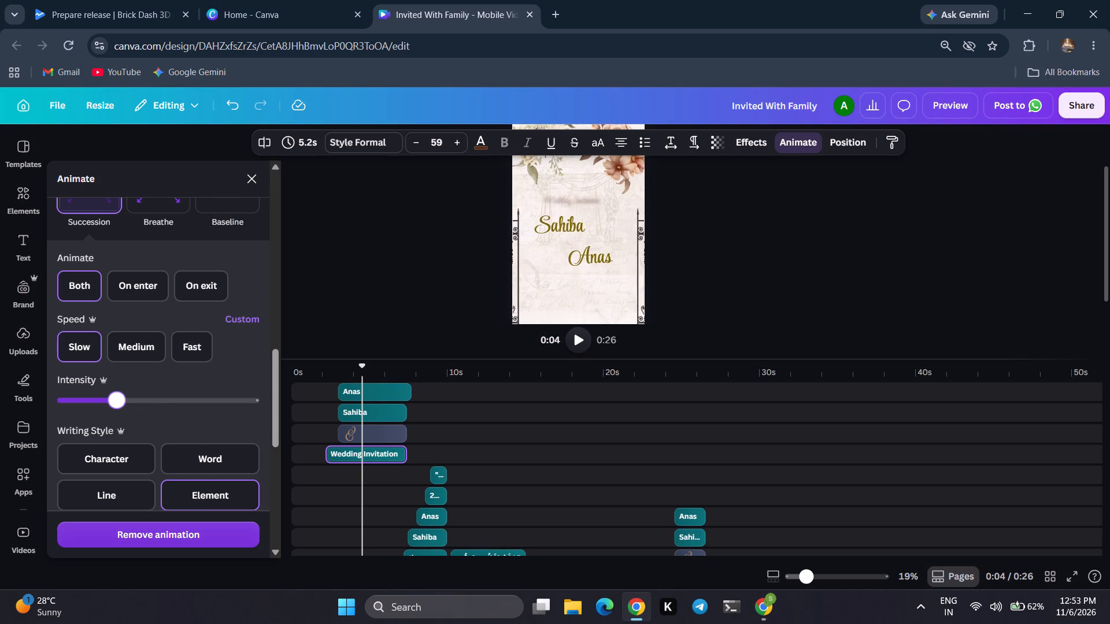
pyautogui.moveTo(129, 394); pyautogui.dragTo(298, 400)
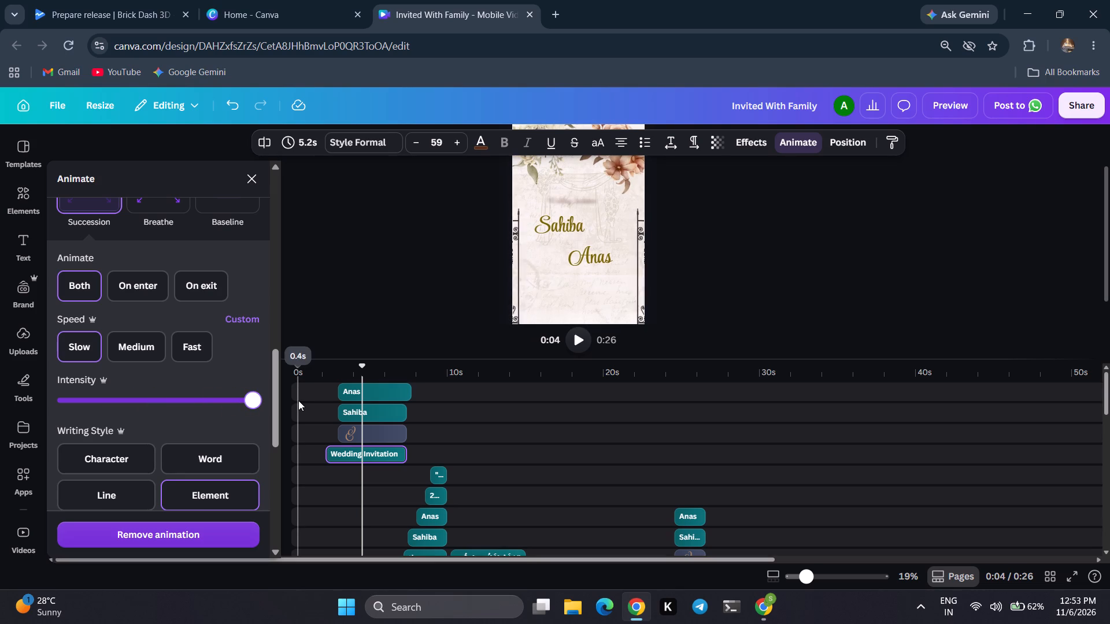
# Set the Wedding Invitation heading's Succession animation to medium speed with intensity at about three quarters.
pyautogui.click(140, 345)
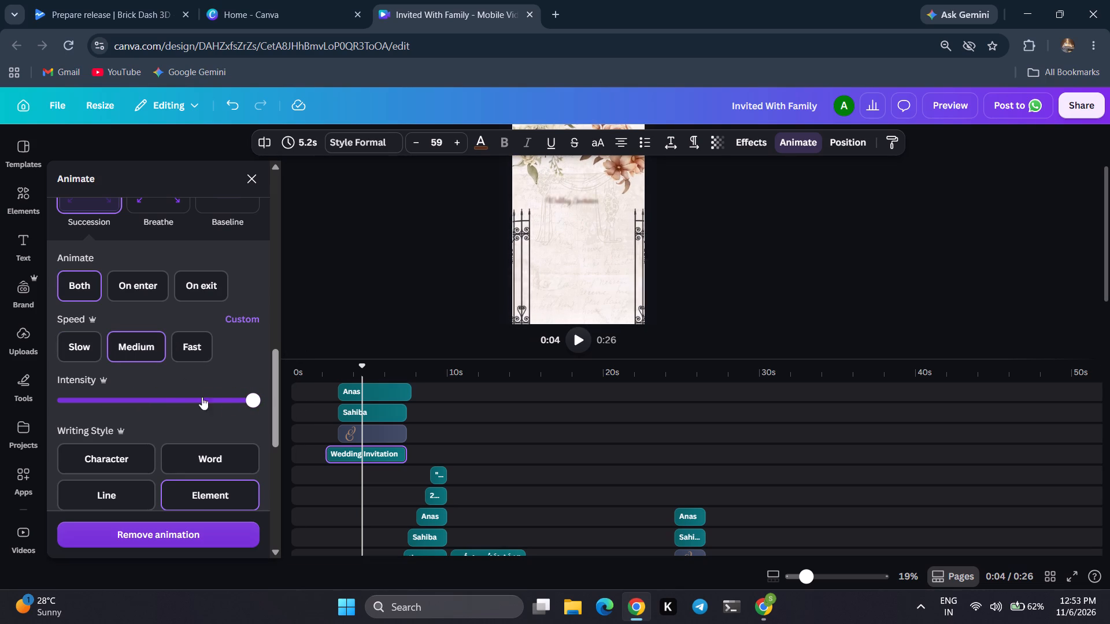
pyautogui.moveTo(253, 401); pyautogui.dragTo(208, 400)
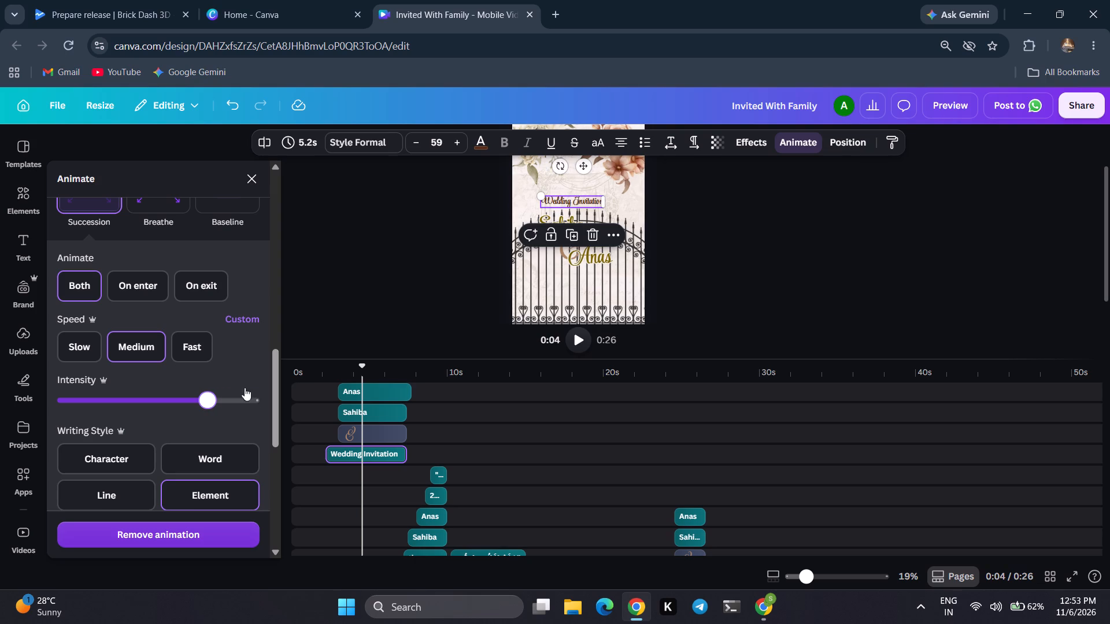
# Play the video from near its beginning to review the opening heading and ampersand animations.
pyautogui.click(308, 366)
pyautogui.click(353, 258)
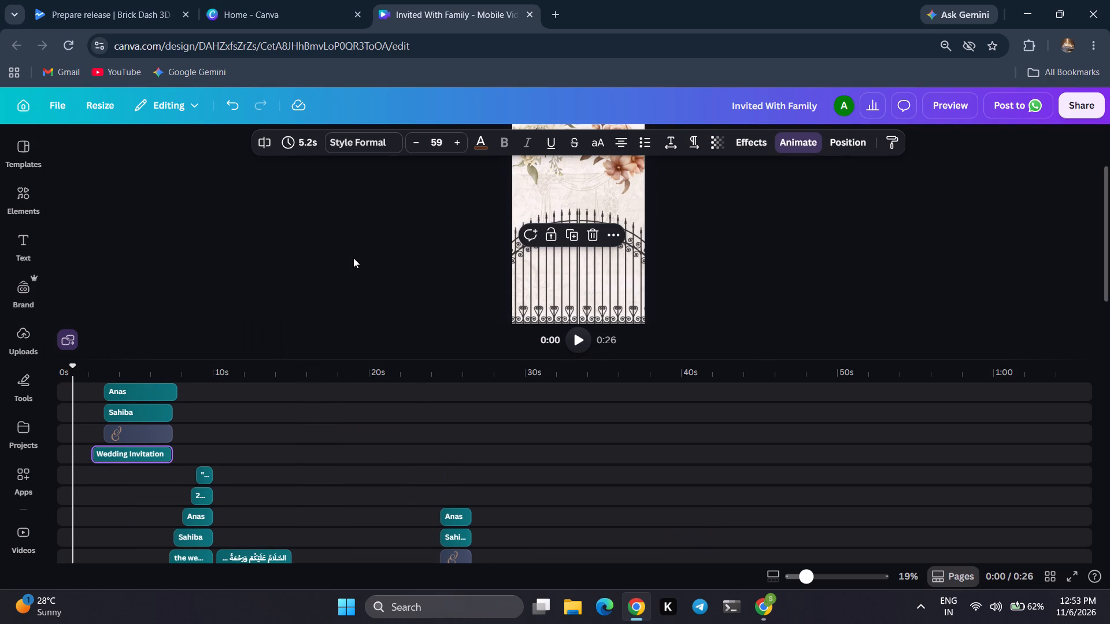
pyautogui.click(582, 342)
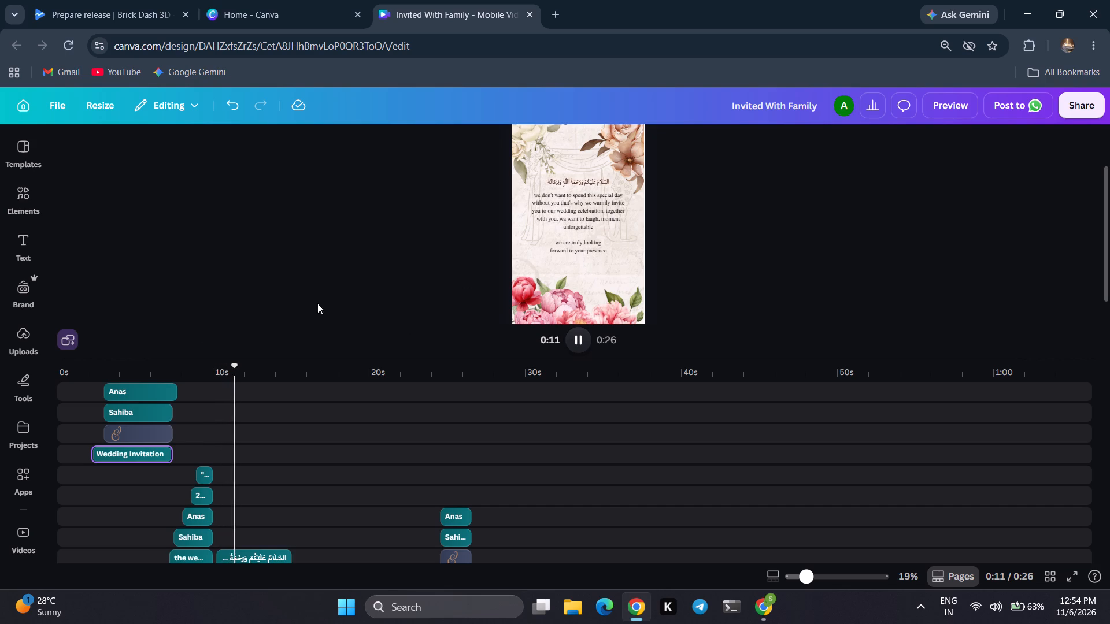
# Examine the second page's text and ampersand timings in the timeline, playing the video from about 7.4 seconds.
pyautogui.click(286, 291)
pyautogui.press('Down')
pyautogui.press('Down')
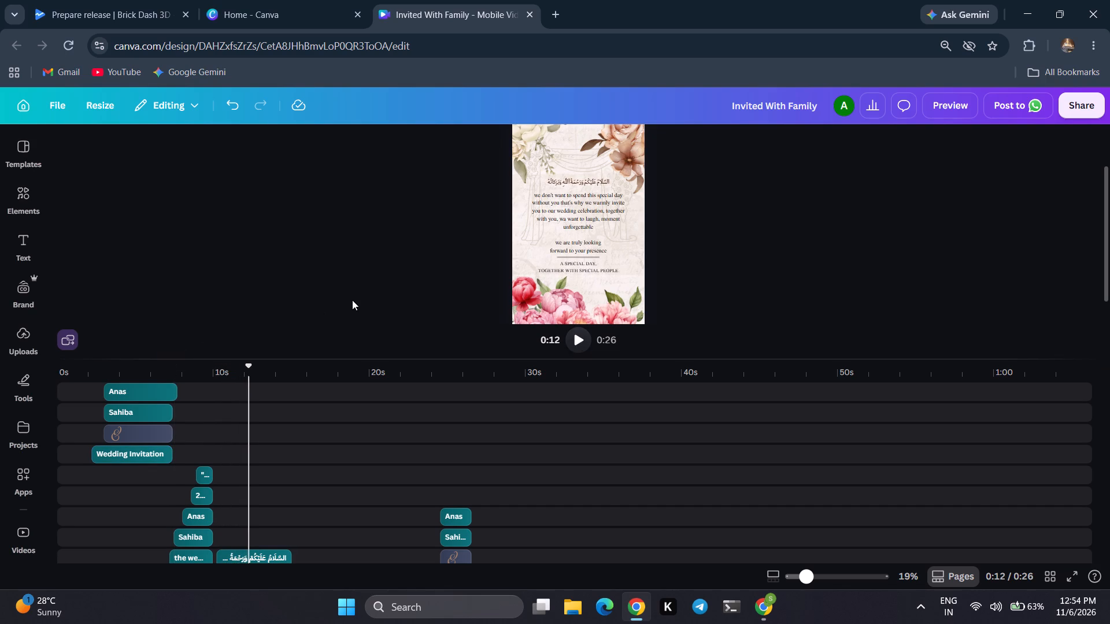
pyautogui.press('Down')
pyautogui.moveTo(1106, 400); pyautogui.dragTo(1105, 508)
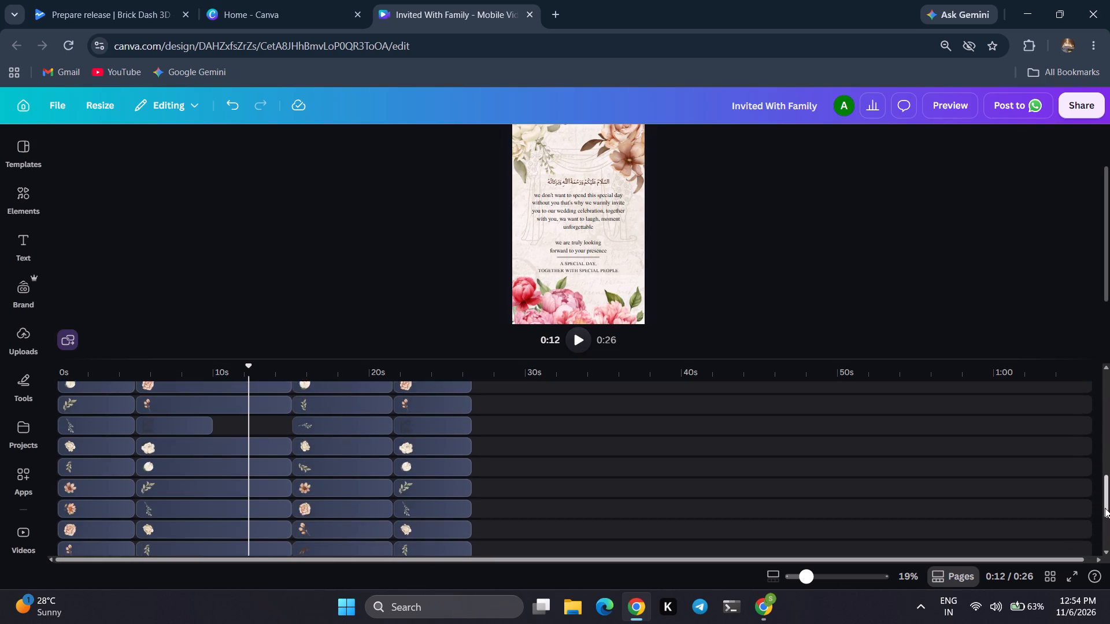
pyautogui.moveTo(1105, 508); pyautogui.dragTo(1109, 448)
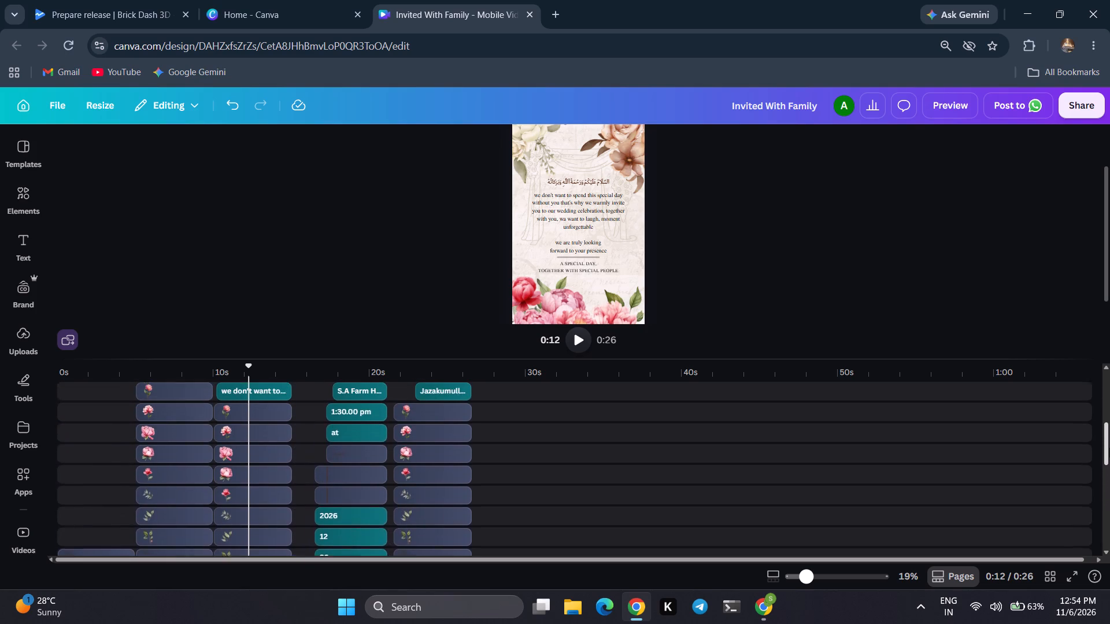
pyautogui.moveTo(1109, 448); pyautogui.dragTo(1109, 415)
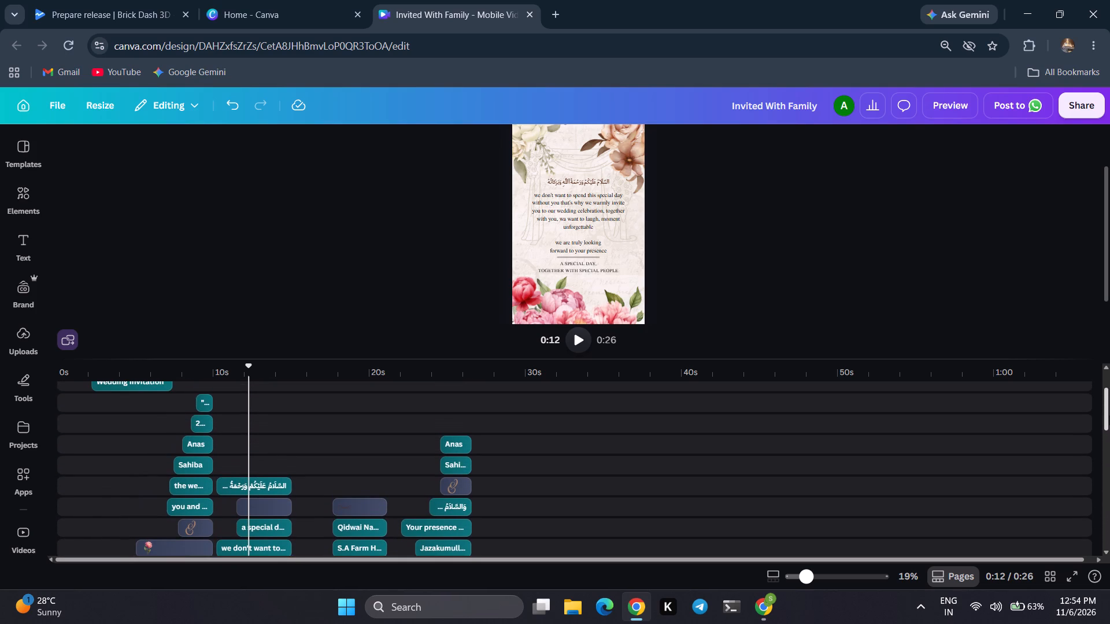
pyautogui.moveTo(1109, 415); pyautogui.dragTo(1109, 414)
pyautogui.click(184, 509)
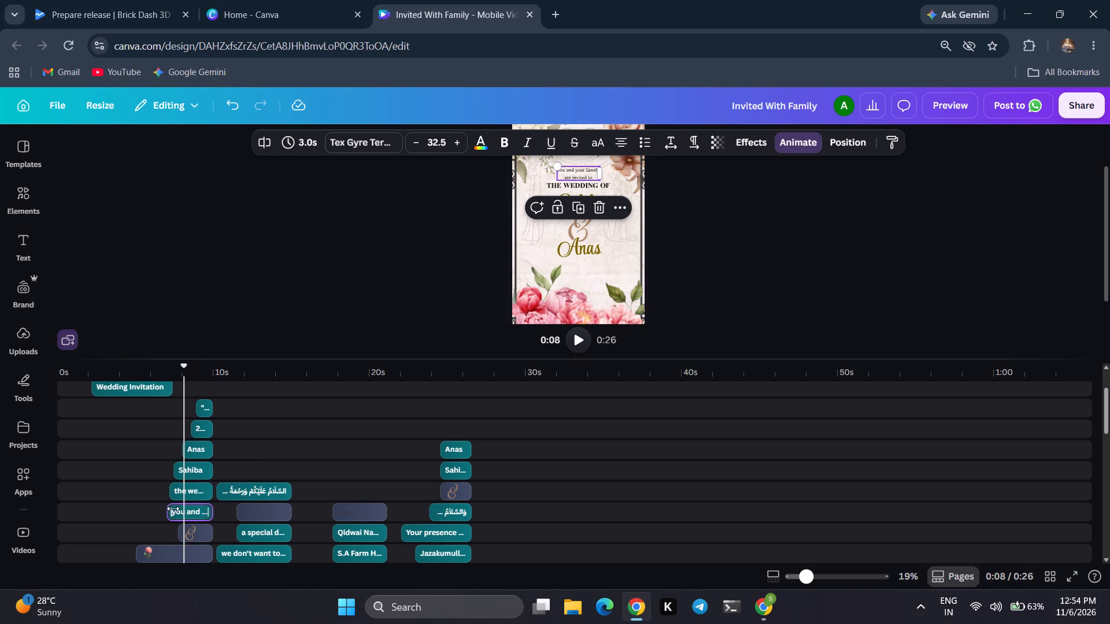
pyautogui.click(190, 533)
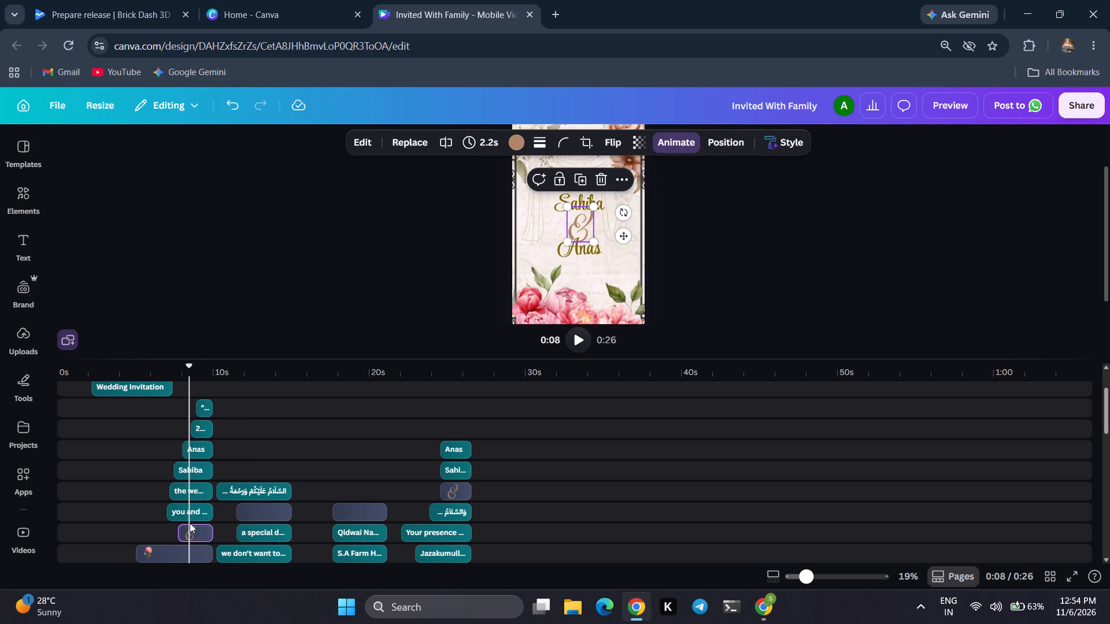
pyautogui.click(174, 392)
pyautogui.click(575, 337)
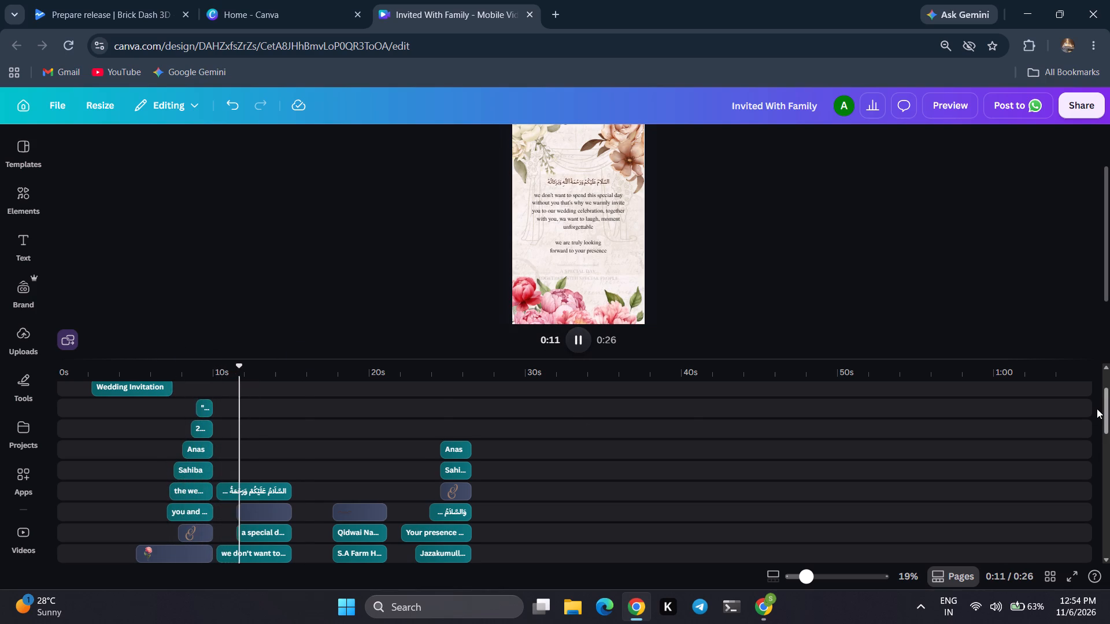
pyautogui.click(184, 463)
pyautogui.click(191, 450)
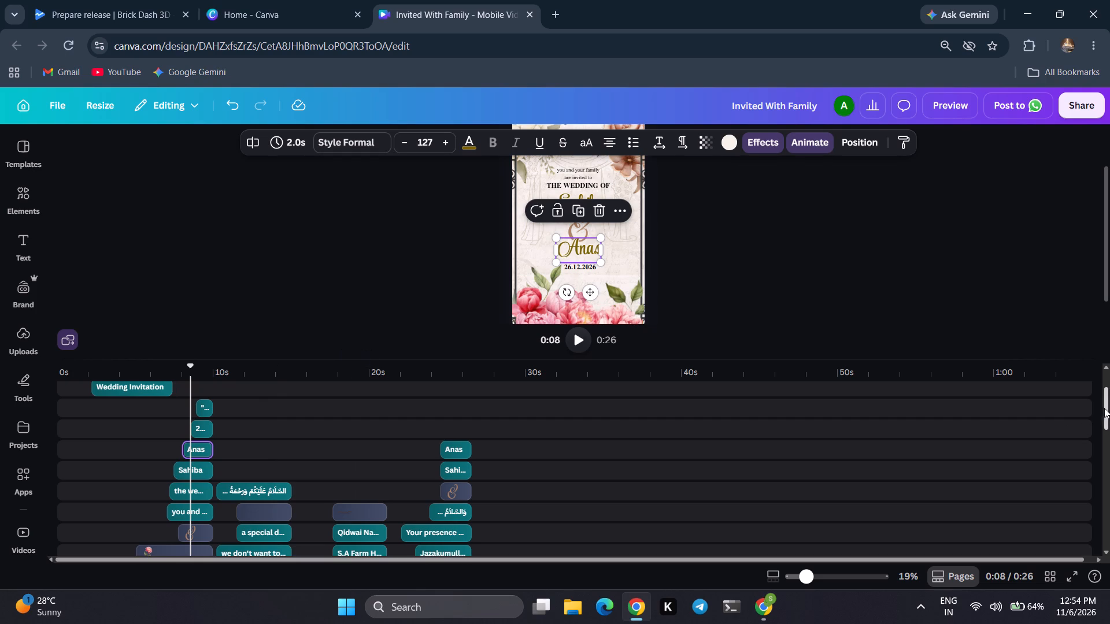
# Extend the first page's duration to 5.5 seconds.
pyautogui.moveTo(1107, 408); pyautogui.dragTo(1105, 566)
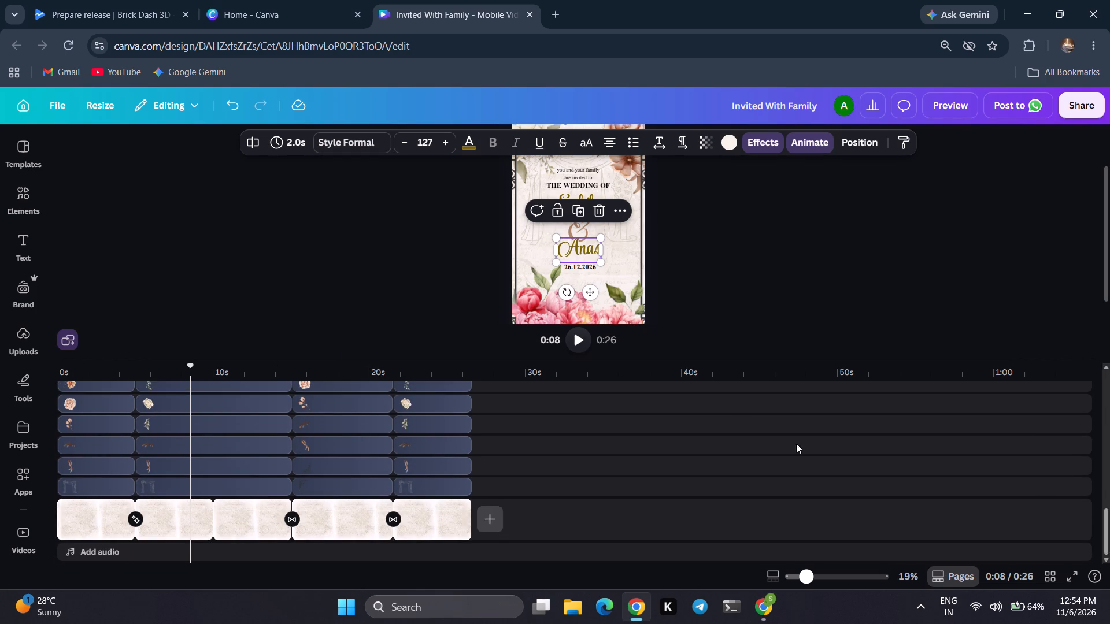
pyautogui.click(470, 515)
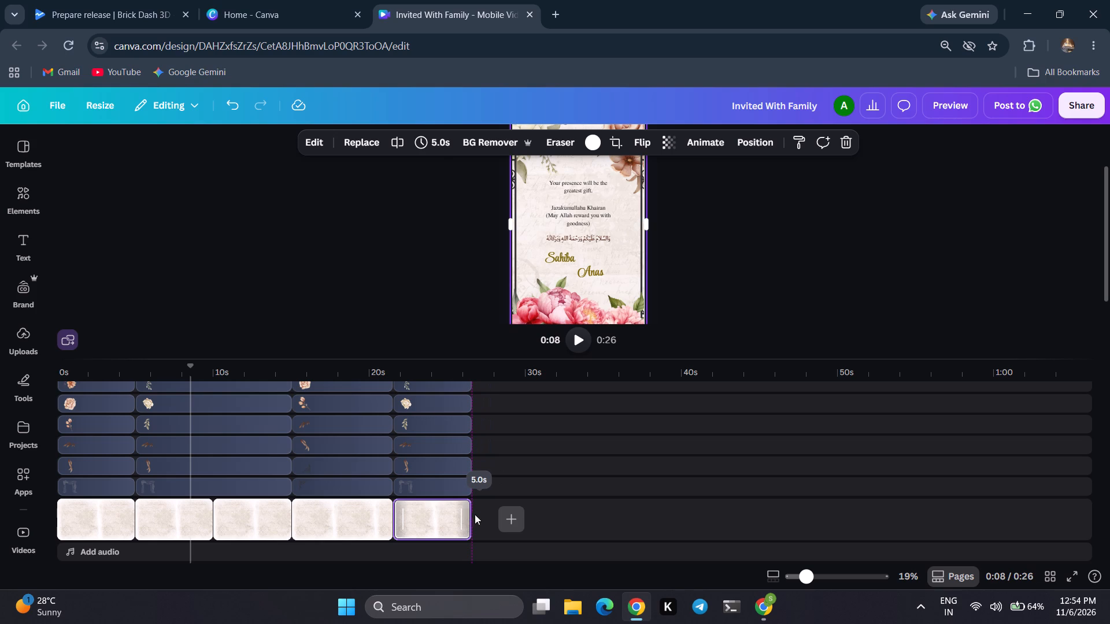
pyautogui.moveTo(128, 529); pyautogui.dragTo(136, 530)
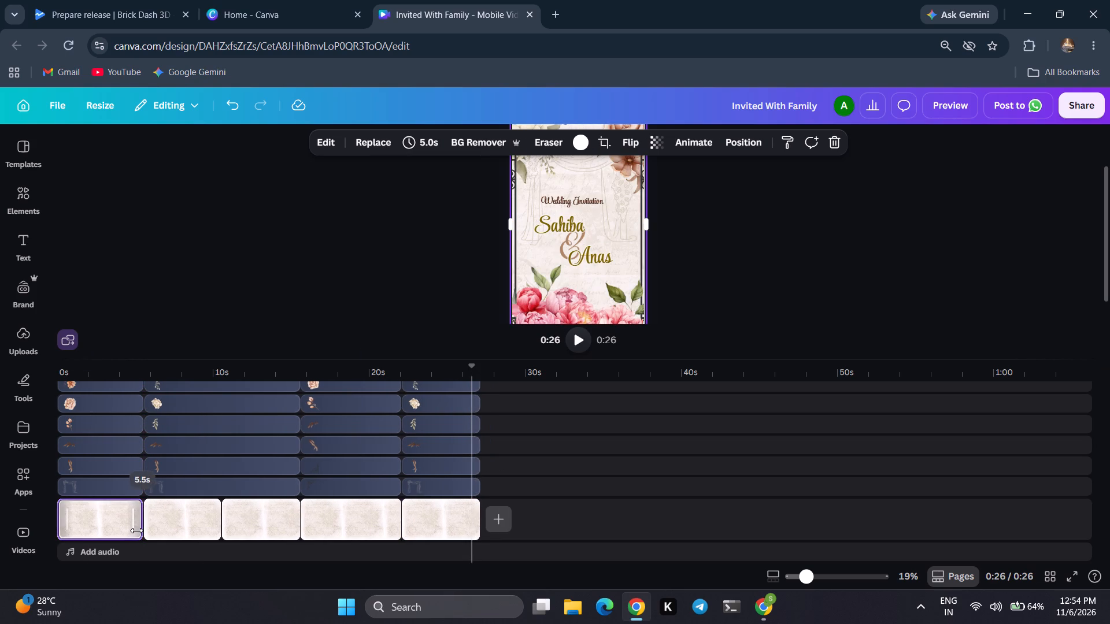
pyautogui.moveTo(136, 530); pyautogui.dragTo(137, 532)
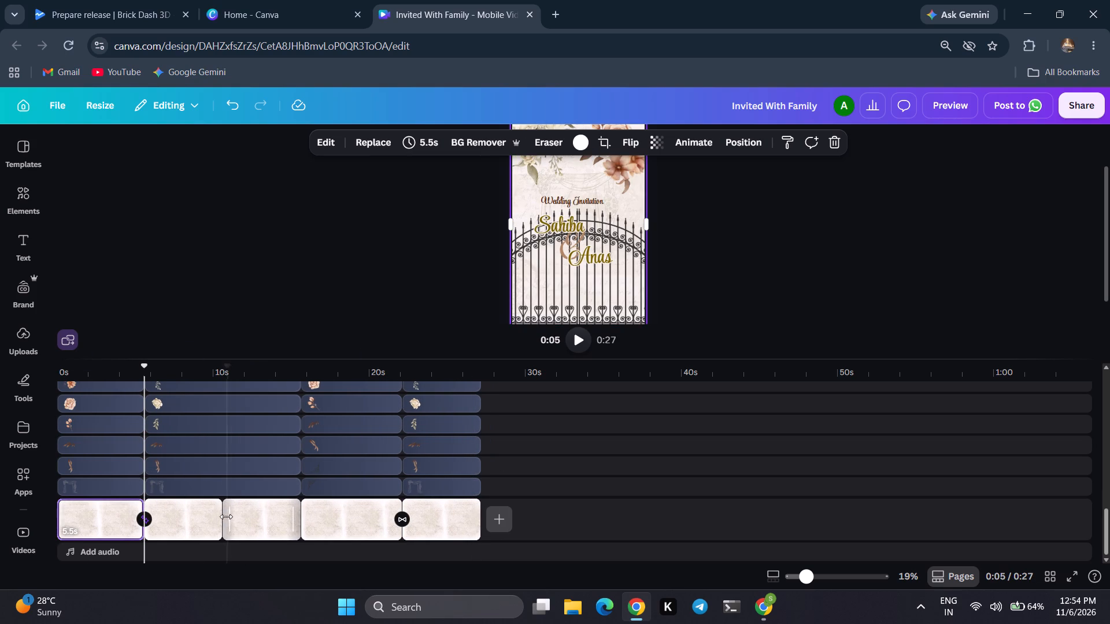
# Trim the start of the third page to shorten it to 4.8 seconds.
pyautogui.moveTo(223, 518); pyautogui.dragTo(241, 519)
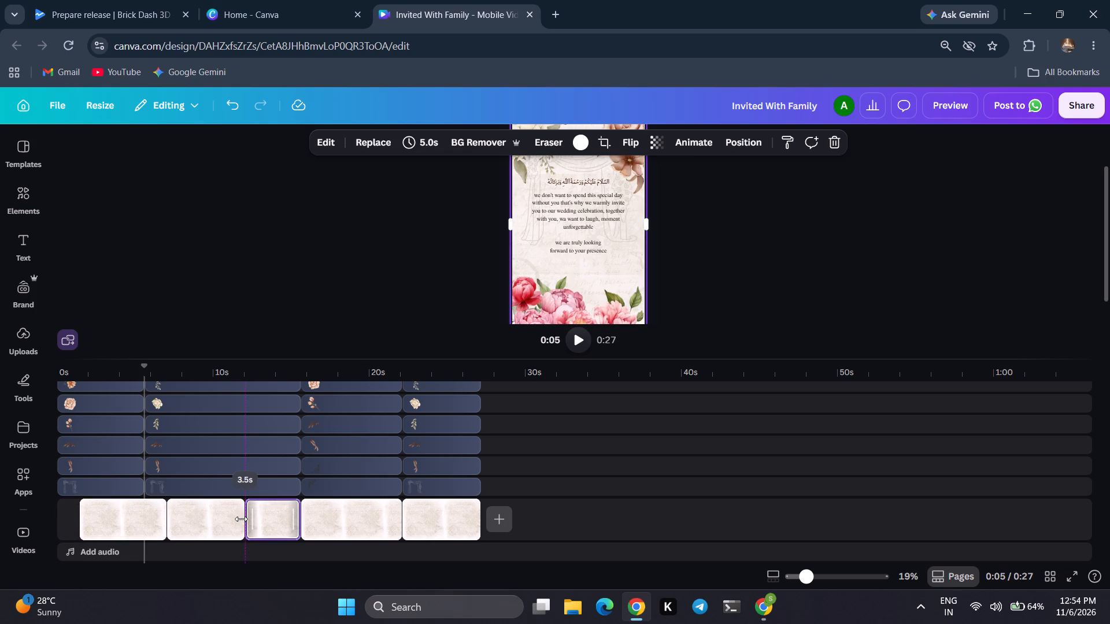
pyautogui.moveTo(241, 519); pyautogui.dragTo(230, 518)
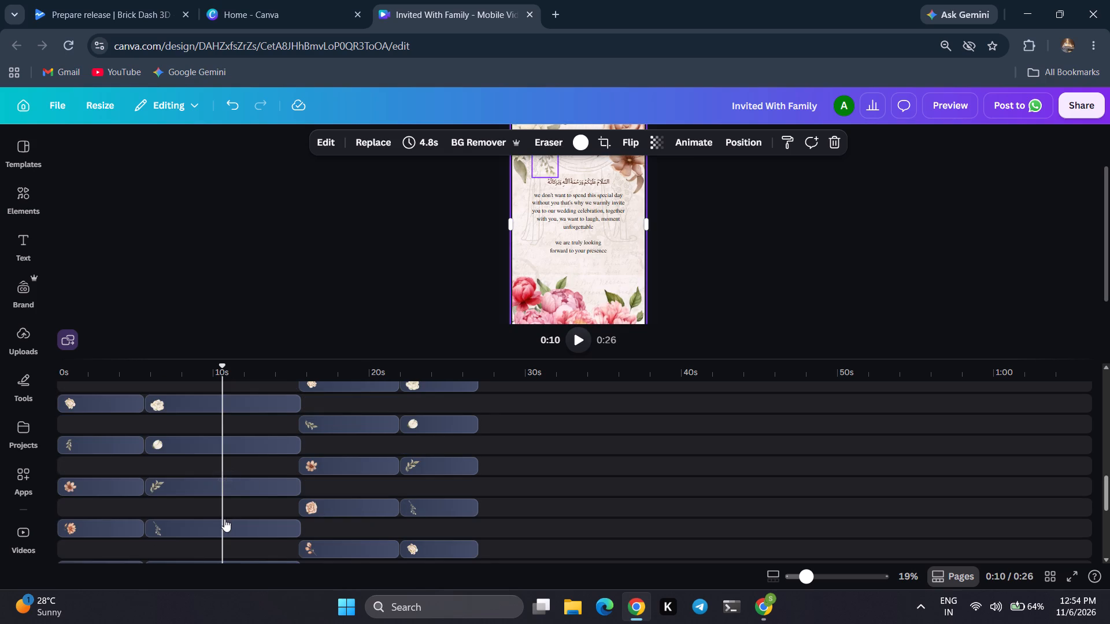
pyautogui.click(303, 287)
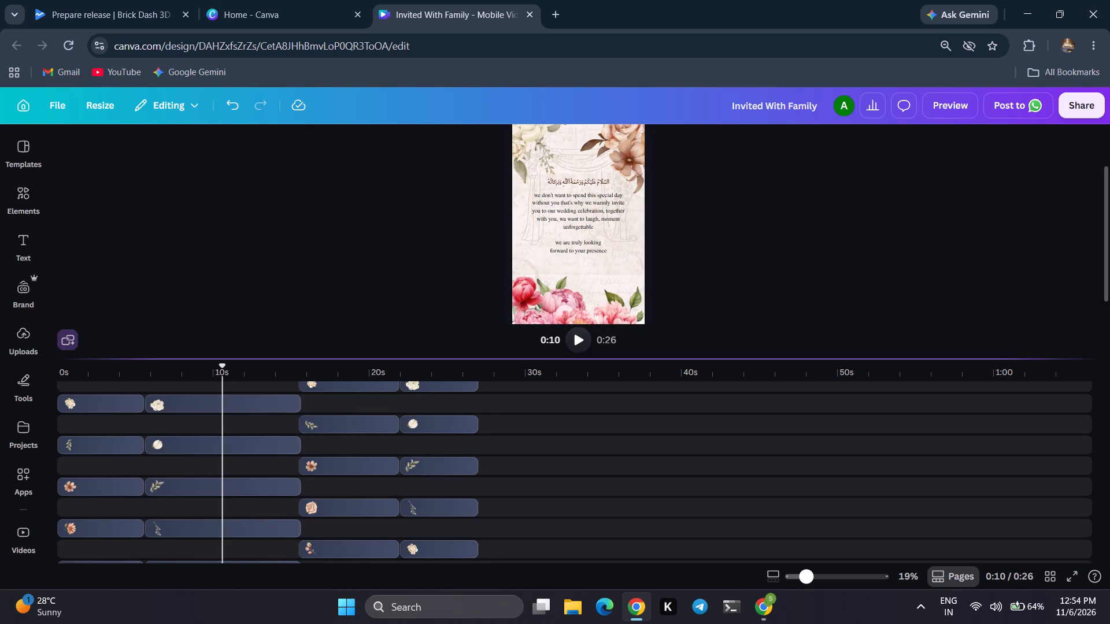
# Extend the second page, with the "you and your family are invited to" text, to 6.2 seconds.
pyautogui.moveTo(1105, 484); pyautogui.dragTo(1101, 536)
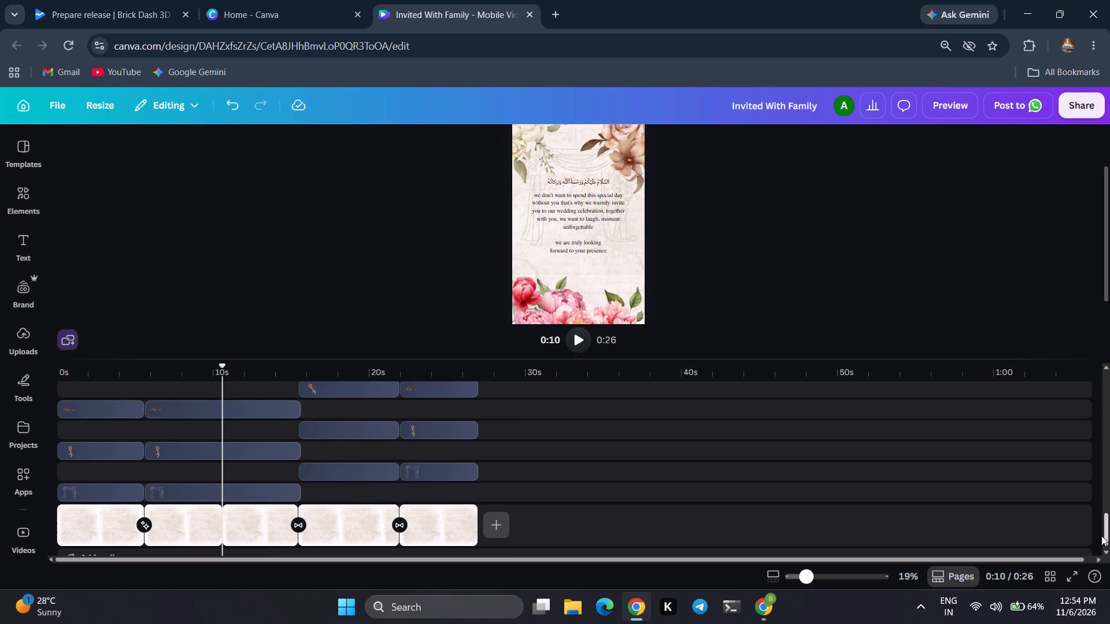
pyautogui.moveTo(1101, 536); pyautogui.dragTo(1101, 571)
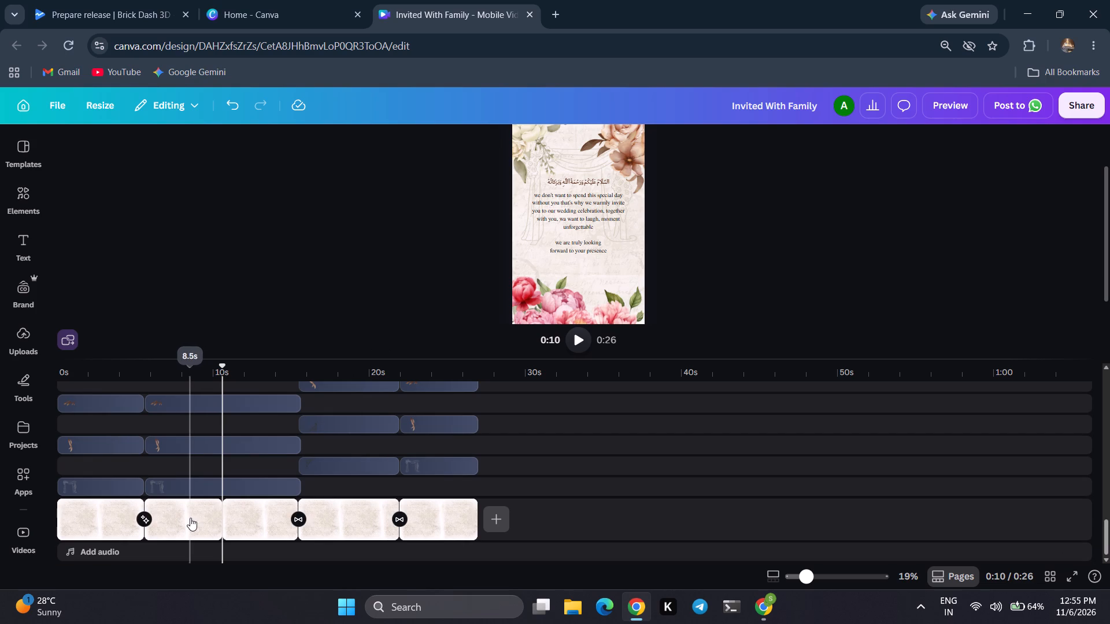
pyautogui.click(190, 518)
pyautogui.moveTo(217, 514); pyautogui.dragTo(230, 515)
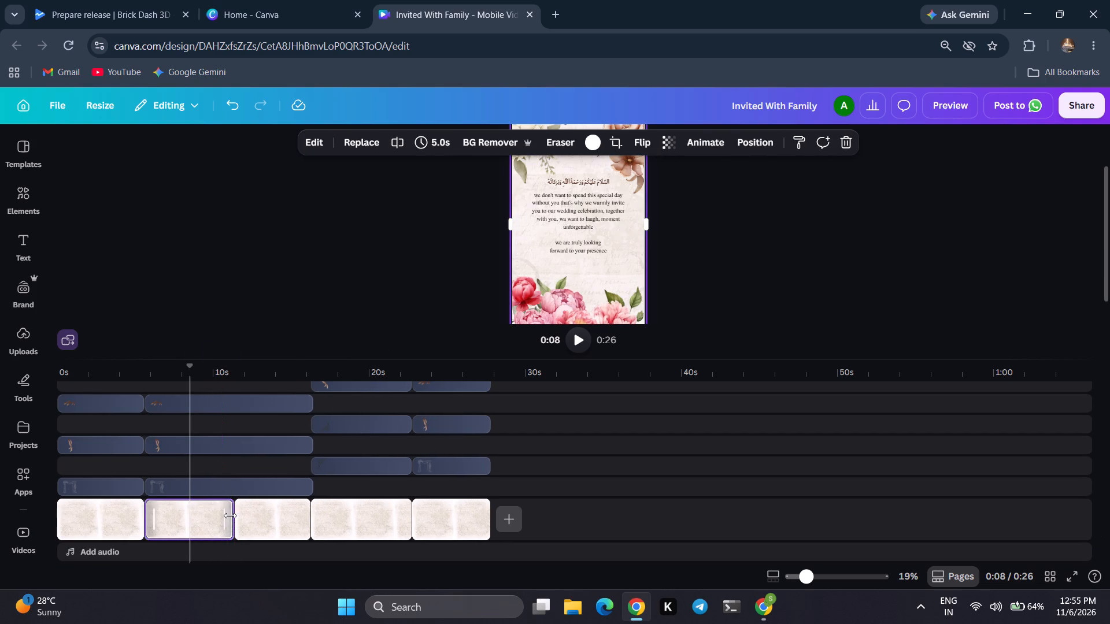
pyautogui.moveTo(230, 515); pyautogui.dragTo(232, 515)
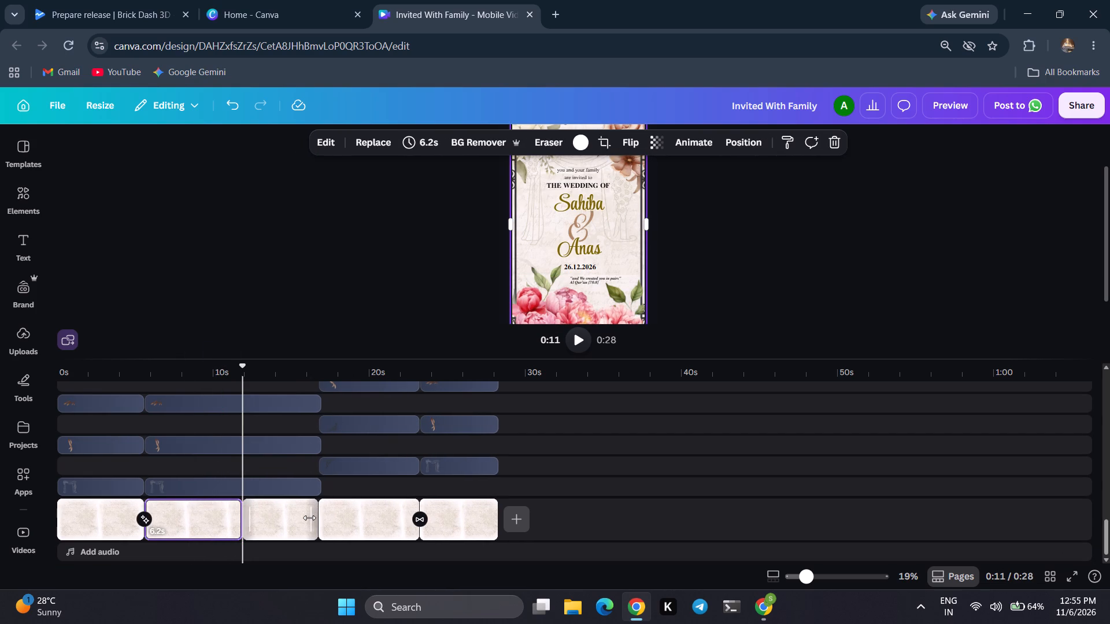
# Extend the third page to 5.9 seconds and the fourth page to 8.7 seconds.
pyautogui.moveTo(309, 518); pyautogui.dragTo(328, 519)
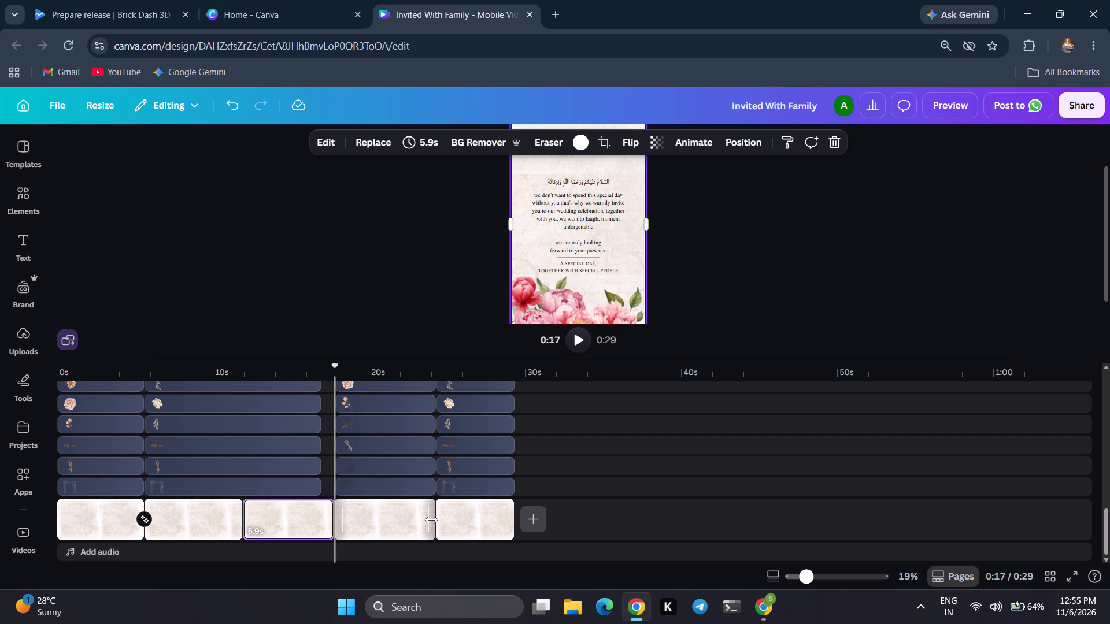
pyautogui.moveTo(431, 519); pyautogui.dragTo(459, 519)
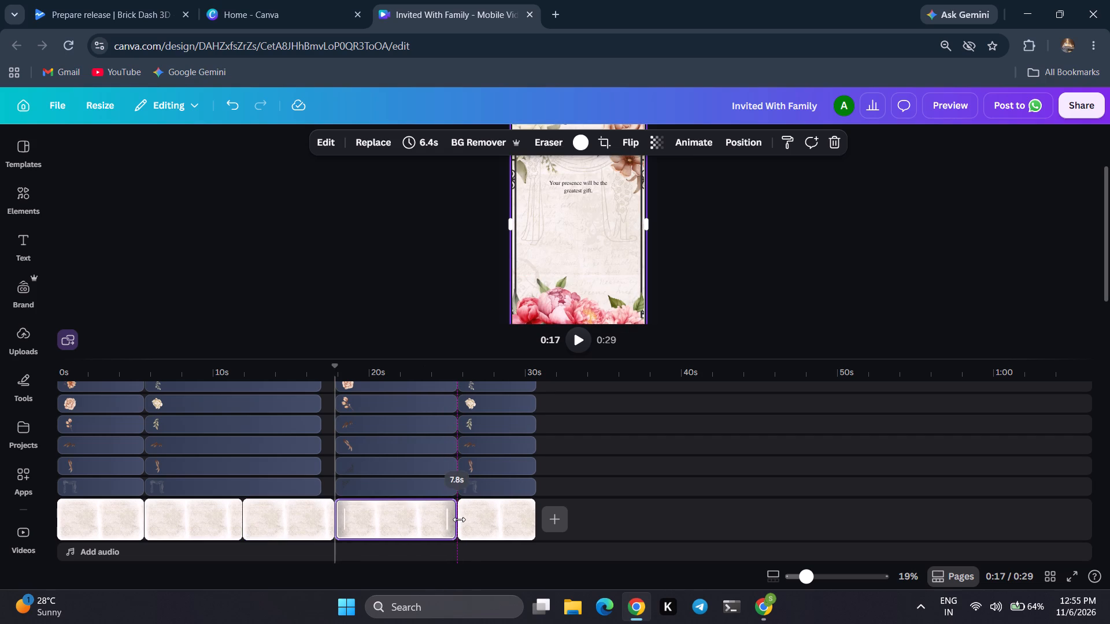
pyautogui.moveTo(459, 519); pyautogui.dragTo(465, 519)
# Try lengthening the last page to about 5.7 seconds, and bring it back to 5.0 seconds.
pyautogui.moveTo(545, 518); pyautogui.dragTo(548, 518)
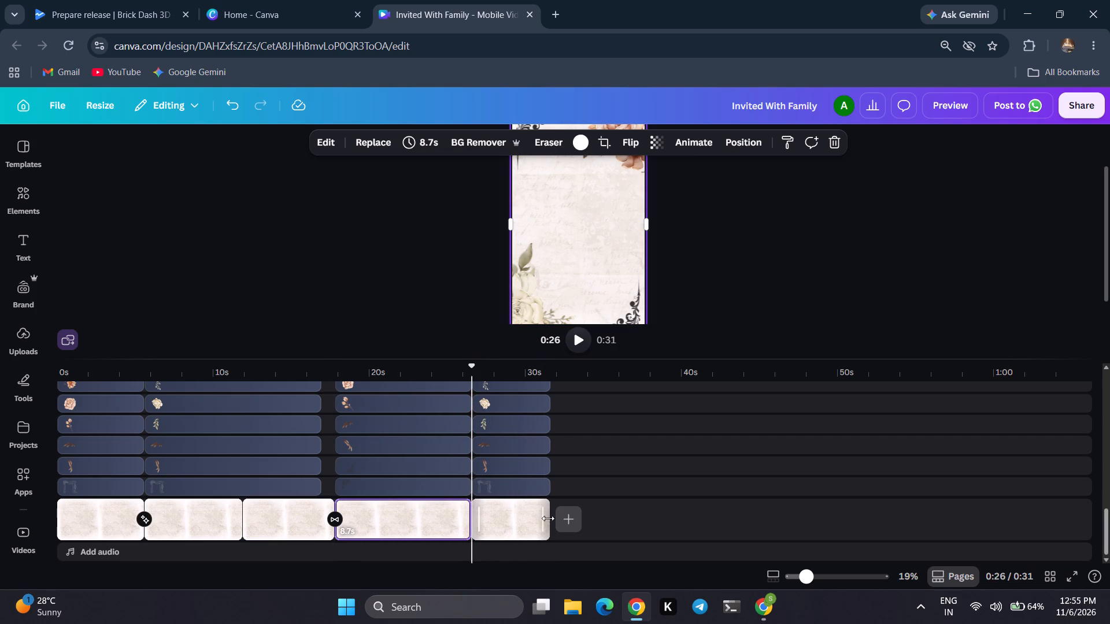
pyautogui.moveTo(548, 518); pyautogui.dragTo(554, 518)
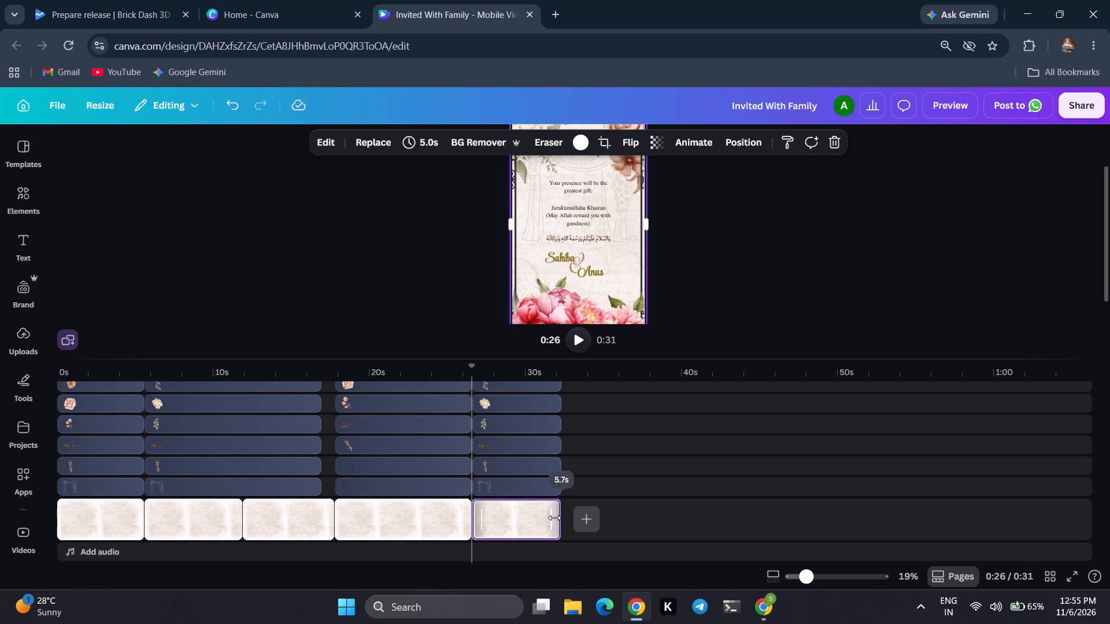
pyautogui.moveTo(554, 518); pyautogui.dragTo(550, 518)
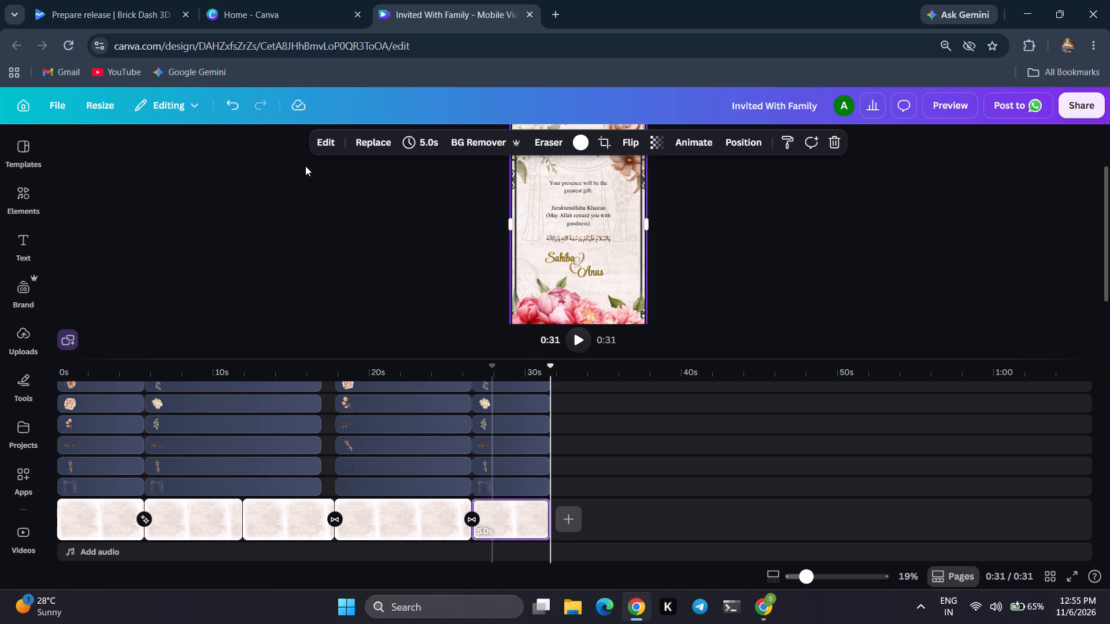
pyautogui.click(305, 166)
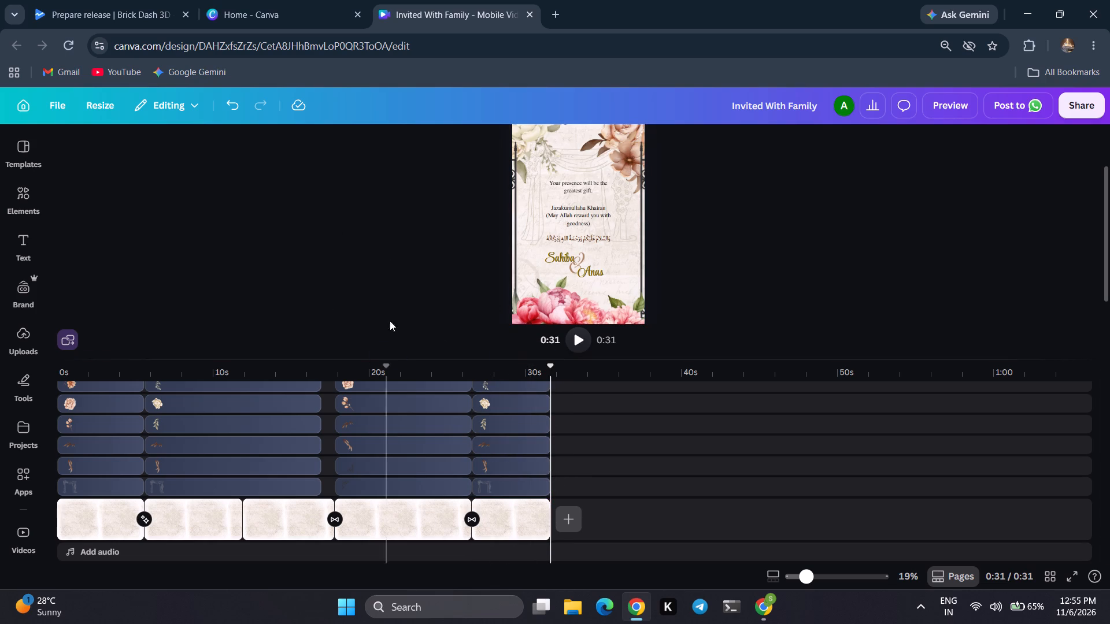
# Play the video from the beginning to review the new page durations.
pyautogui.click(61, 396)
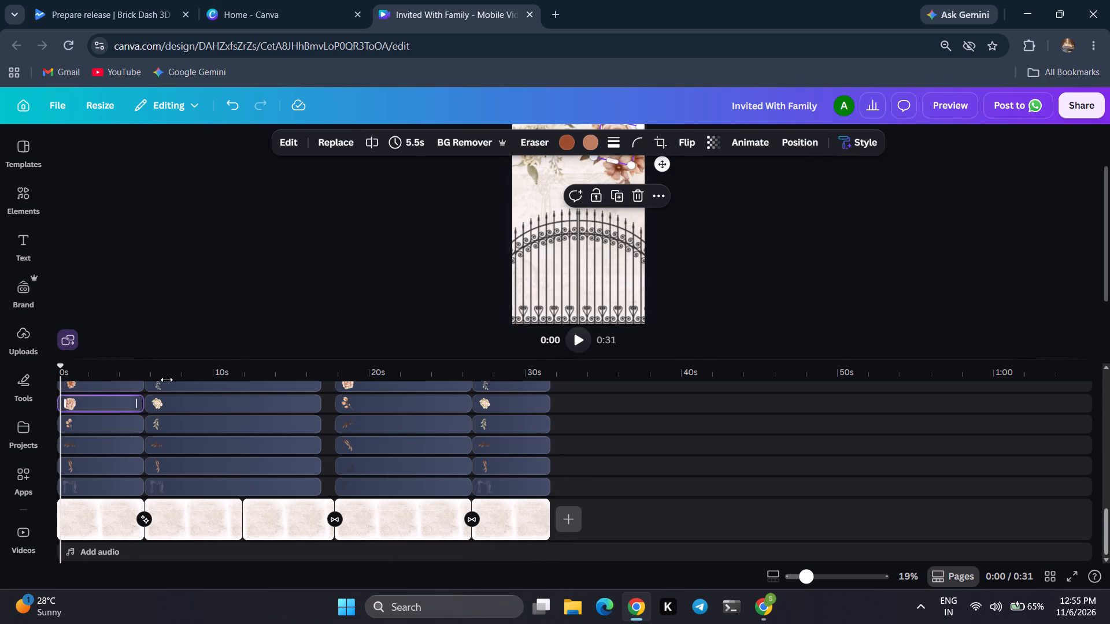
pyautogui.click(581, 346)
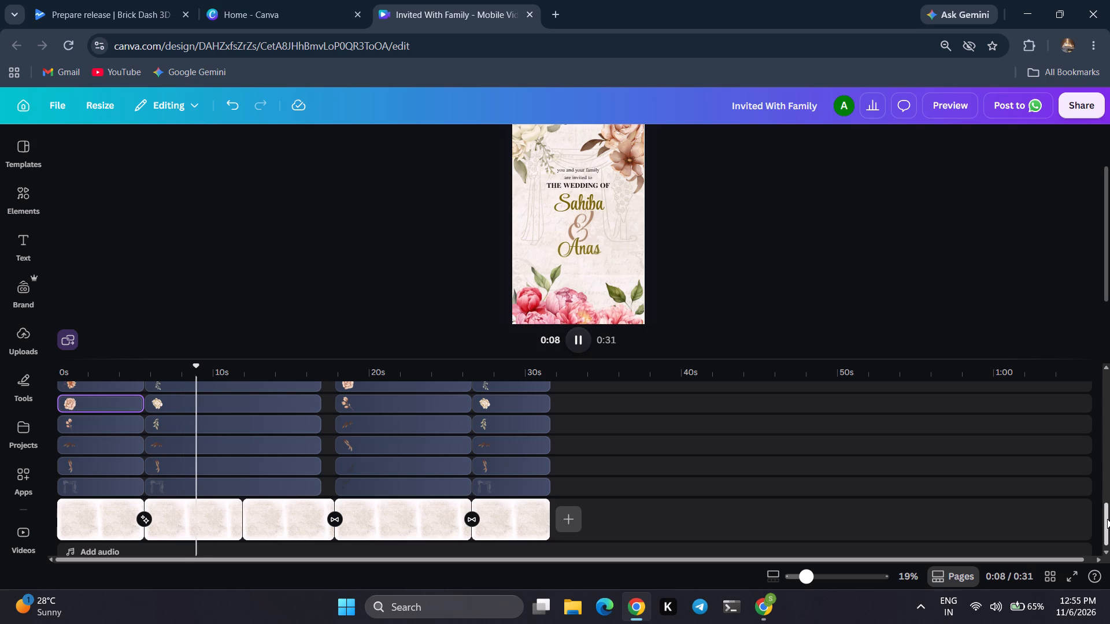
# Trim the start of the opening Anas name so it appears slightly later, with a duration of 4.9 seconds.
pyautogui.moveTo(1107, 520); pyautogui.dragTo(1109, 408)
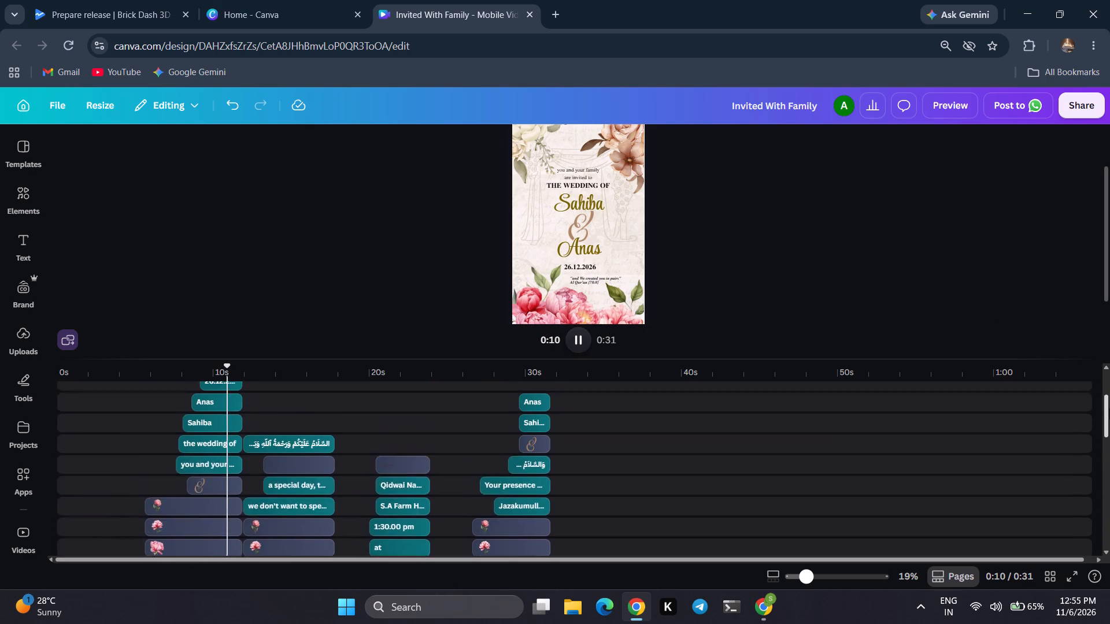
pyautogui.moveTo(1109, 408); pyautogui.dragTo(1109, 361)
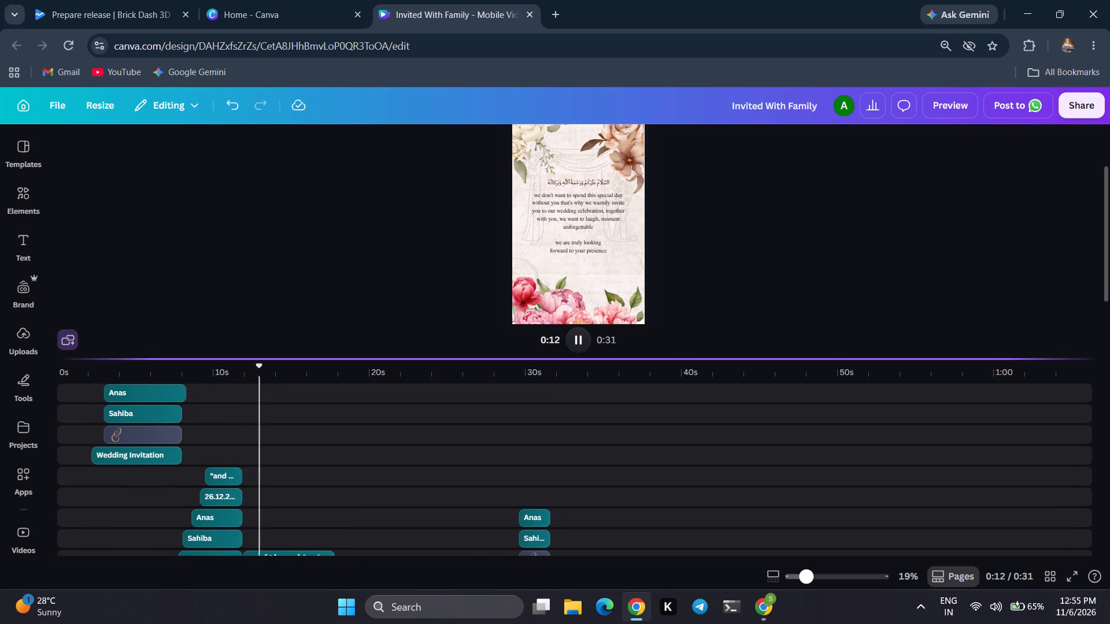
pyautogui.click(123, 393)
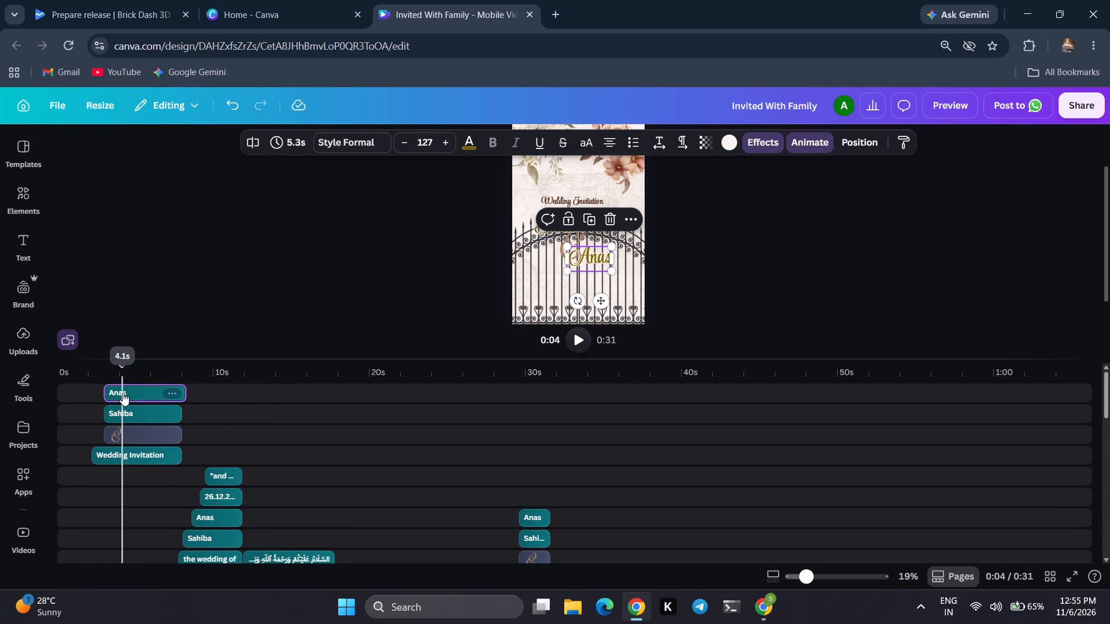
pyautogui.moveTo(107, 394); pyautogui.dragTo(114, 394)
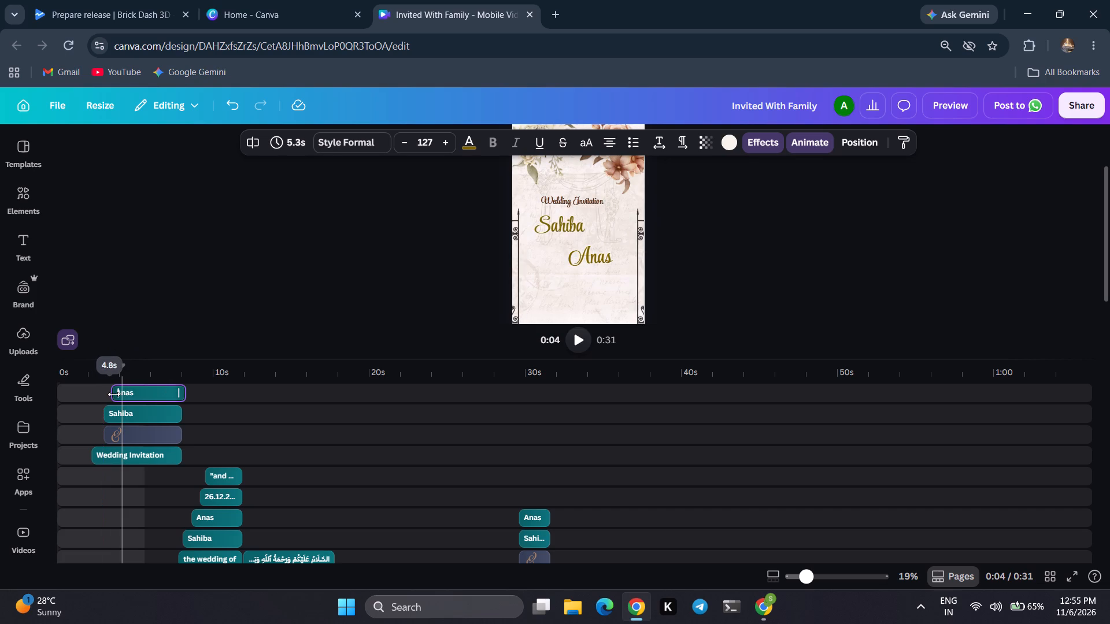
pyautogui.moveTo(114, 394); pyautogui.dragTo(109, 392)
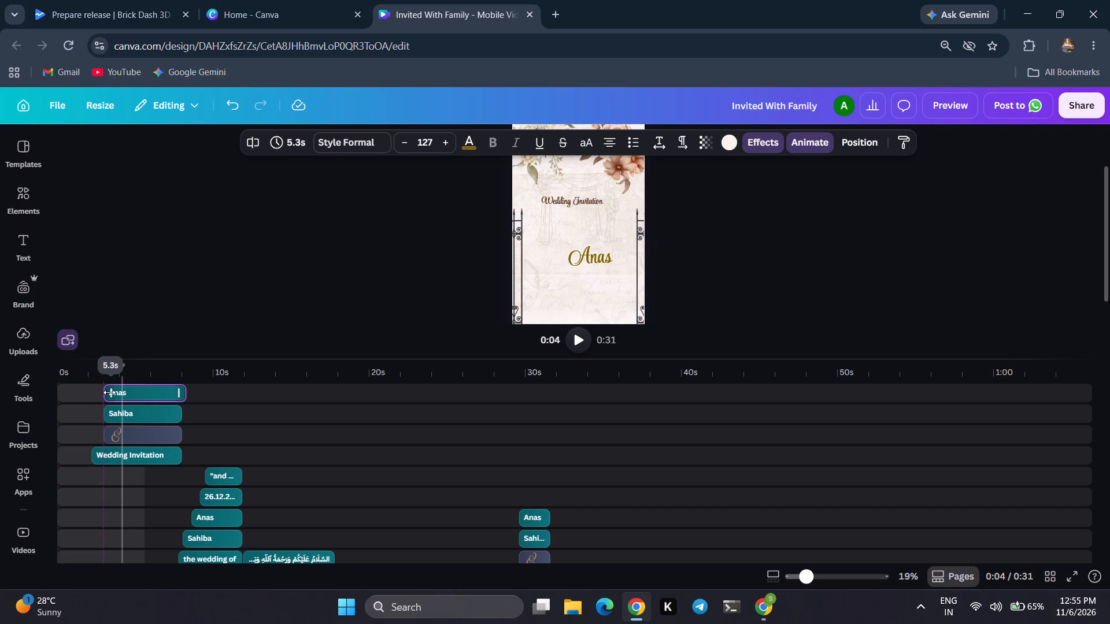
pyautogui.moveTo(109, 392); pyautogui.dragTo(112, 392)
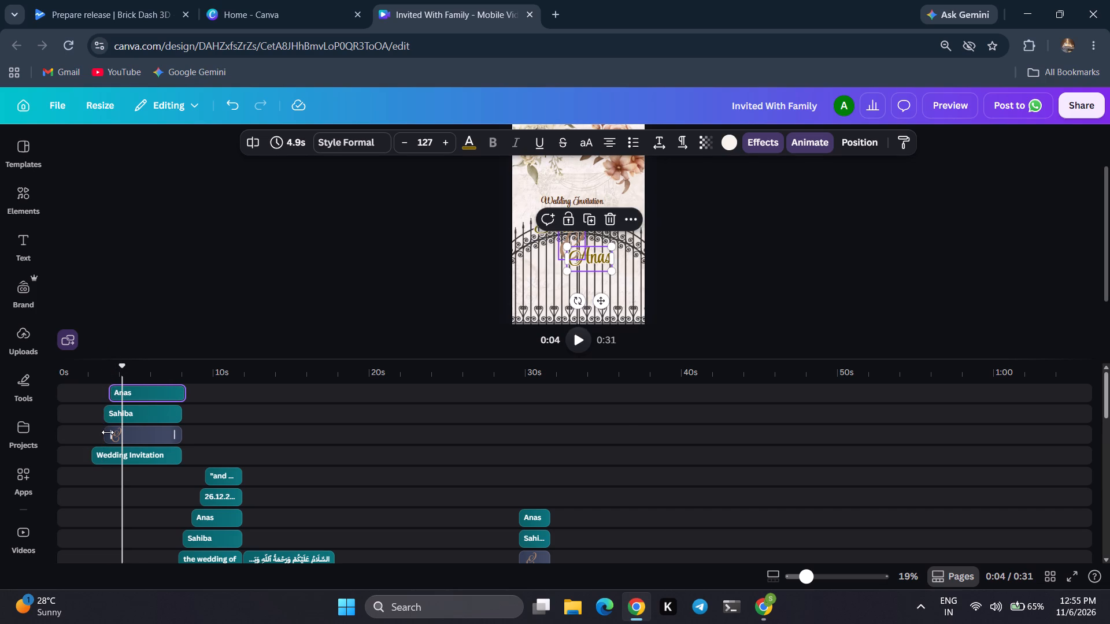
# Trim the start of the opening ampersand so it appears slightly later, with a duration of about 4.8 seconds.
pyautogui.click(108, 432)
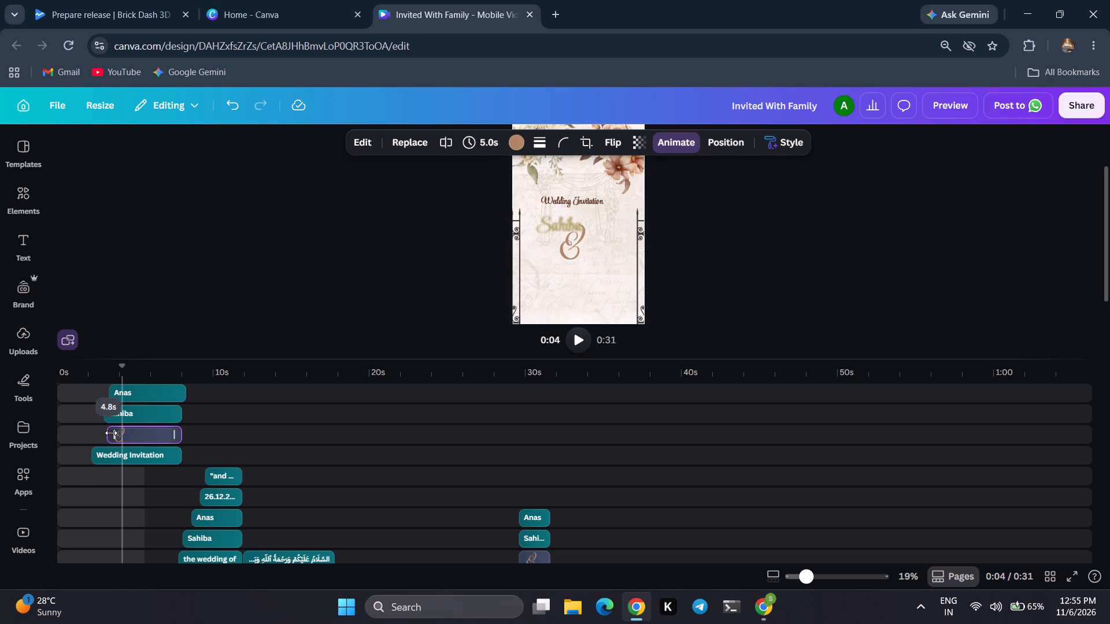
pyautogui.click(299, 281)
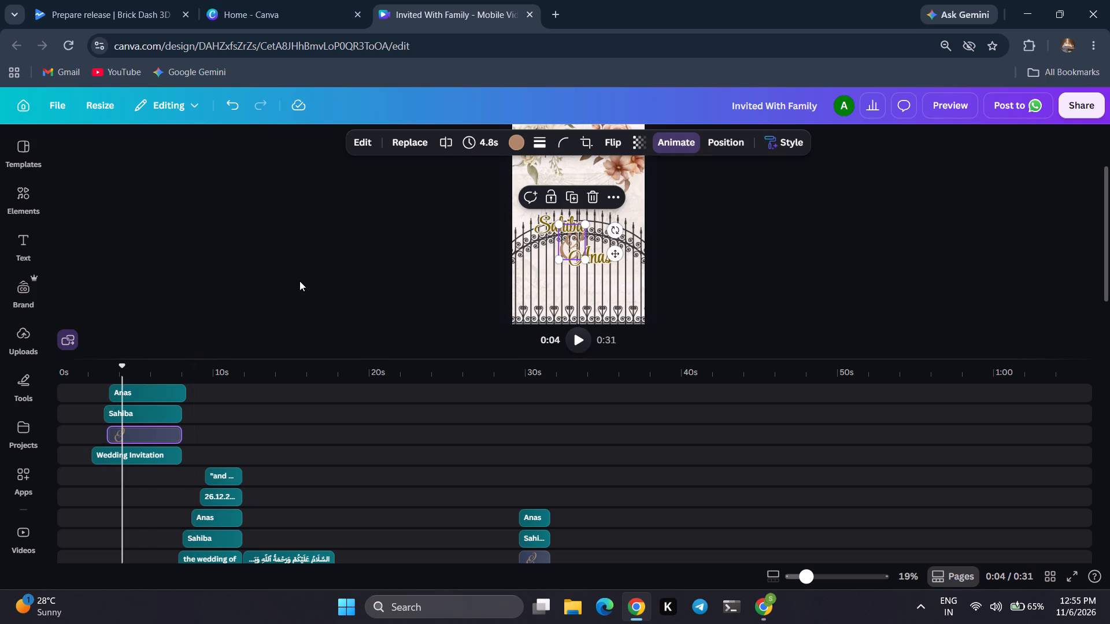
# Play the video from near the beginning to review the timing of the opening names and ampersand.
pyautogui.click(71, 386)
pyautogui.click(572, 348)
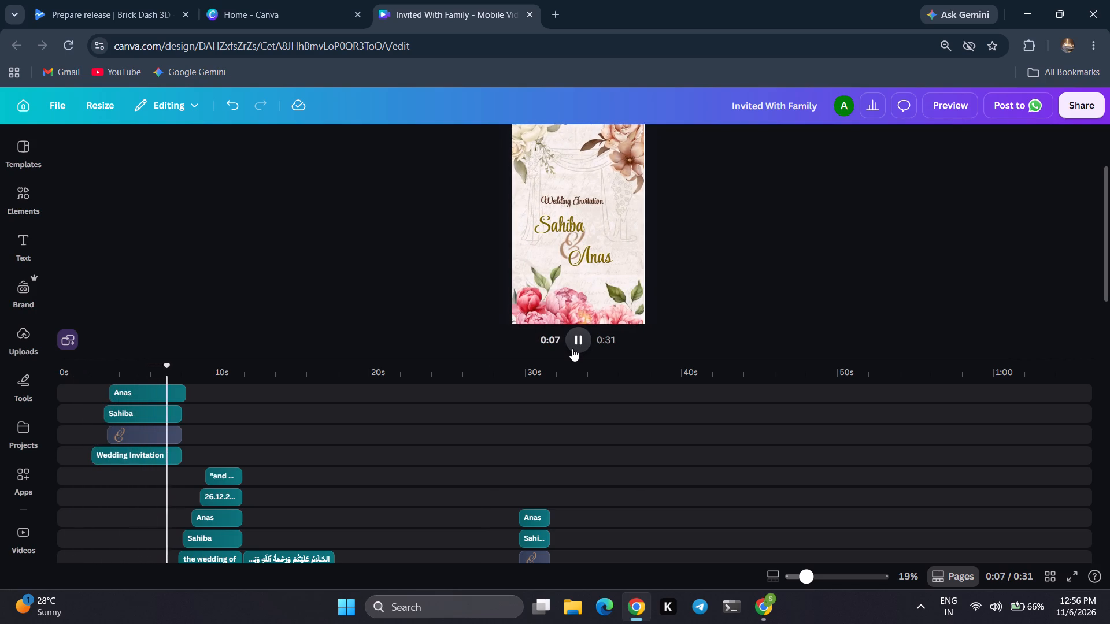
# Trim the end of the opening Anas name level with the other opening elements, for a duration of 4.7 seconds.
pyautogui.click(157, 392)
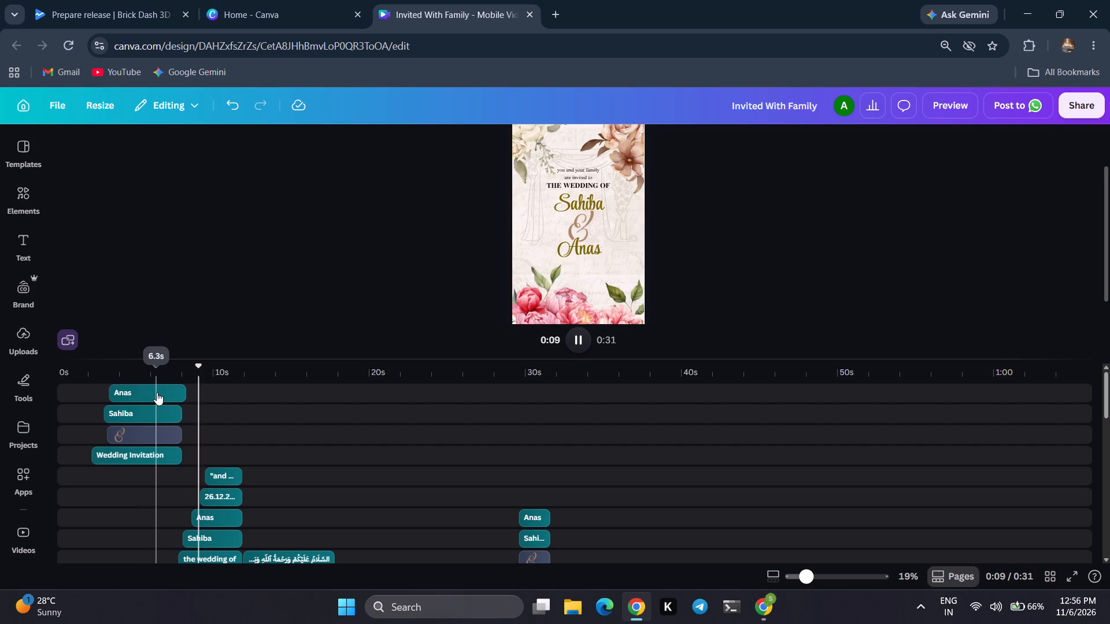
pyautogui.click(184, 392)
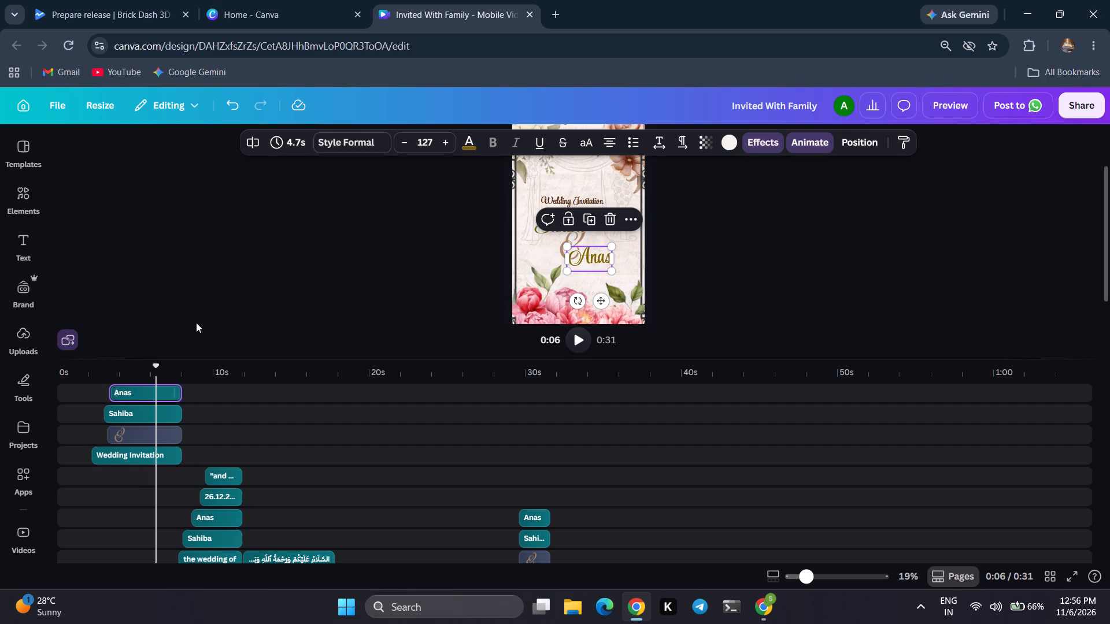
# Trim the start of the opening ampersand so it appears just after Anas, with a duration of 4.5 seconds.
pyautogui.click(114, 428)
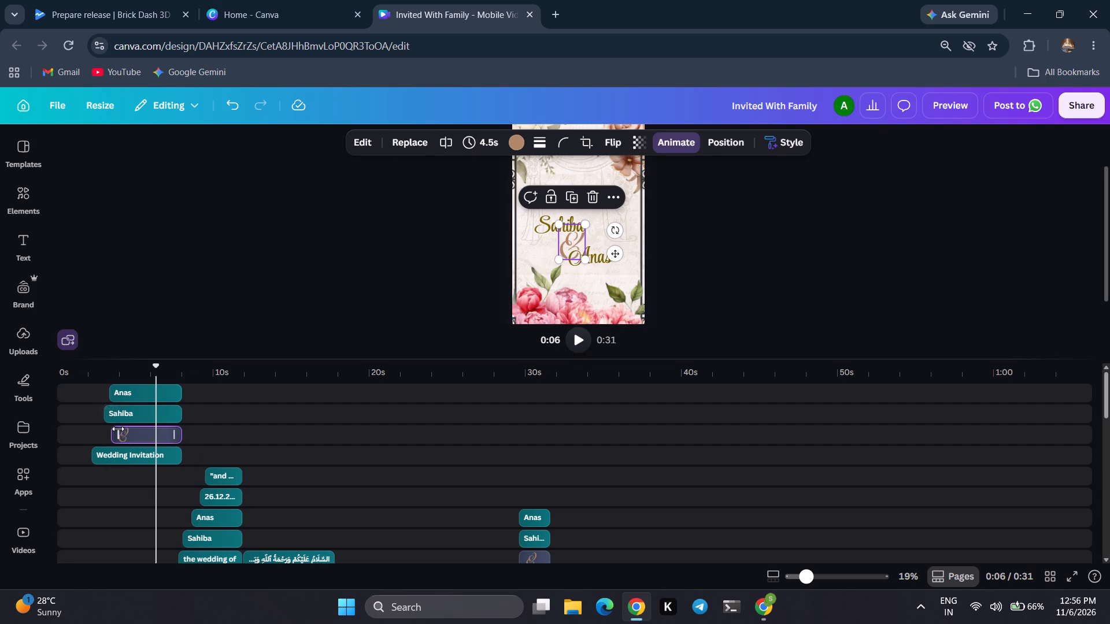
# Play the video from the beginning to review the adjusted opening sequence and the pages that follow.
pyautogui.click(72, 395)
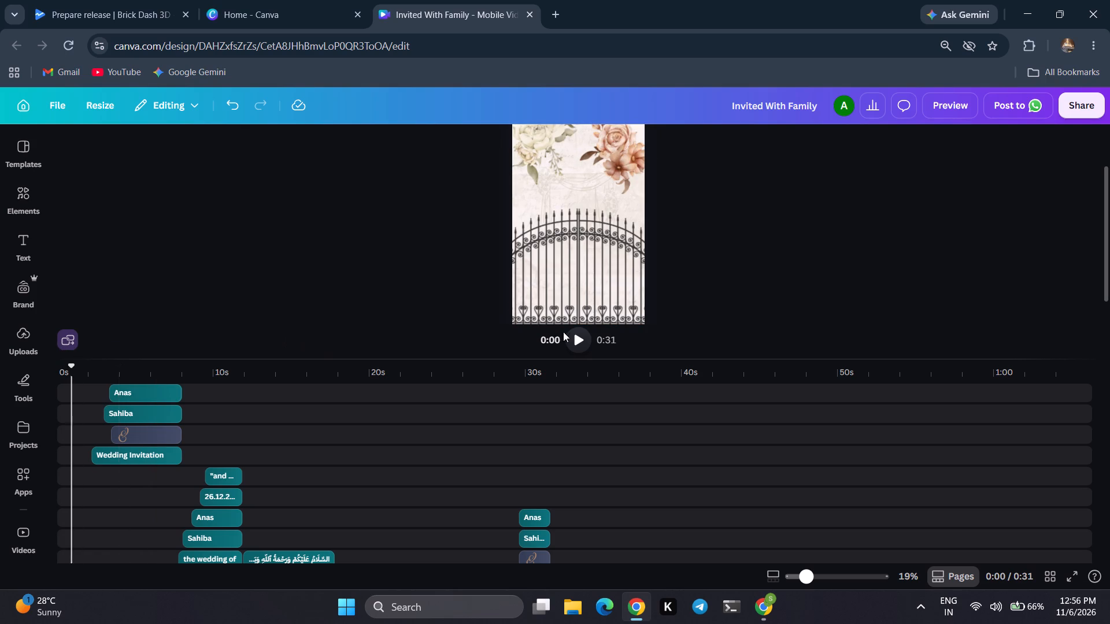
pyautogui.click(581, 340)
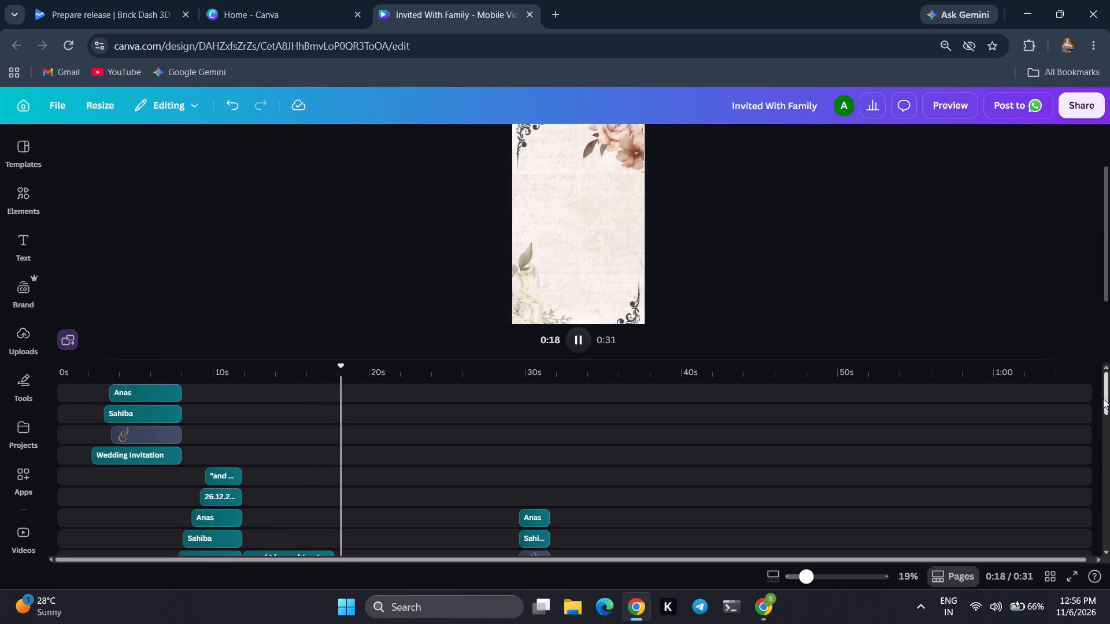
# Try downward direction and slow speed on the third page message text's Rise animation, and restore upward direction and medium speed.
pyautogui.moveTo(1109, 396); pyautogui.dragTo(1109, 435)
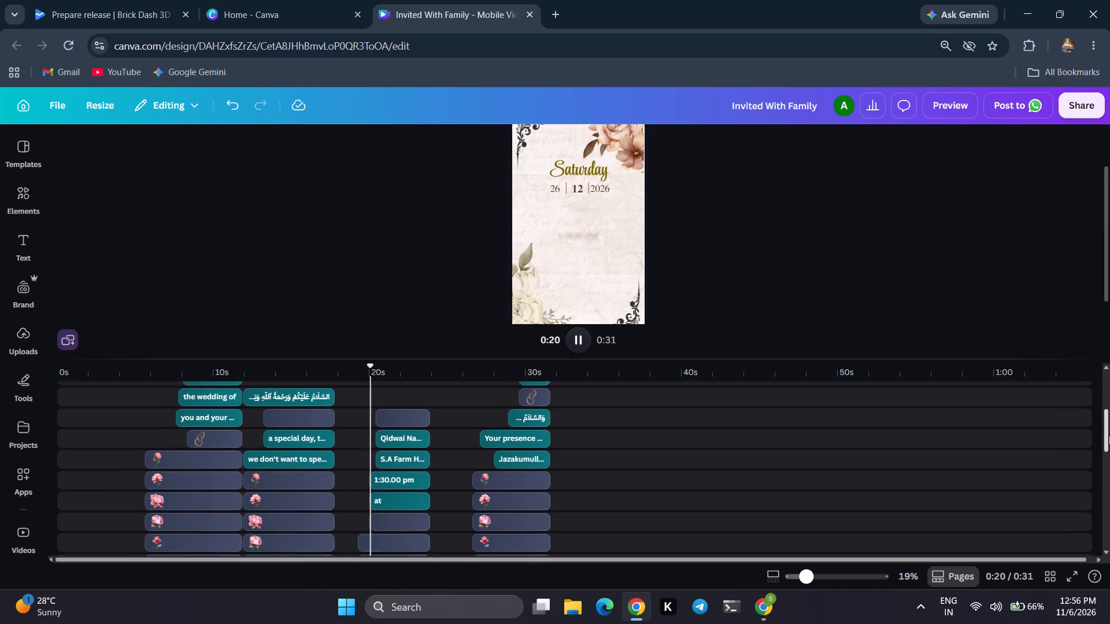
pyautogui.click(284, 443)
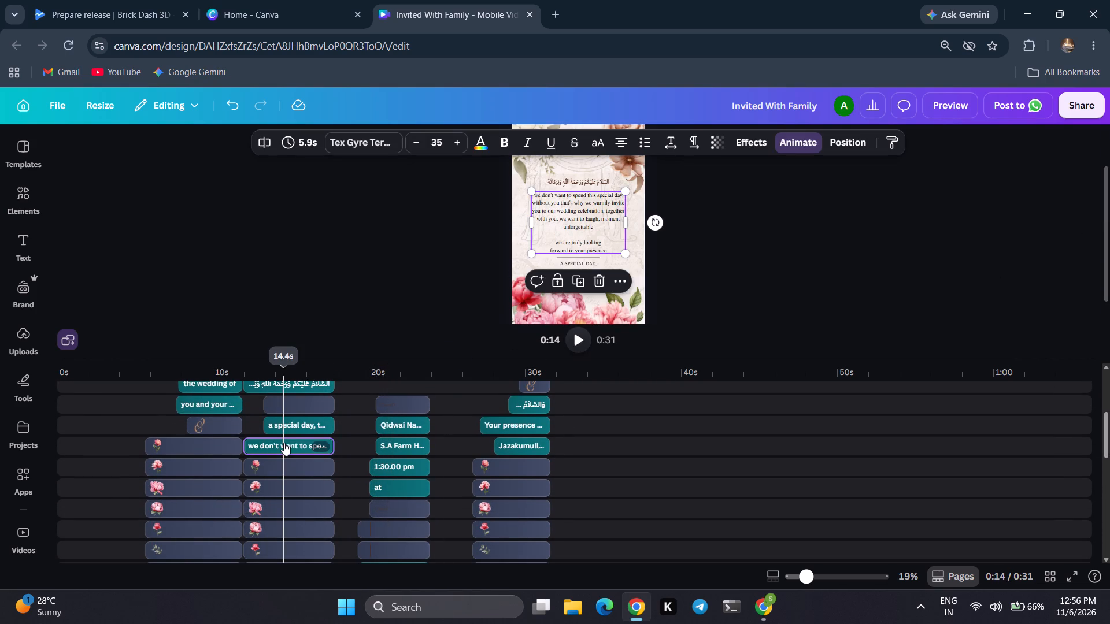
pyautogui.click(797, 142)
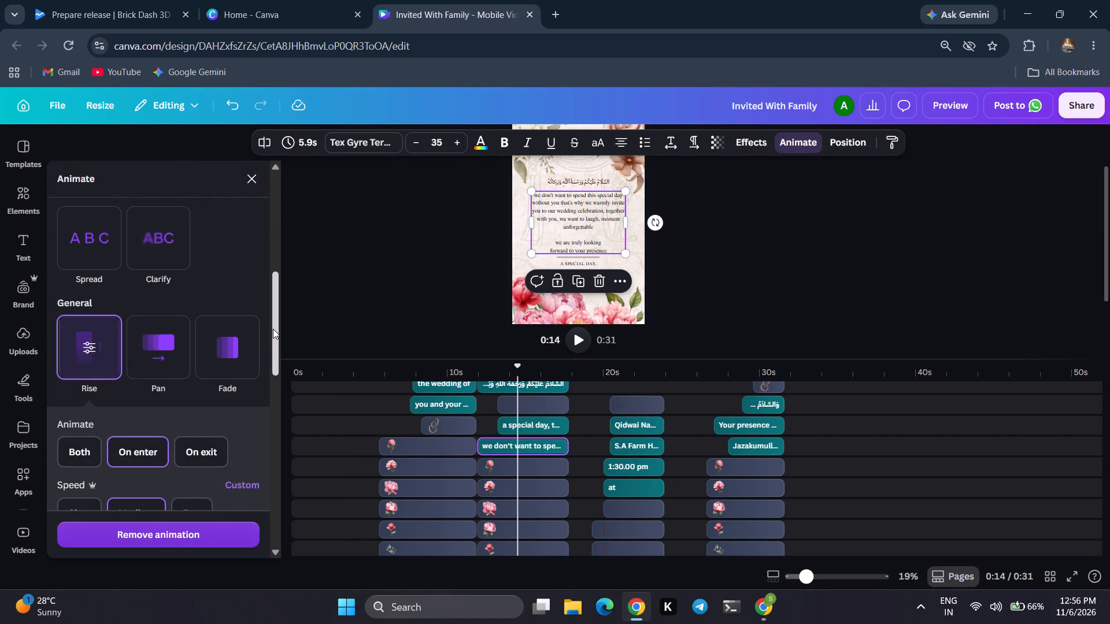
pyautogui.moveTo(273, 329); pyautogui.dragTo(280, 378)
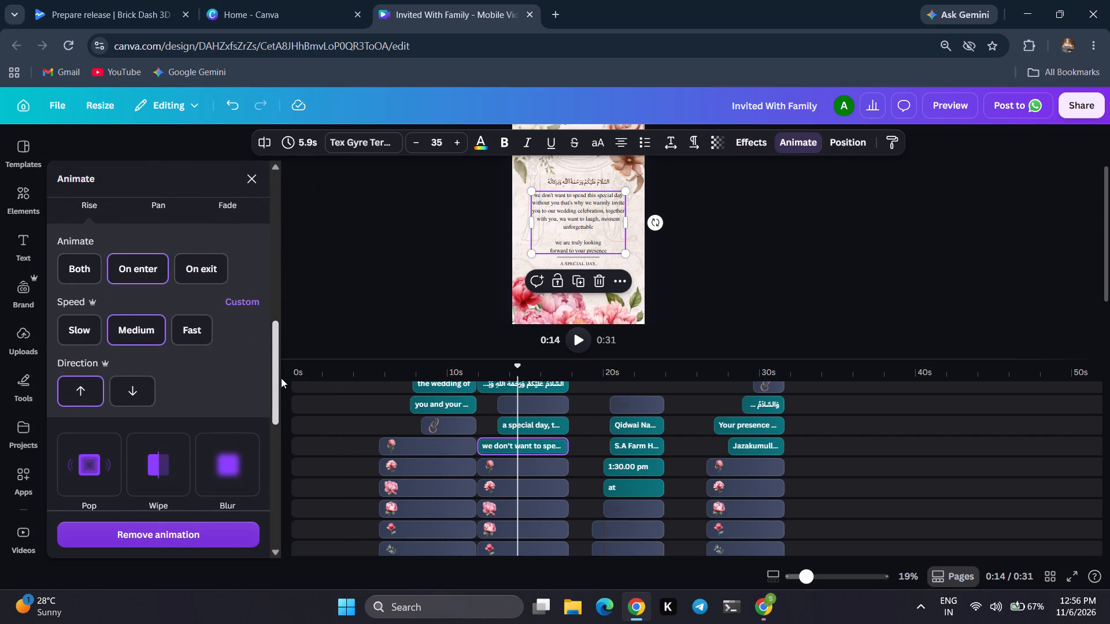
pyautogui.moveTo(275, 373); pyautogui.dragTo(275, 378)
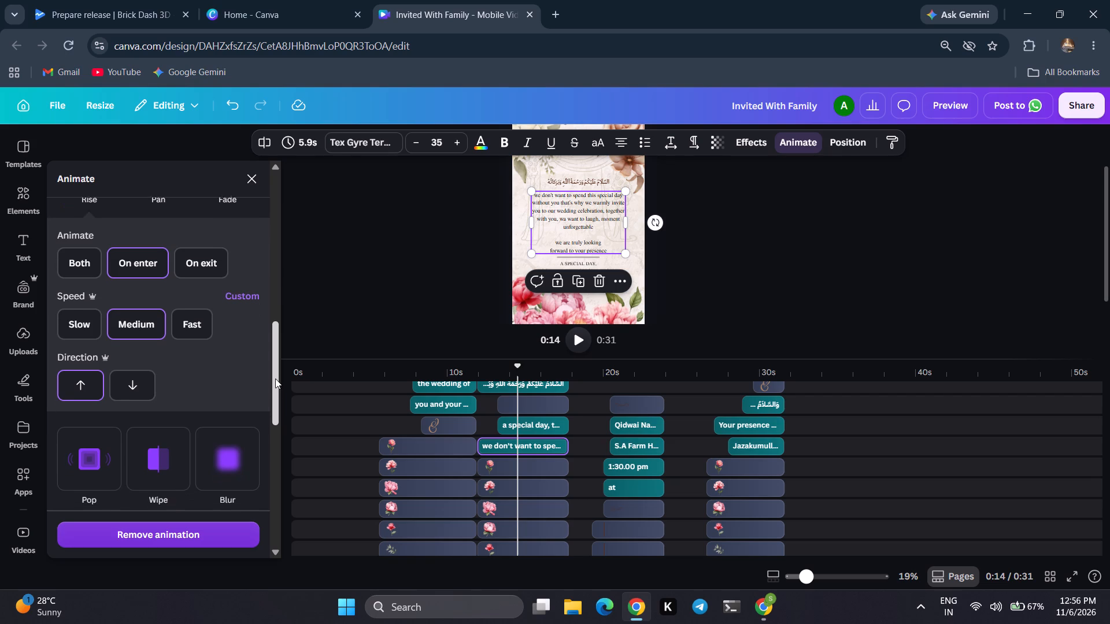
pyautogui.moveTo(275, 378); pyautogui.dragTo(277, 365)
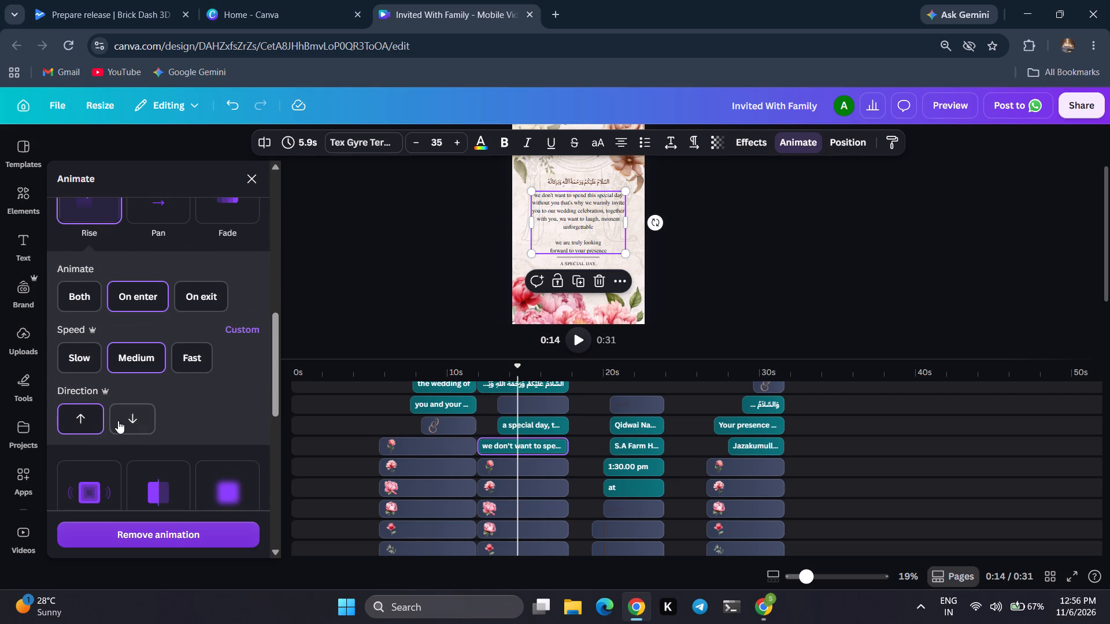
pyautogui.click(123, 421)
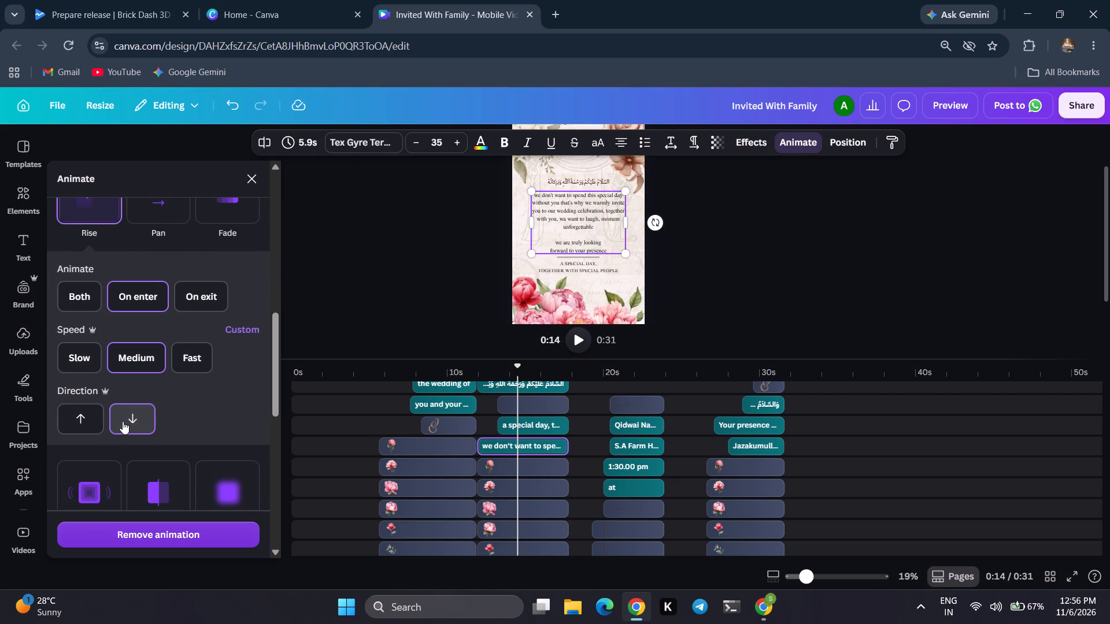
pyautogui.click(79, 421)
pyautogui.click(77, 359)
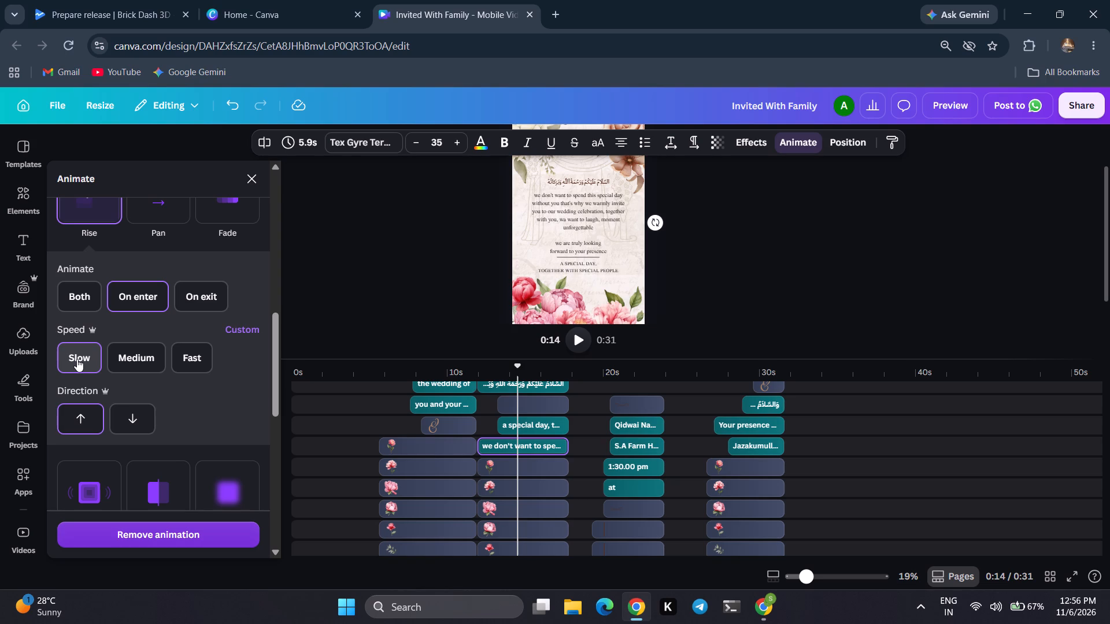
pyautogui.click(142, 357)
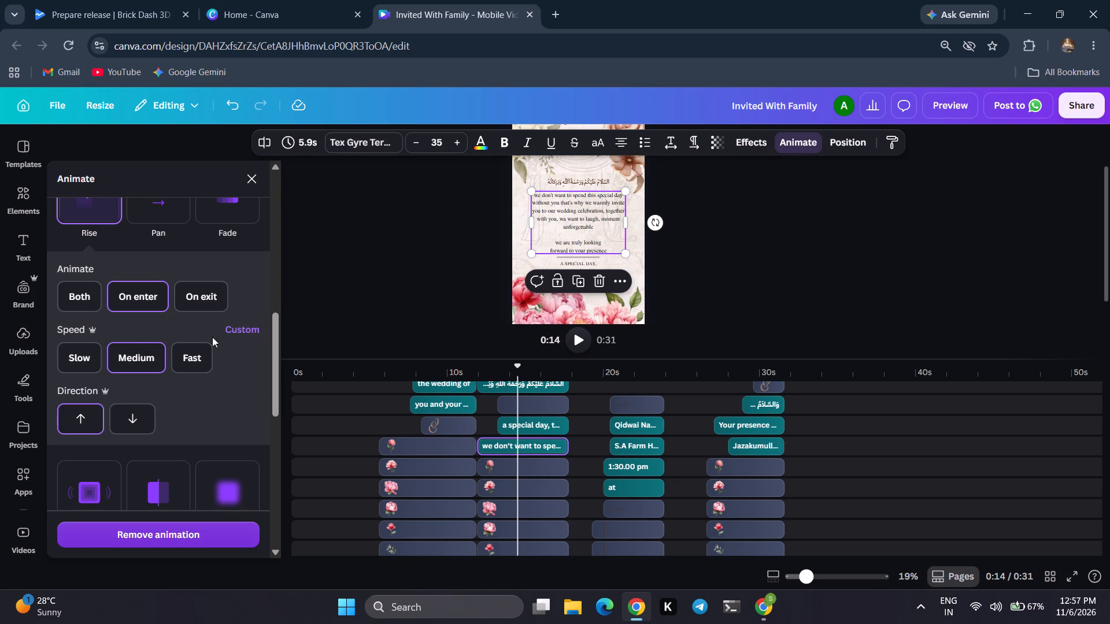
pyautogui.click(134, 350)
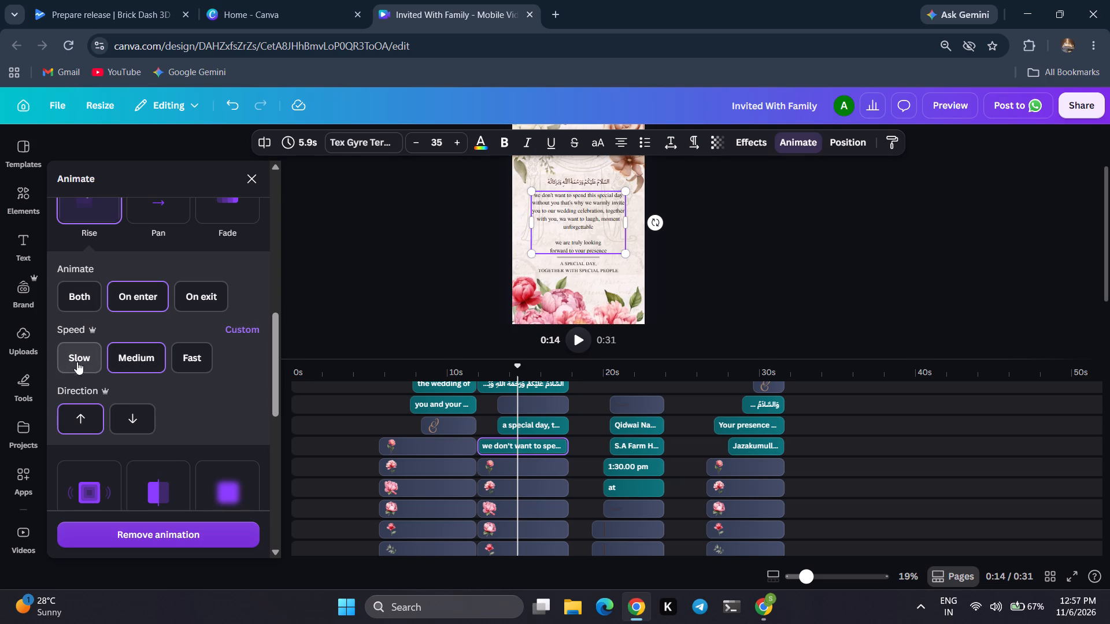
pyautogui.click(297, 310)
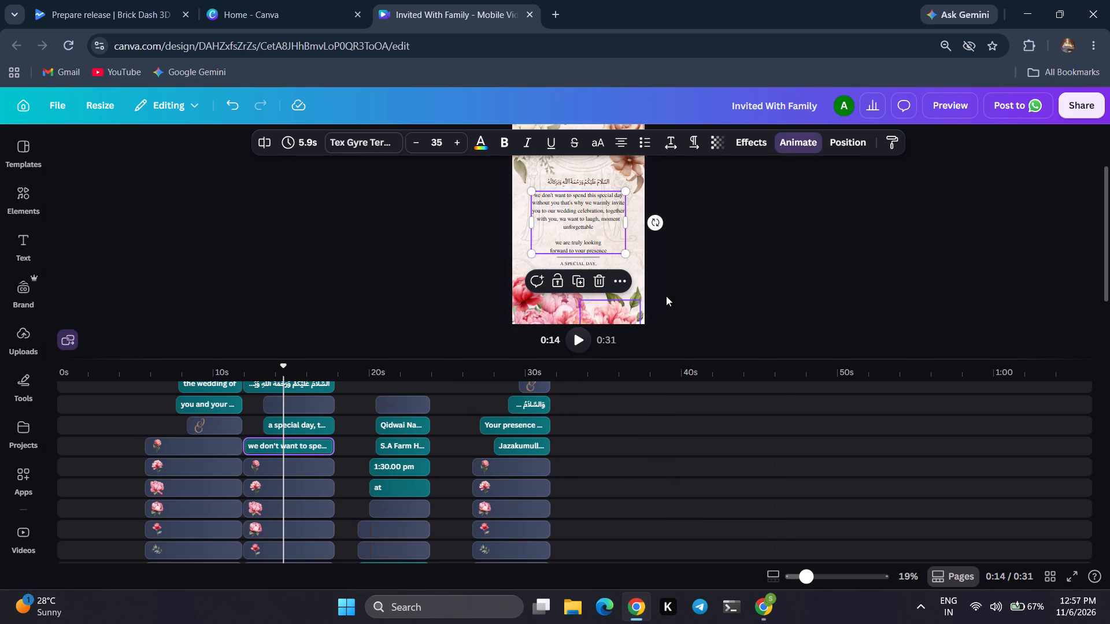
# Replay the middle section of the video to review the invitation message and the transition into the date and venue page.
pyautogui.click(439, 296)
pyautogui.click(572, 339)
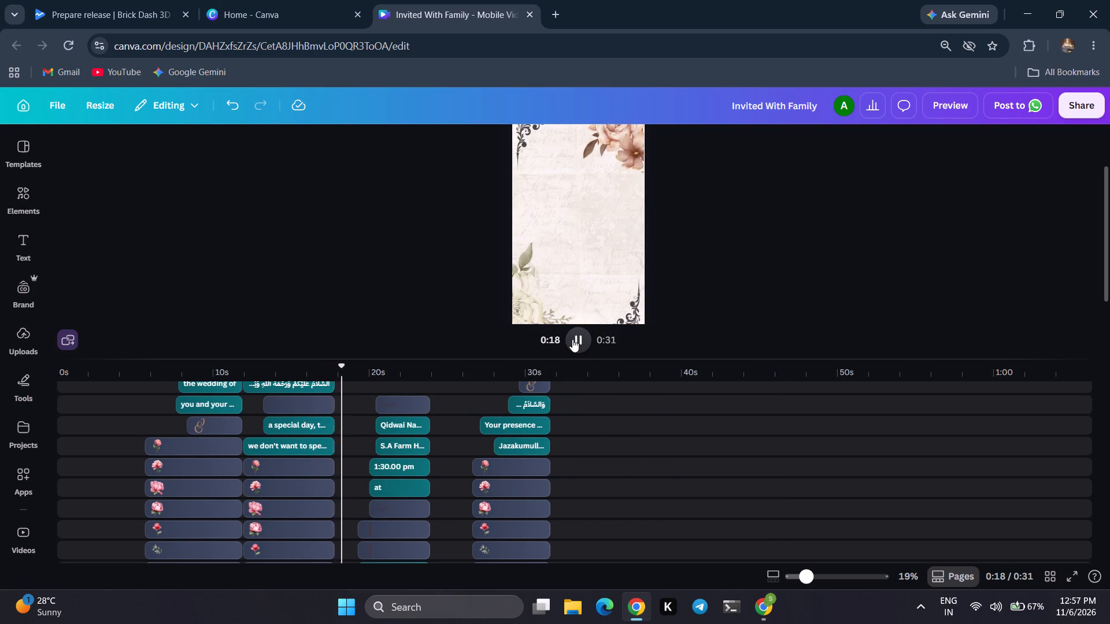
pyautogui.click(287, 387)
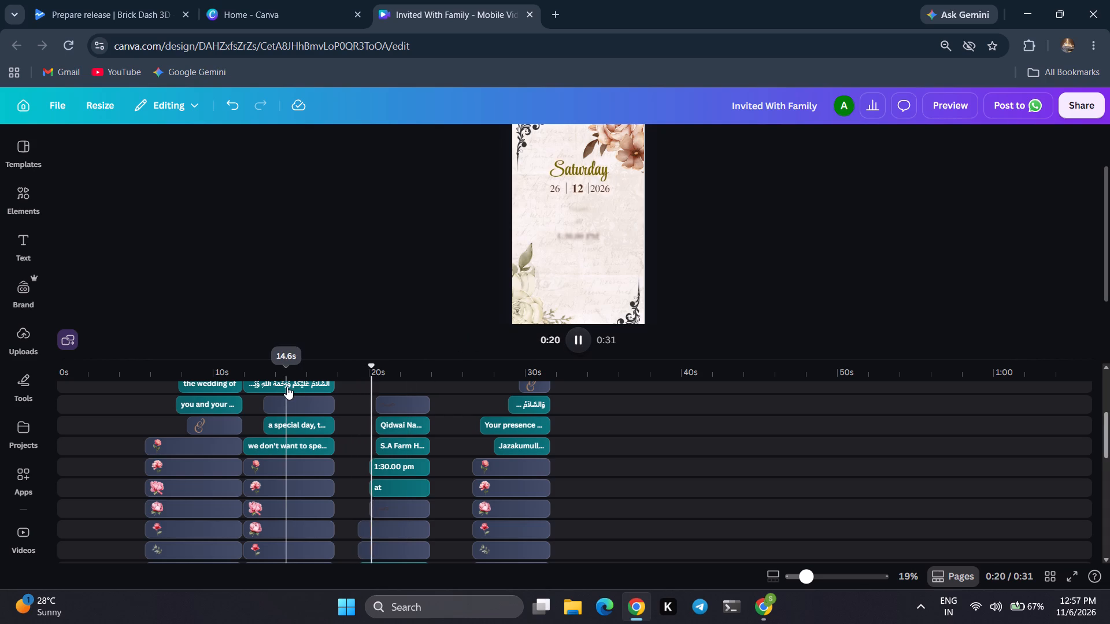
pyautogui.click(346, 297)
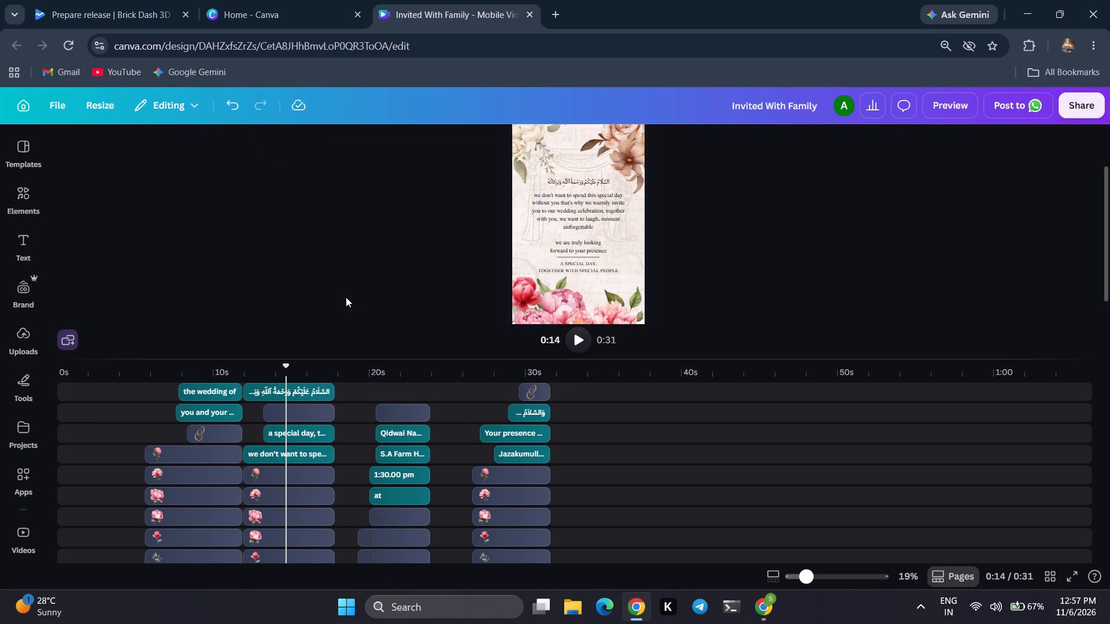
pyautogui.click(583, 341)
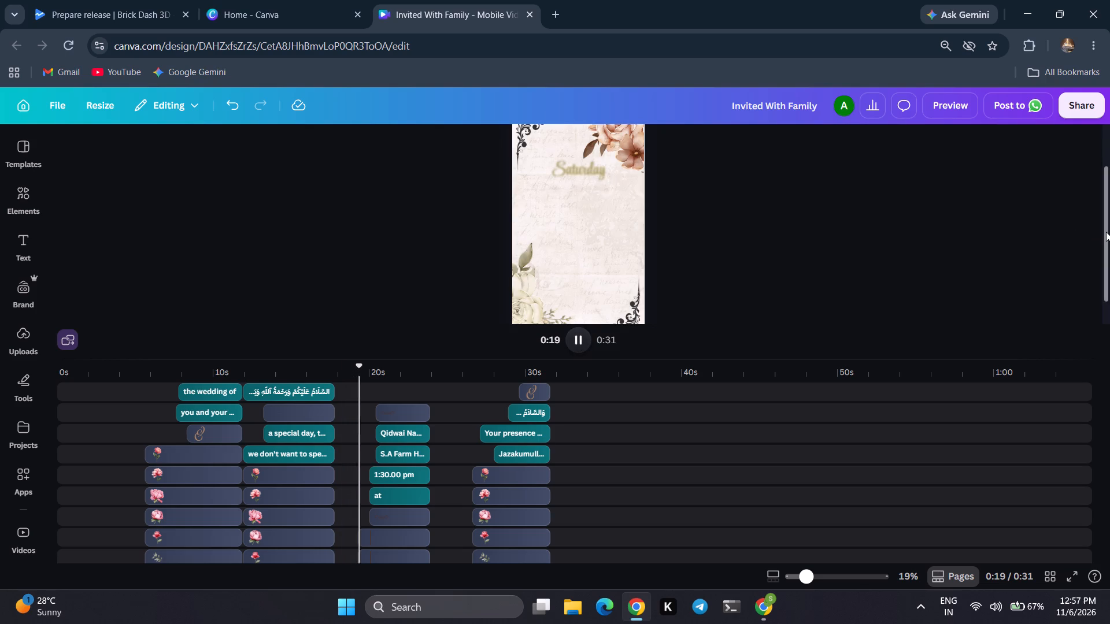
pyautogui.moveTo(1106, 232); pyautogui.dragTo(1104, 224)
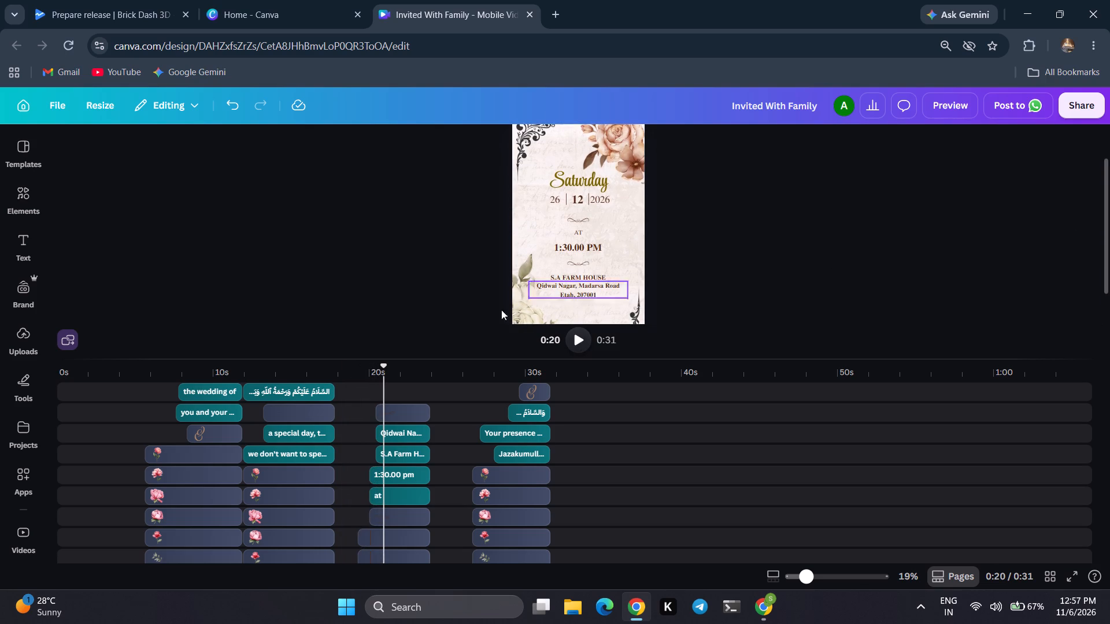
pyautogui.click(193, 376)
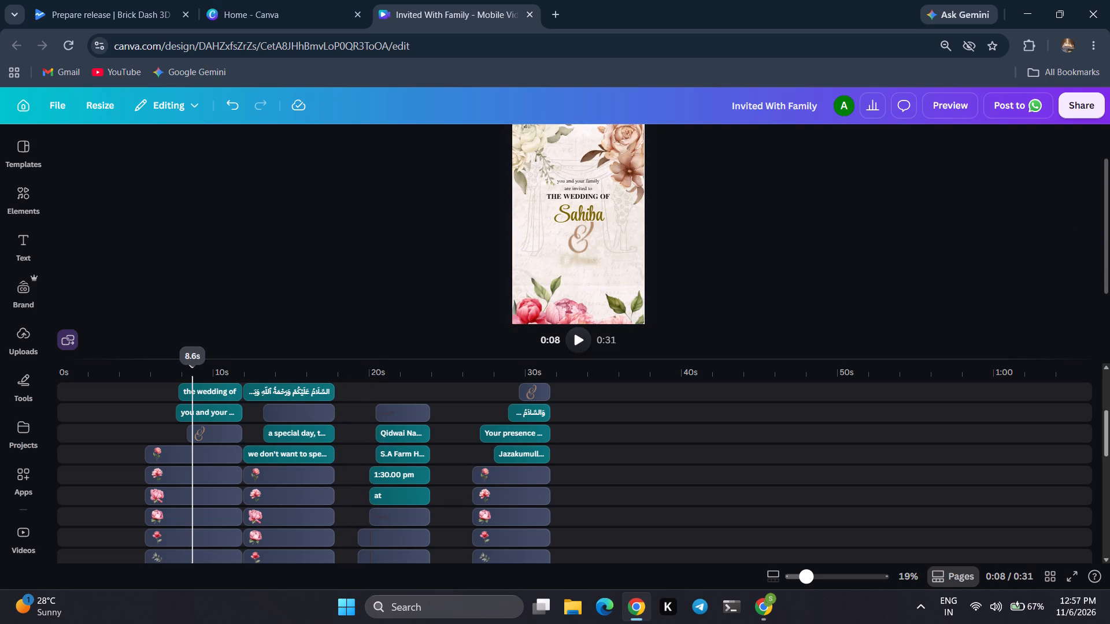
pyautogui.press('space')
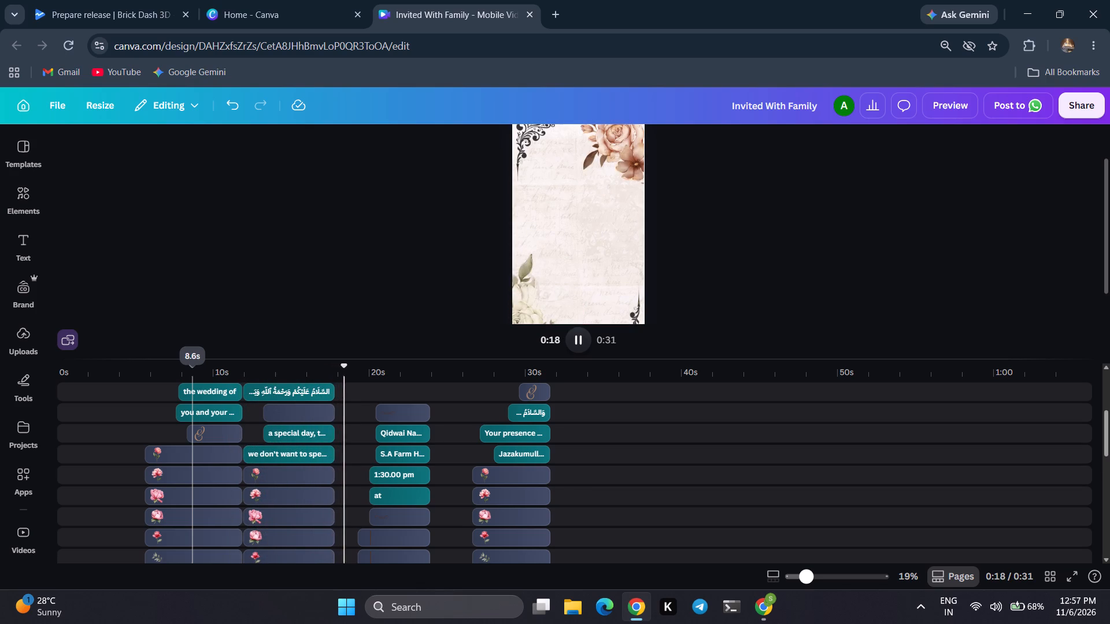
pyautogui.click(310, 407)
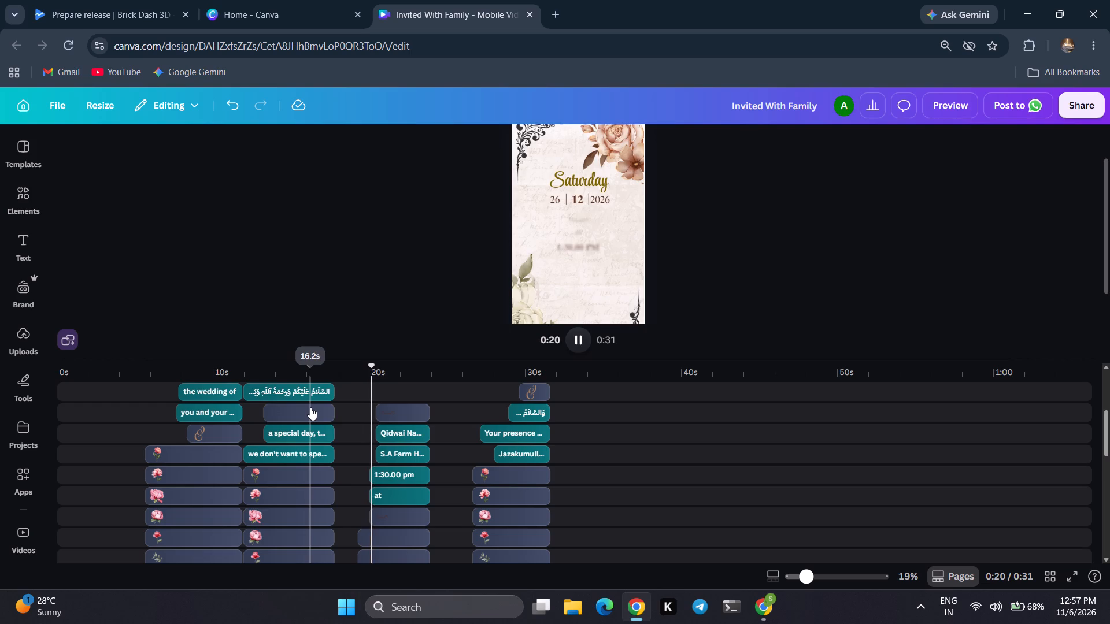
pyautogui.click(300, 267)
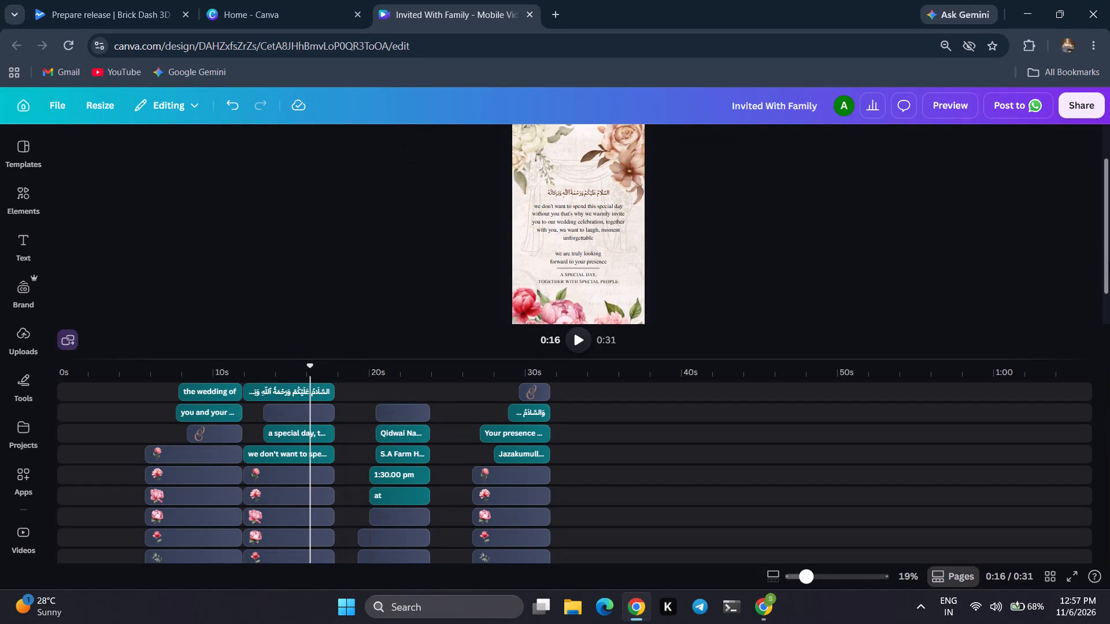
pyautogui.moveTo(1104, 252); pyautogui.dragTo(1105, 272)
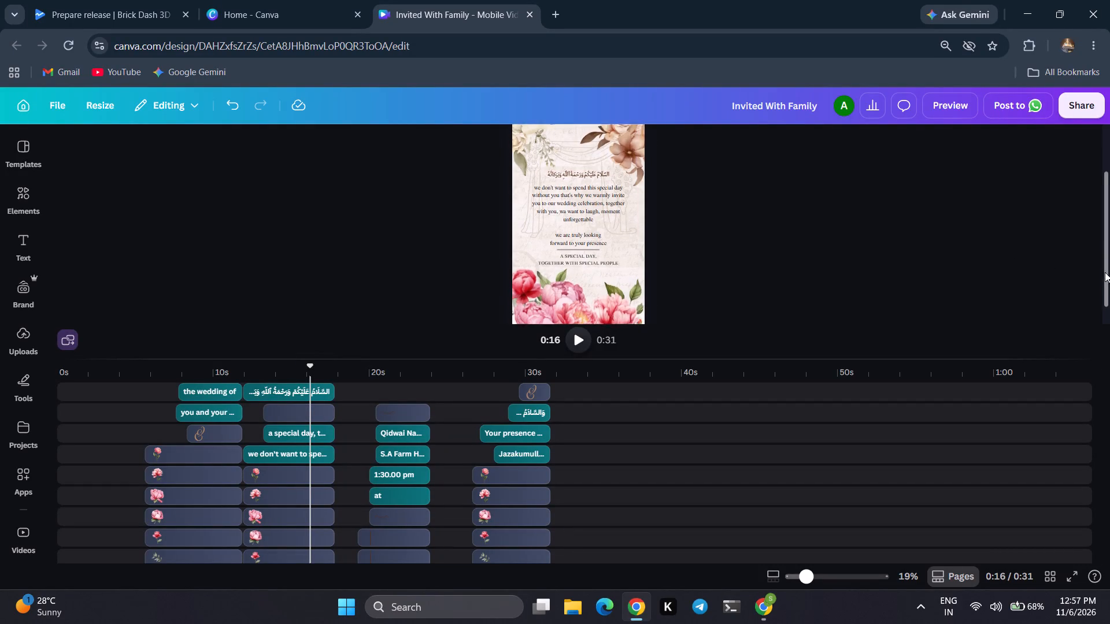
pyautogui.moveTo(1105, 272); pyautogui.dragTo(1107, 299)
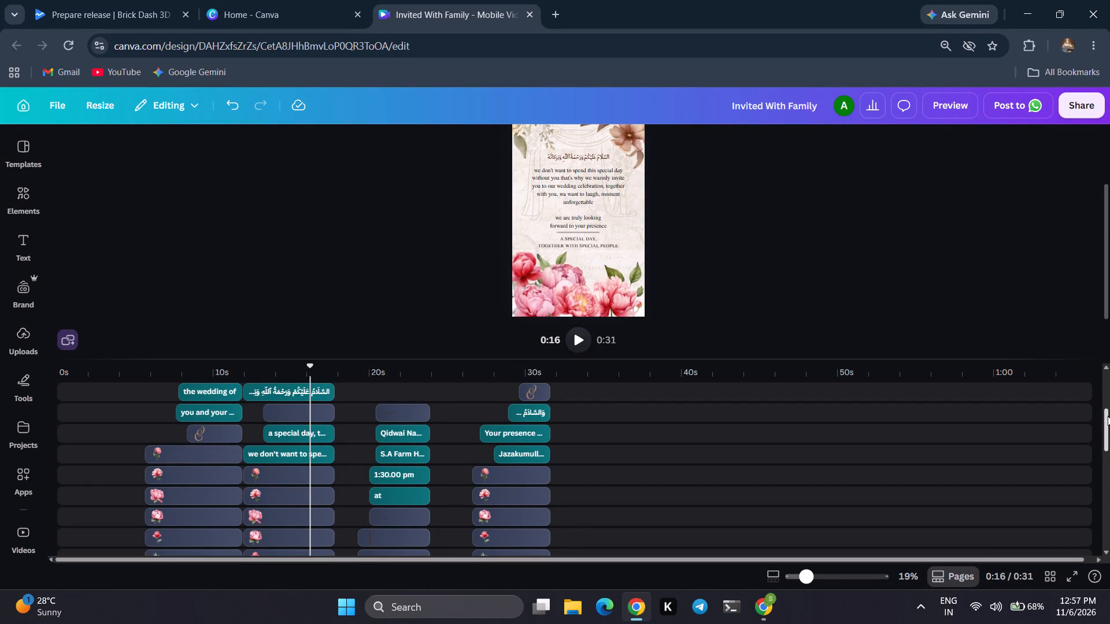
# Extend the starts of 26, 12, 2026 and the two date divider lines to match Saturday, giving each a 5.0-second duration.
pyautogui.click(1108, 414)
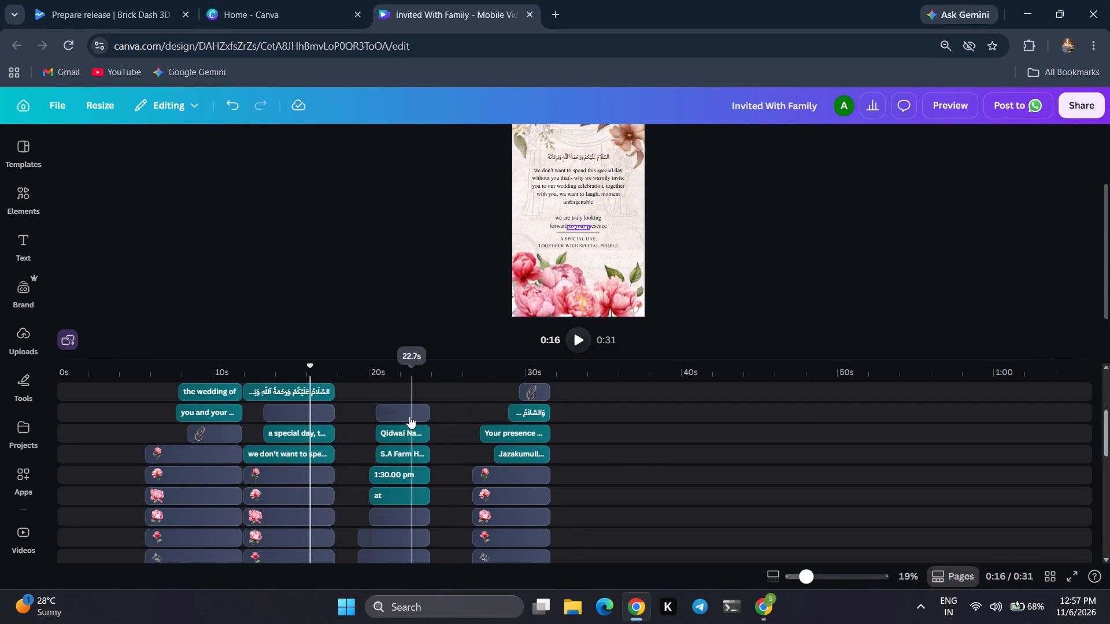
pyautogui.click(394, 413)
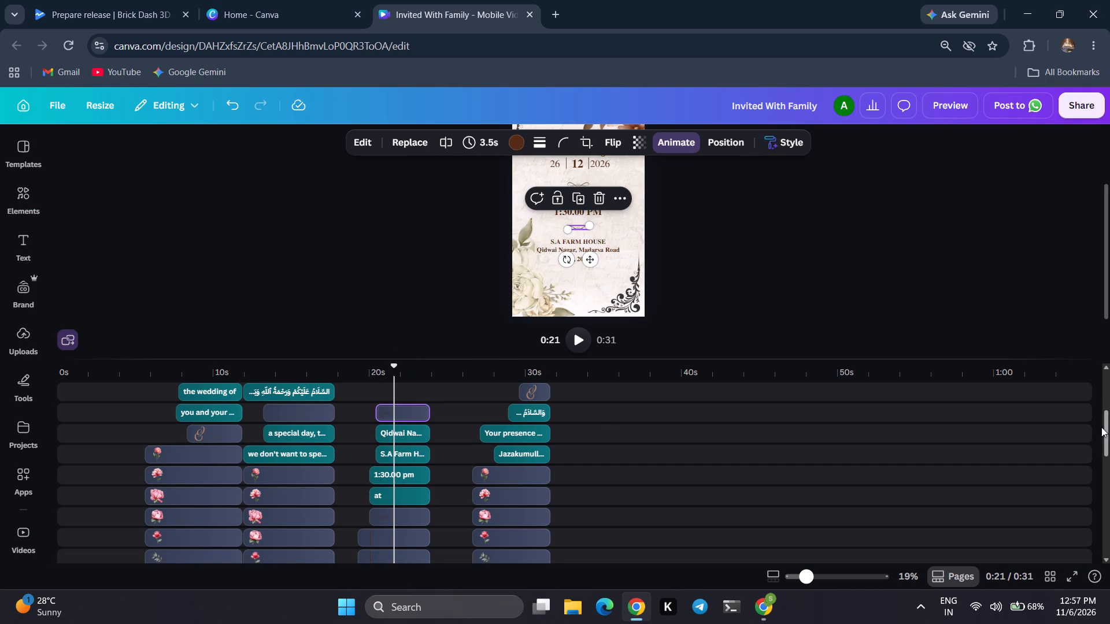
pyautogui.moveTo(1105, 426); pyautogui.dragTo(1107, 488)
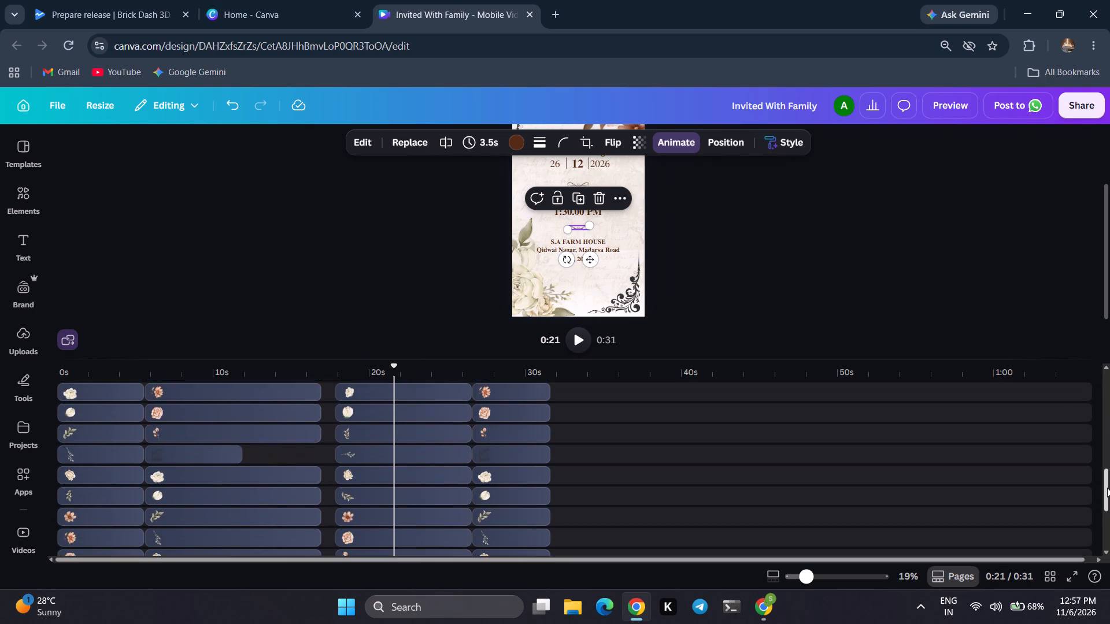
pyautogui.moveTo(1107, 488); pyautogui.dragTo(1107, 500)
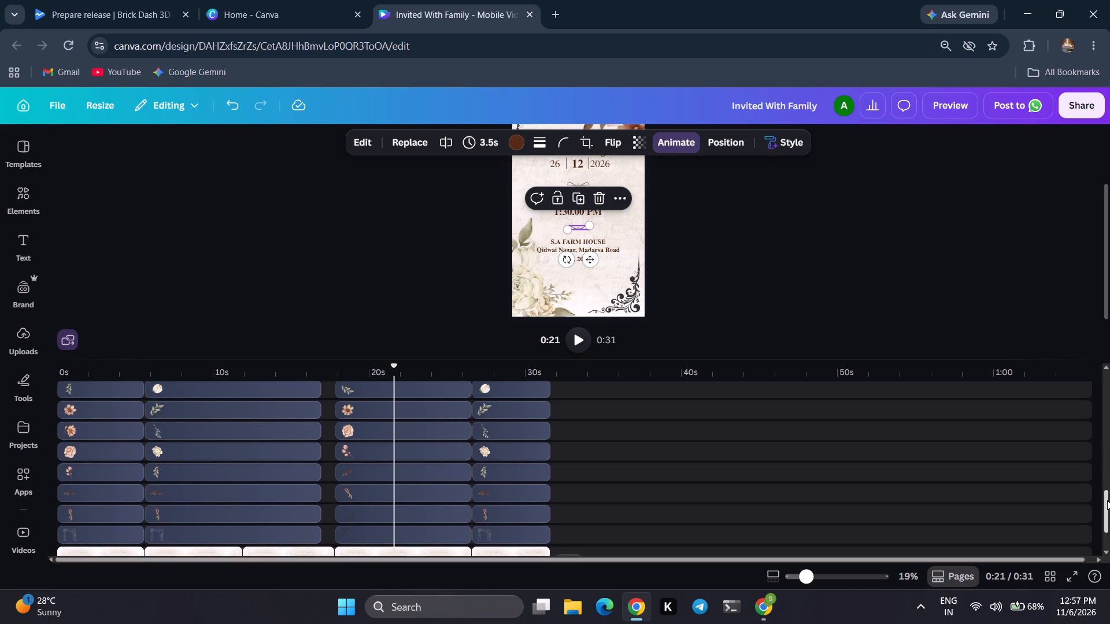
pyautogui.moveTo(1107, 500); pyautogui.dragTo(1109, 475)
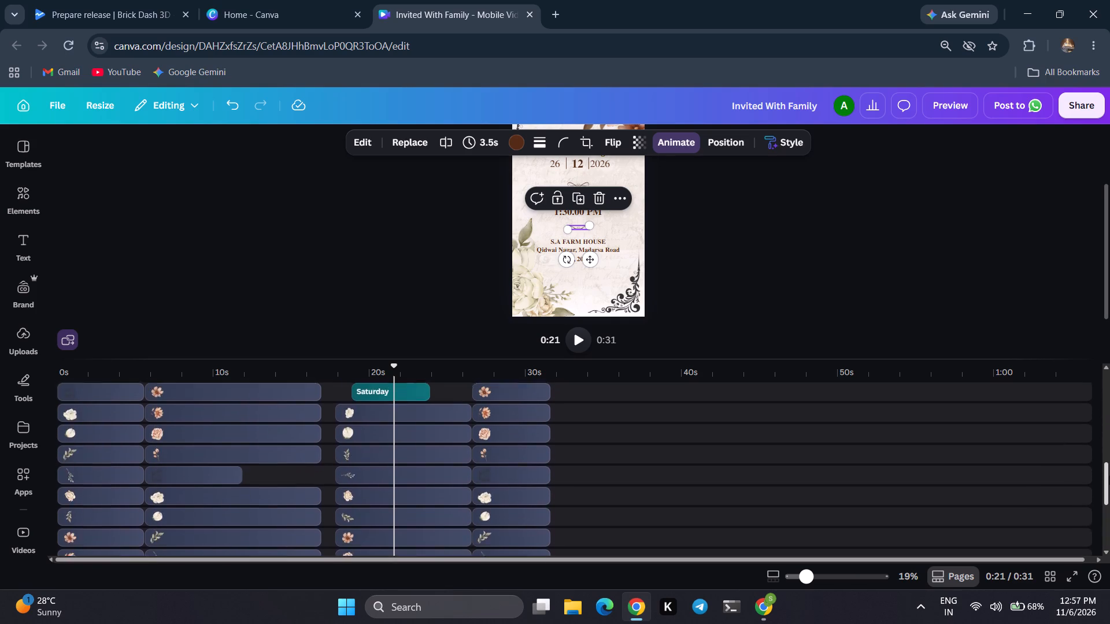
pyautogui.moveTo(1109, 475); pyautogui.dragTo(1109, 458)
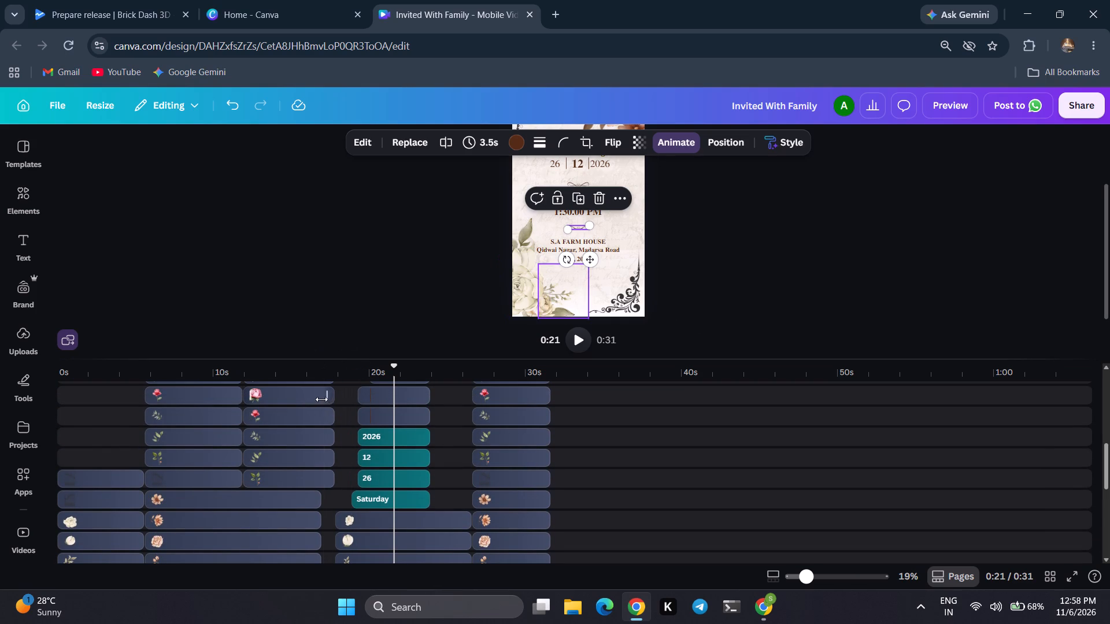
pyautogui.click(342, 393)
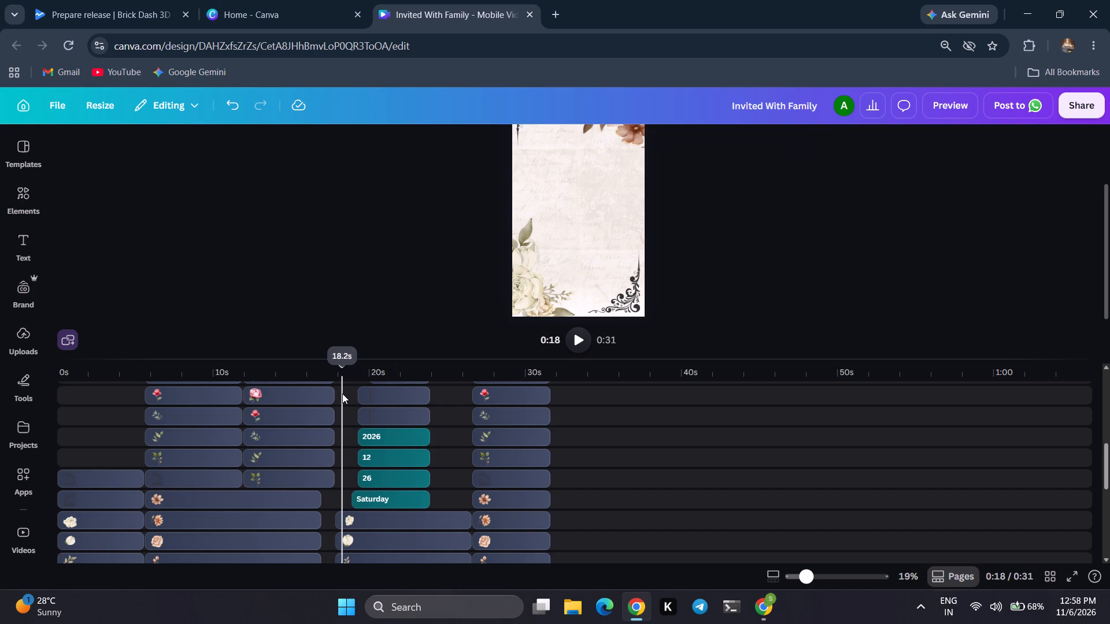
pyautogui.click(1104, 456)
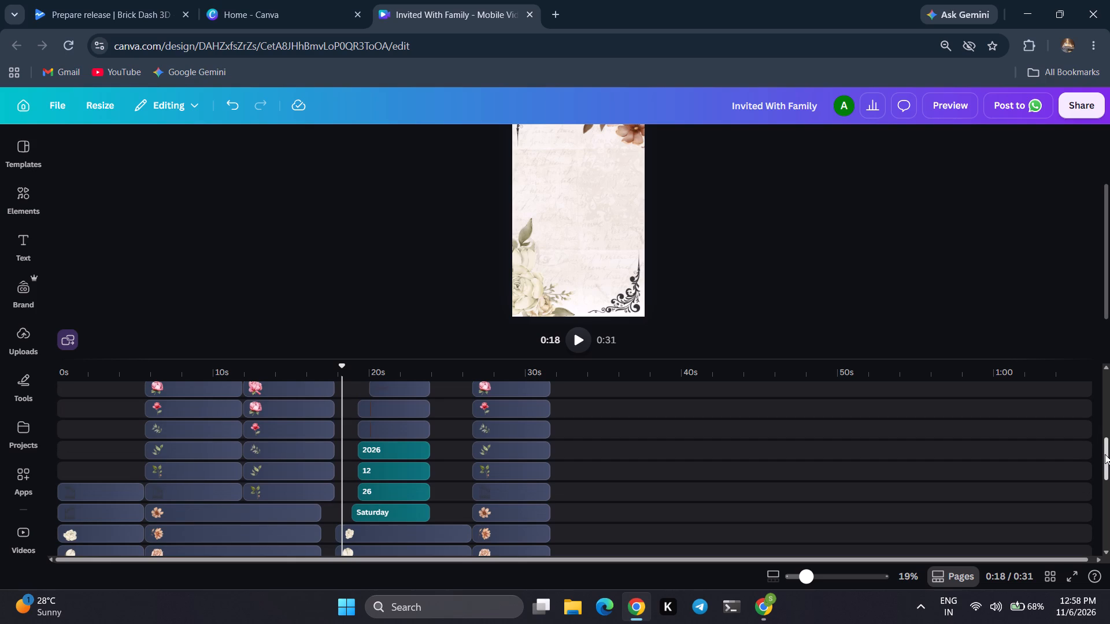
pyautogui.click(369, 508)
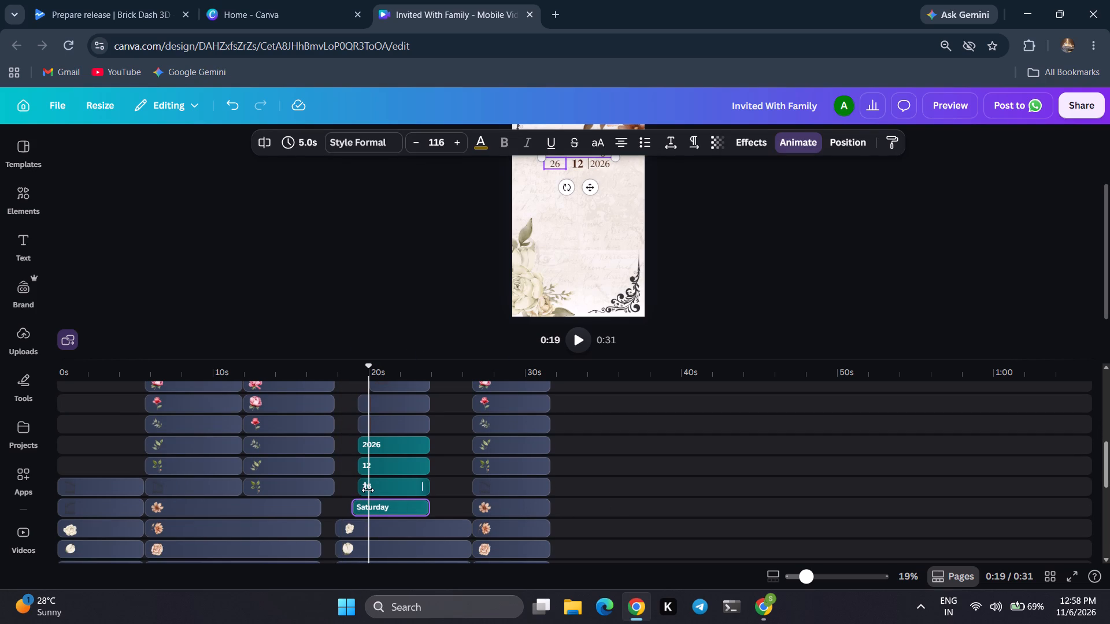
pyautogui.click(368, 490)
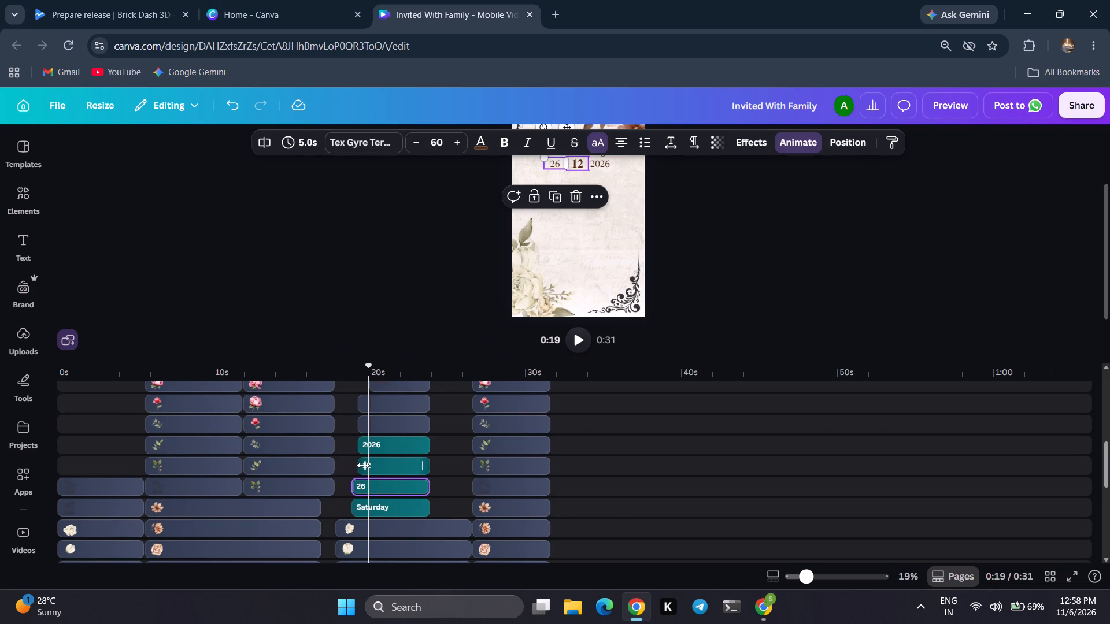
pyautogui.moveTo(363, 465); pyautogui.dragTo(353, 462)
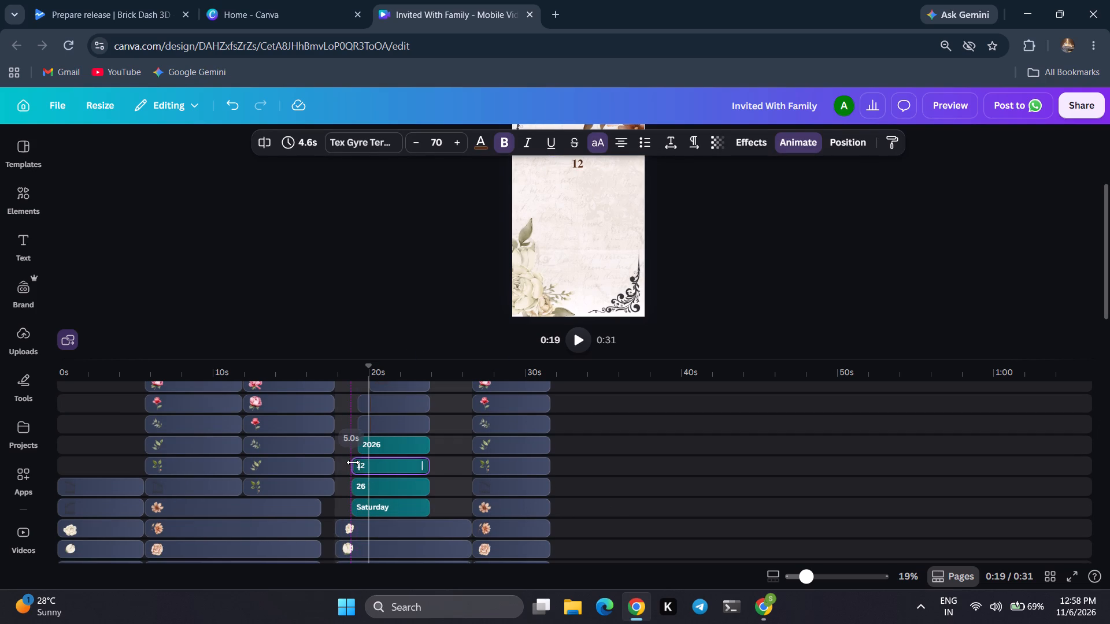
pyautogui.moveTo(353, 462); pyautogui.dragTo(354, 462)
pyautogui.moveTo(367, 445); pyautogui.dragTo(356, 444)
pyautogui.moveTo(364, 427); pyautogui.dragTo(355, 426)
pyautogui.moveTo(360, 409); pyautogui.dragTo(353, 409)
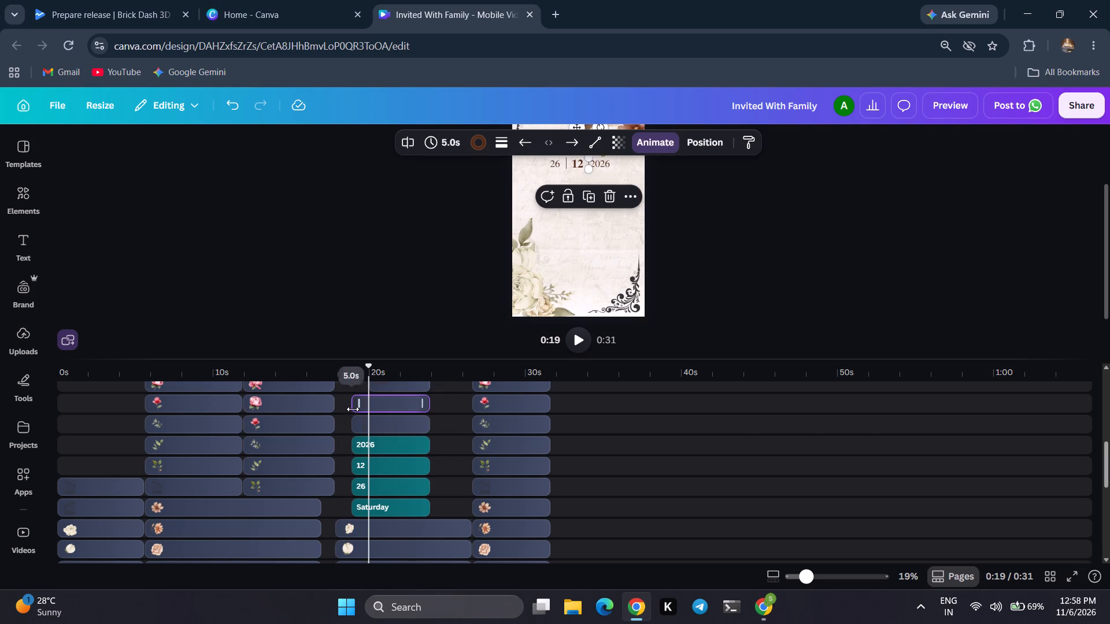
# Extend the start of the ornament below the date so it appears earlier, with a duration of 4.6 seconds.
pyautogui.moveTo(1106, 444); pyautogui.dragTo(1107, 434)
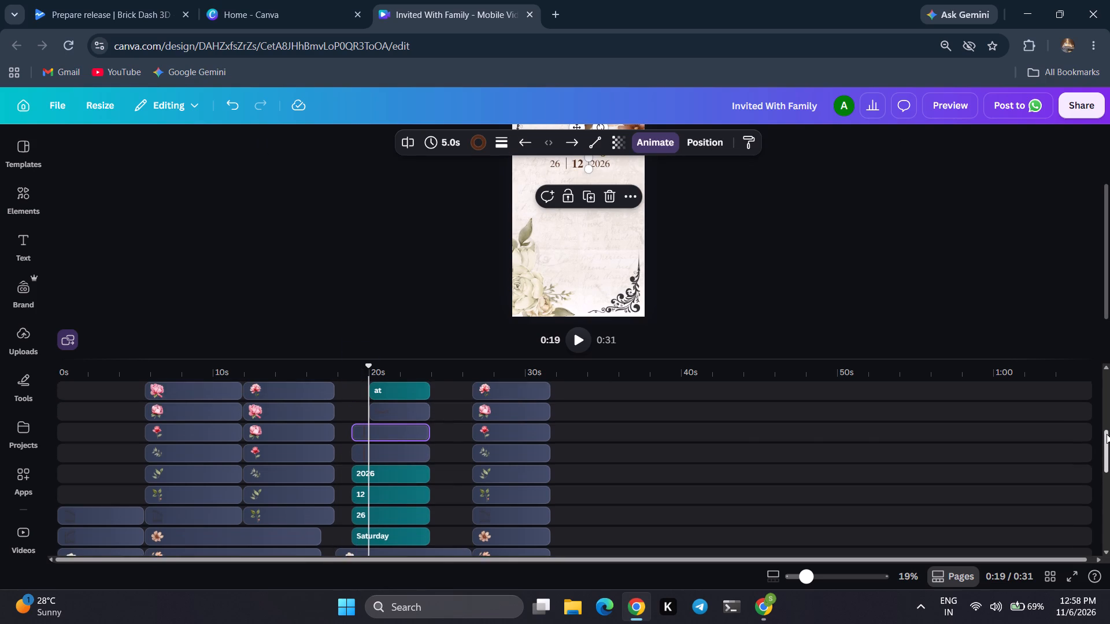
pyautogui.moveTo(1107, 434); pyautogui.dragTo(1107, 429)
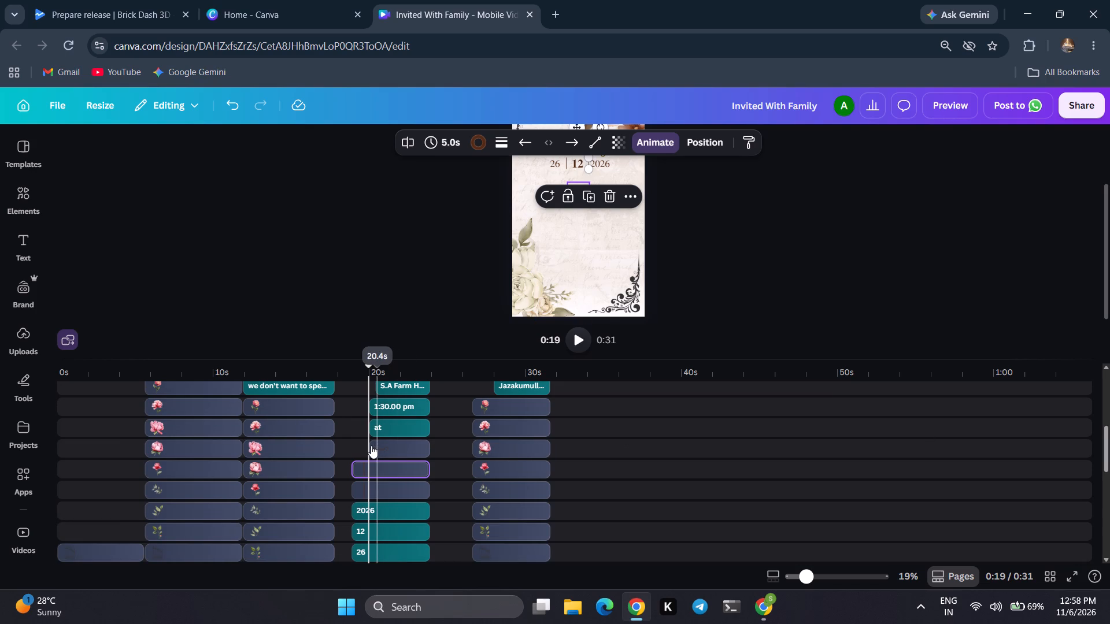
pyautogui.click(379, 447)
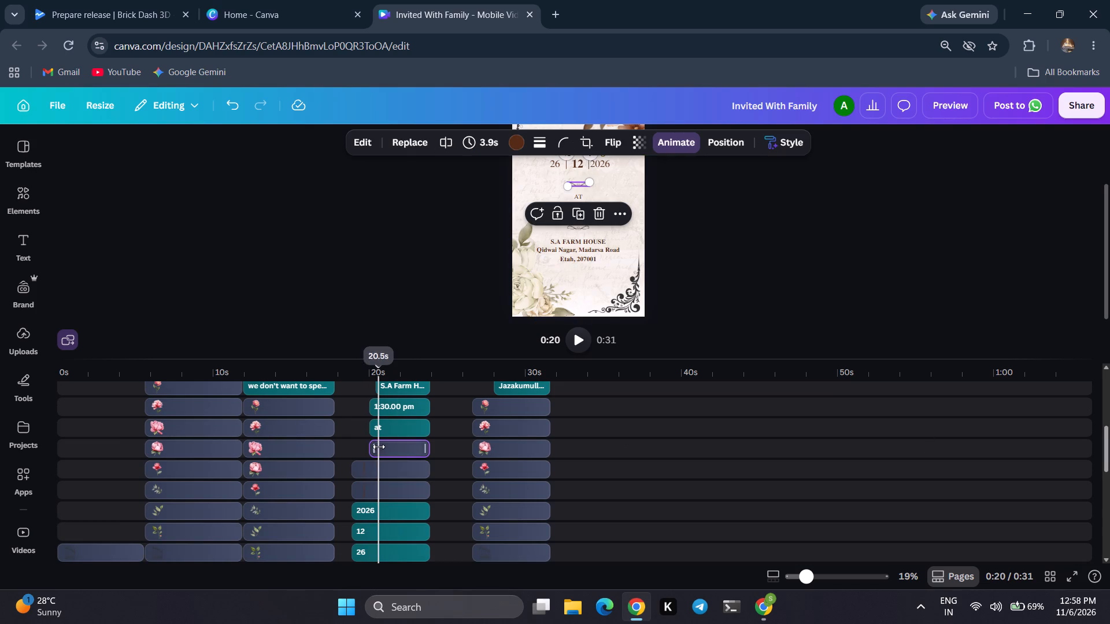
pyautogui.moveTo(371, 447); pyautogui.dragTo(368, 447)
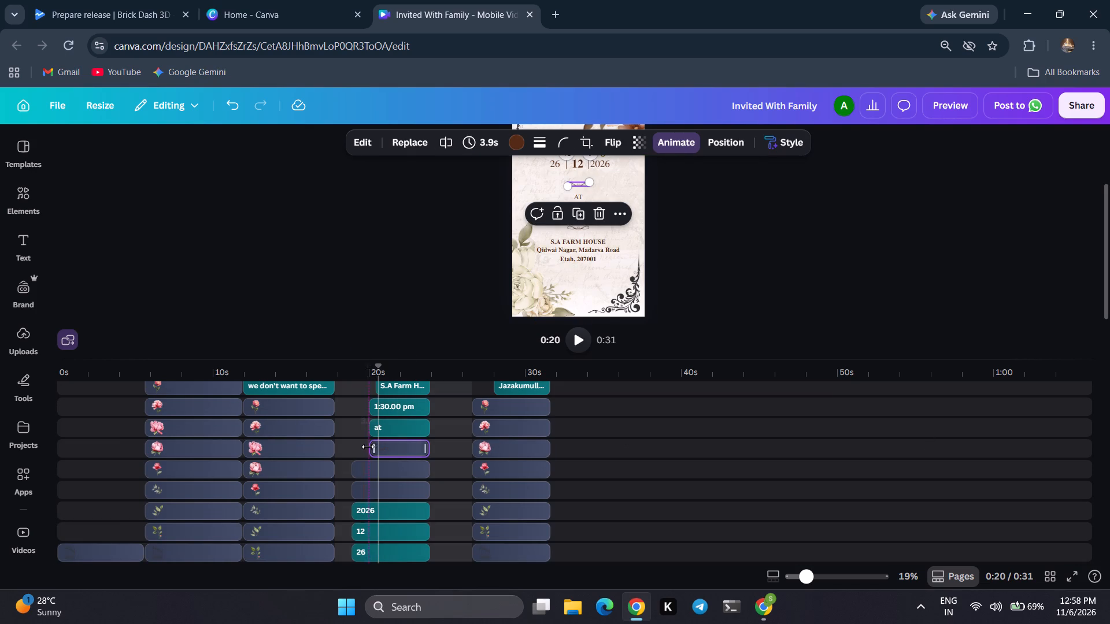
pyautogui.moveTo(368, 447); pyautogui.dragTo(361, 446)
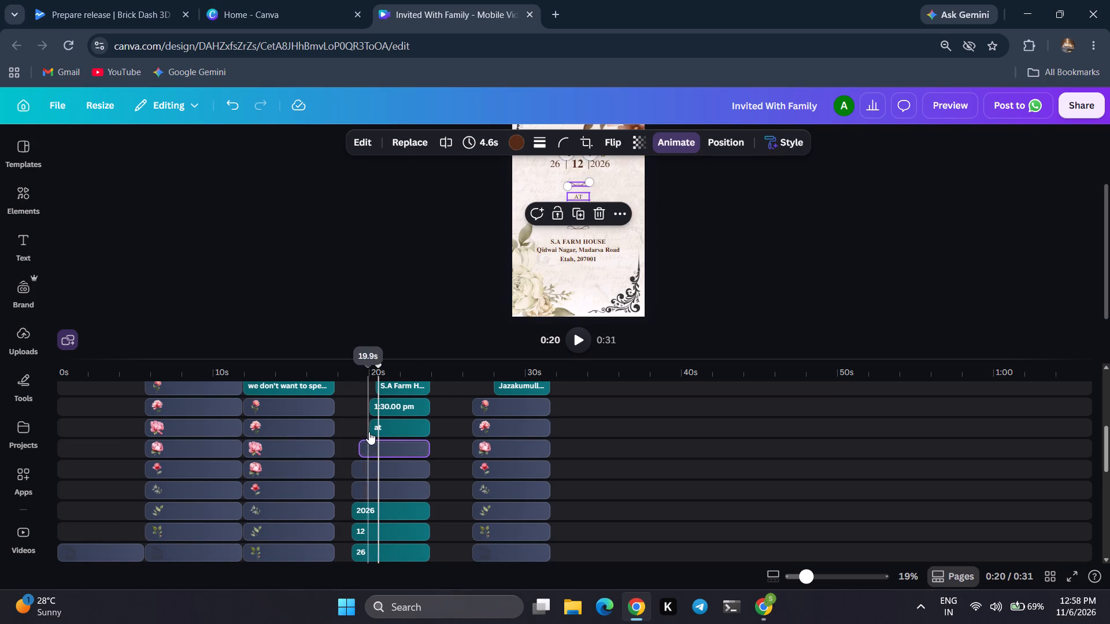
# Extend the starts of the "at", "1:30.00 pm" and "S.A Farm House" texts so each lasts 4.2 seconds.
pyautogui.click(395, 427)
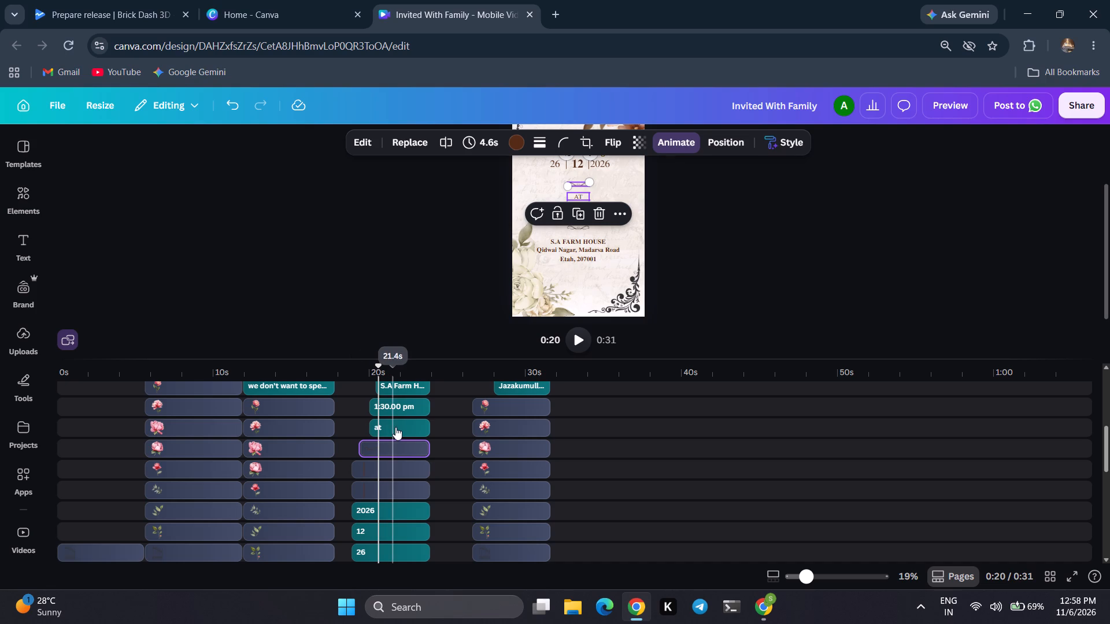
pyautogui.click(375, 426)
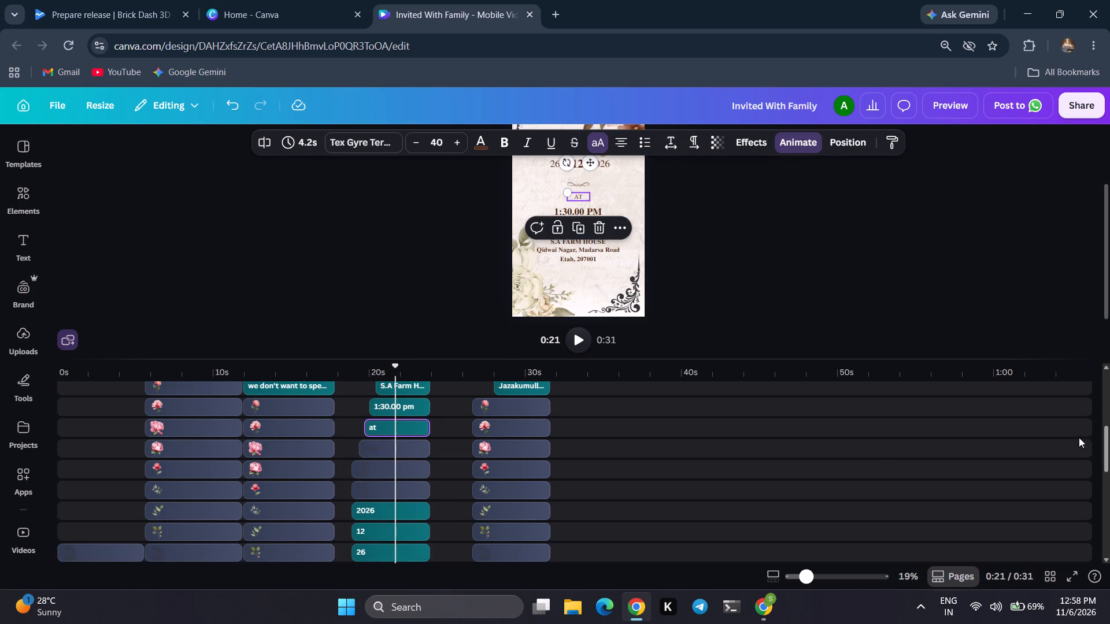
pyautogui.moveTo(1105, 440); pyautogui.dragTo(1105, 425)
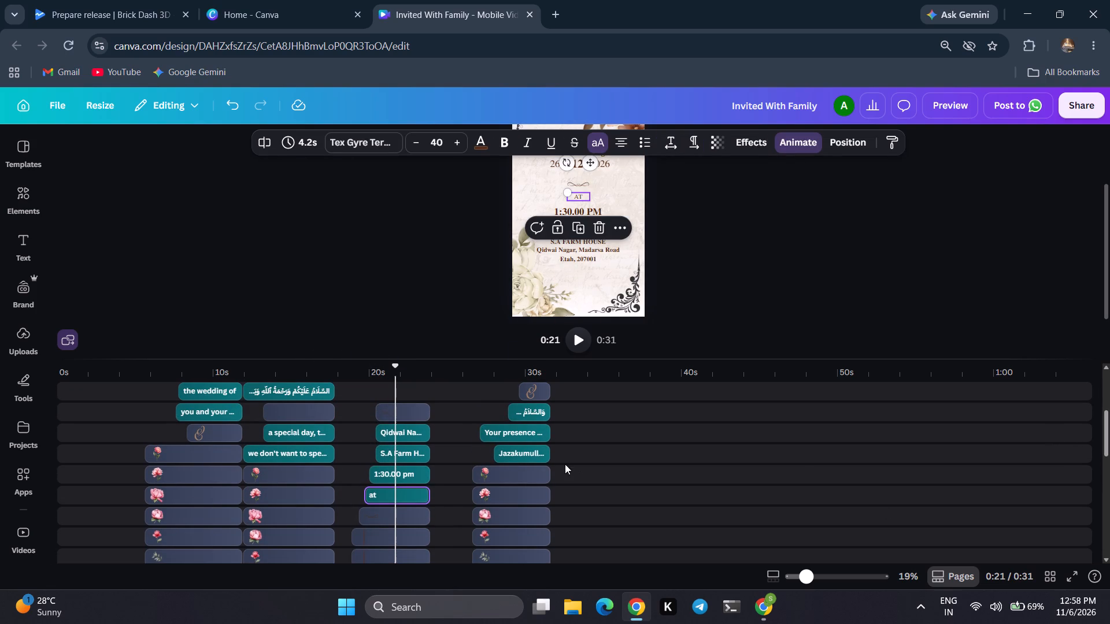
pyautogui.click(378, 469)
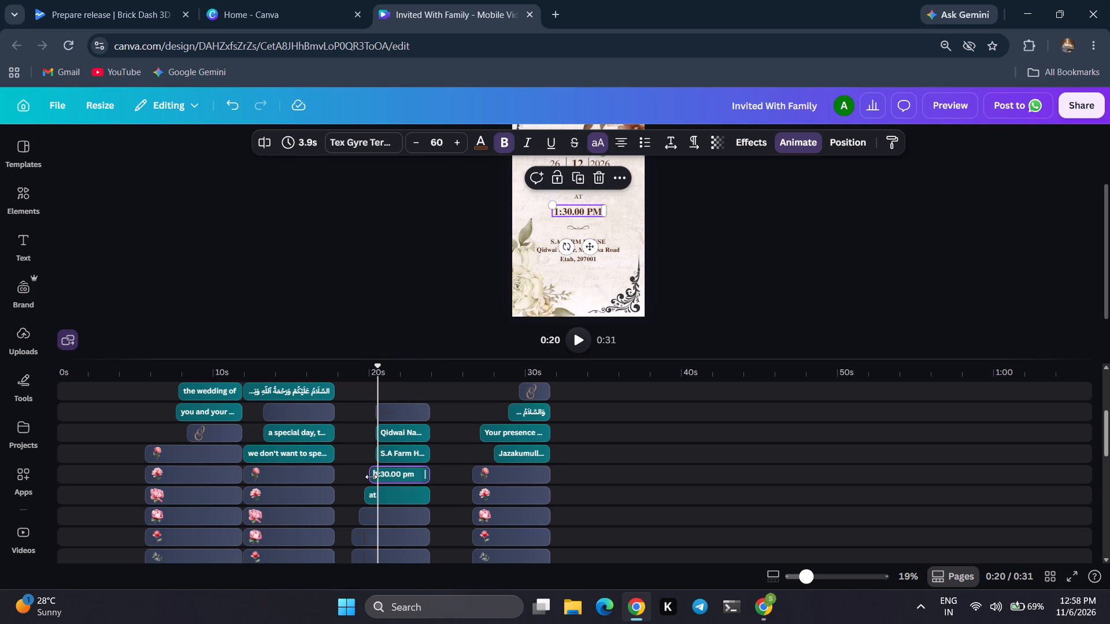
pyautogui.moveTo(372, 477); pyautogui.dragTo(366, 477)
pyautogui.click(388, 451)
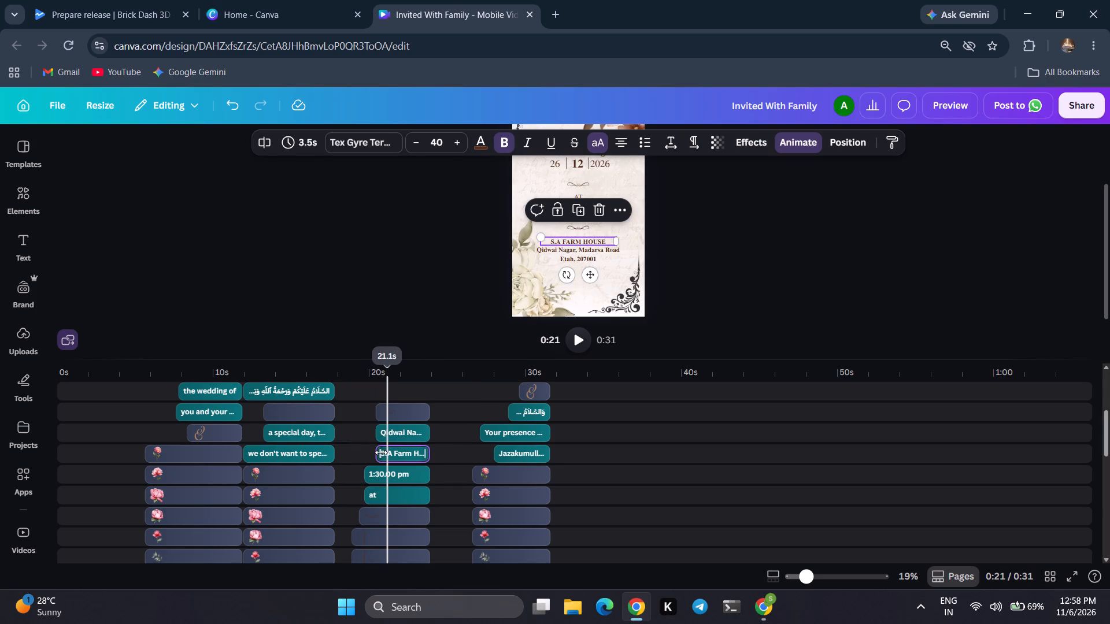
pyautogui.moveTo(381, 452); pyautogui.dragTo(374, 452)
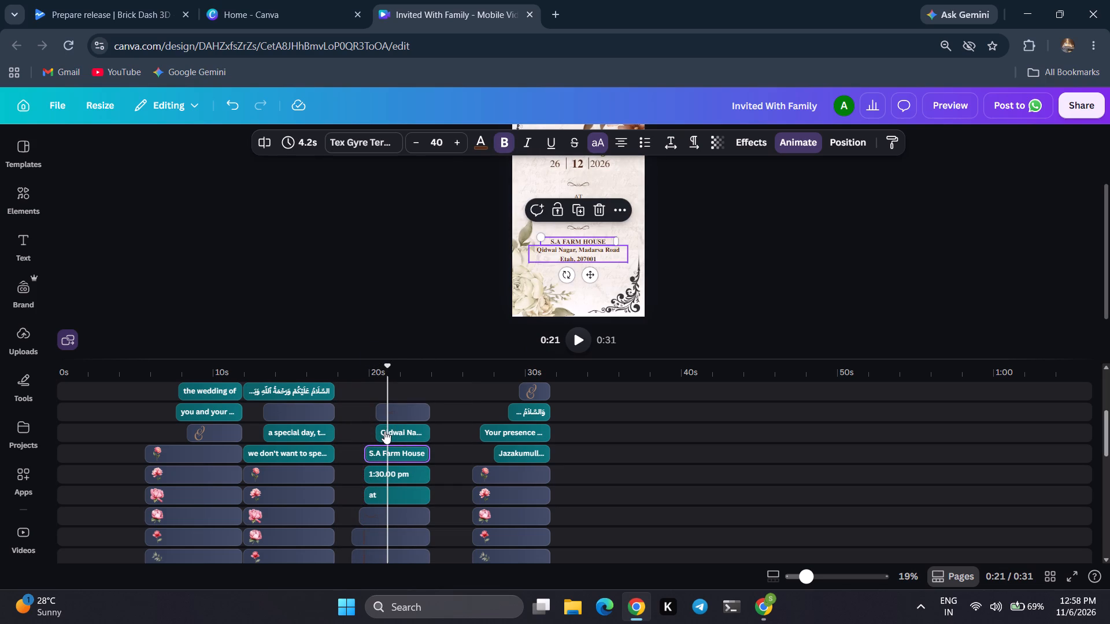
# Extend the starts of the venue address text and the ornament below the time so each lasts 3.9 seconds.
pyautogui.click(384, 431)
pyautogui.moveTo(378, 431); pyautogui.dragTo(372, 431)
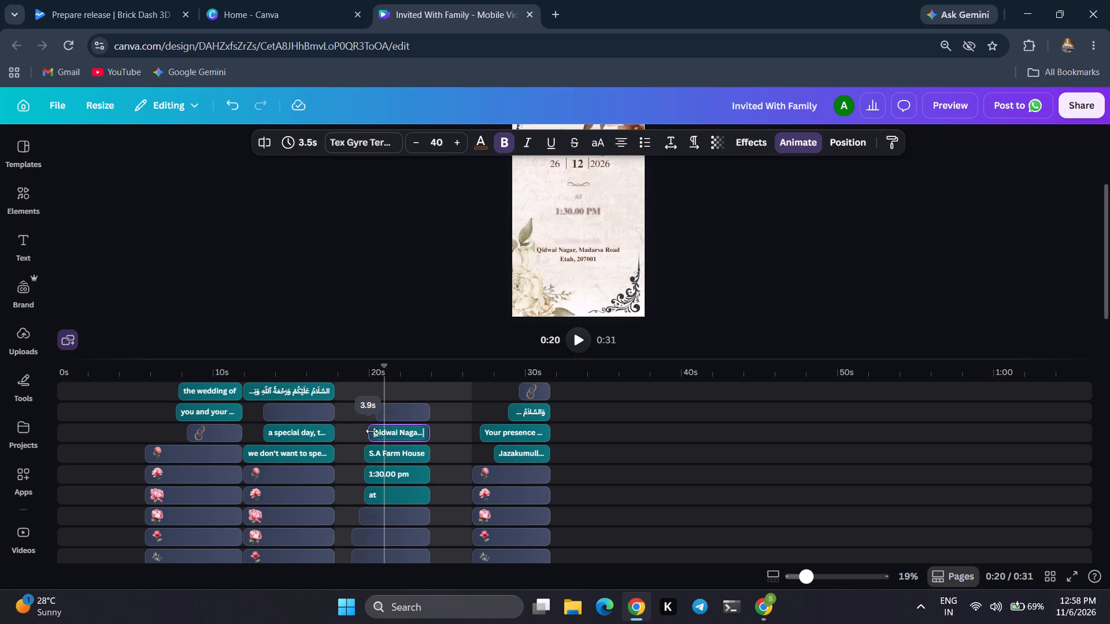
pyautogui.moveTo(372, 431); pyautogui.dragTo(372, 431)
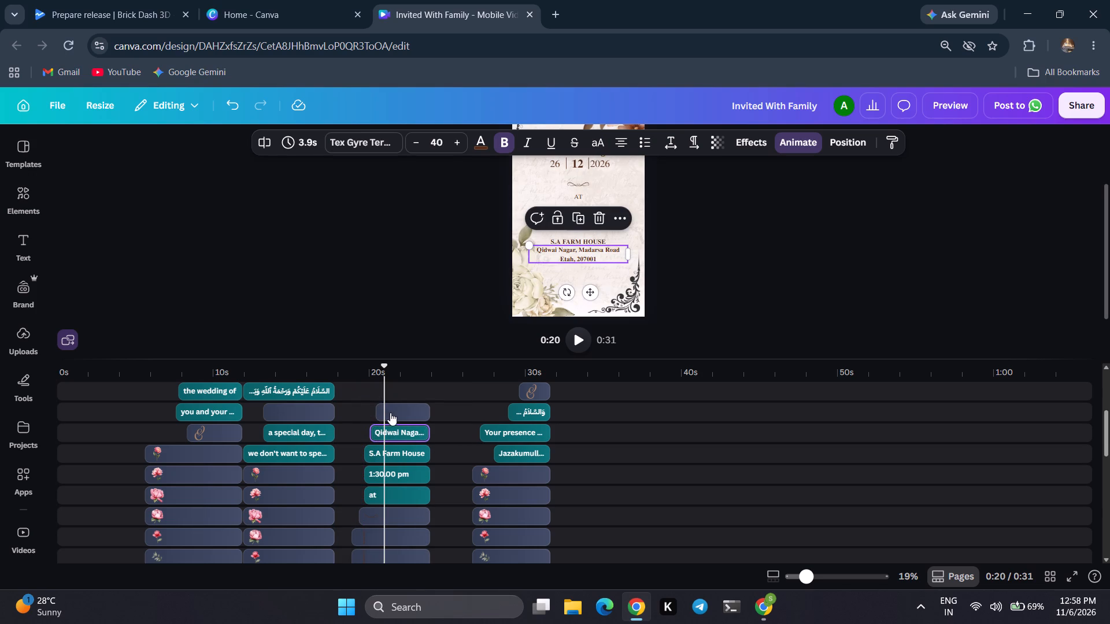
pyautogui.click(393, 413)
pyautogui.moveTo(380, 414); pyautogui.dragTo(372, 414)
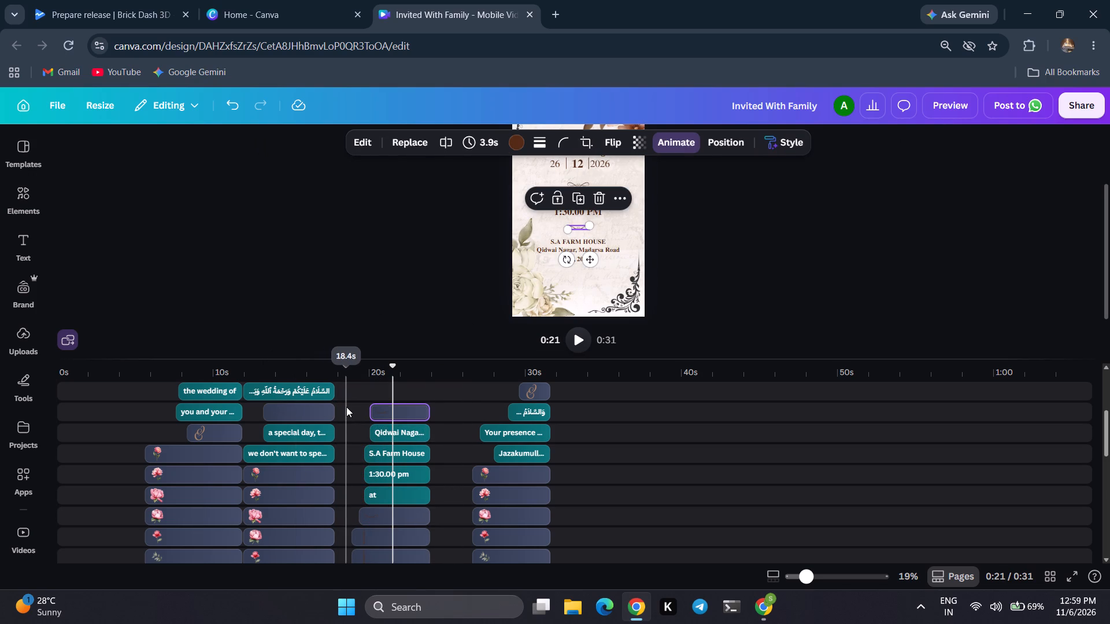
# Play the date and venue page from about 18.4 seconds to review its adjusted element timings.
pyautogui.click(346, 407)
pyautogui.click(575, 336)
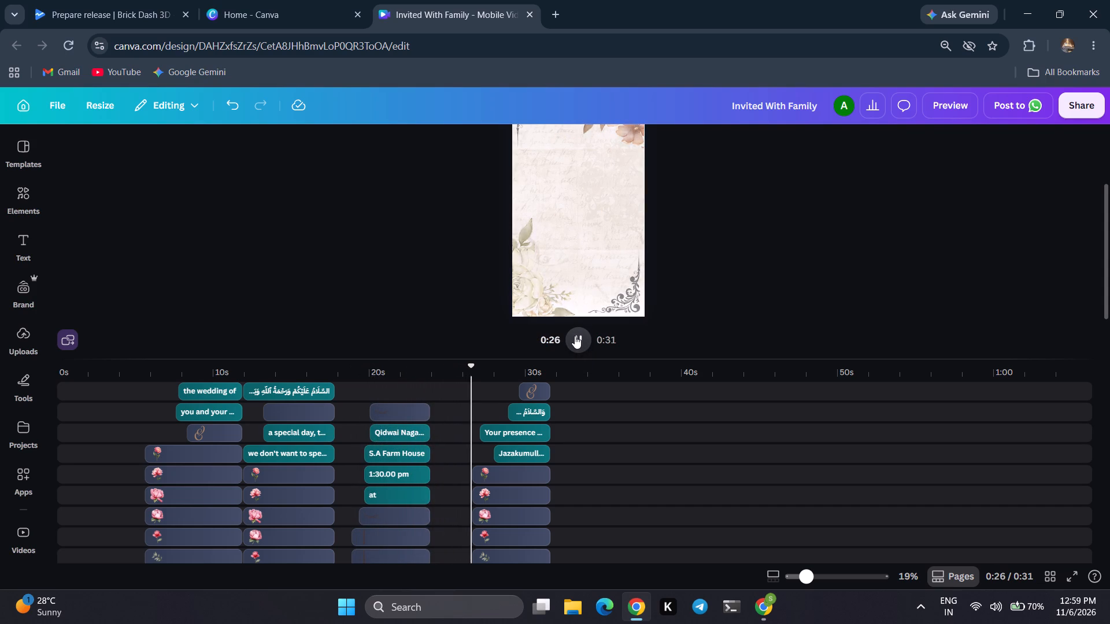
pyautogui.click(433, 446)
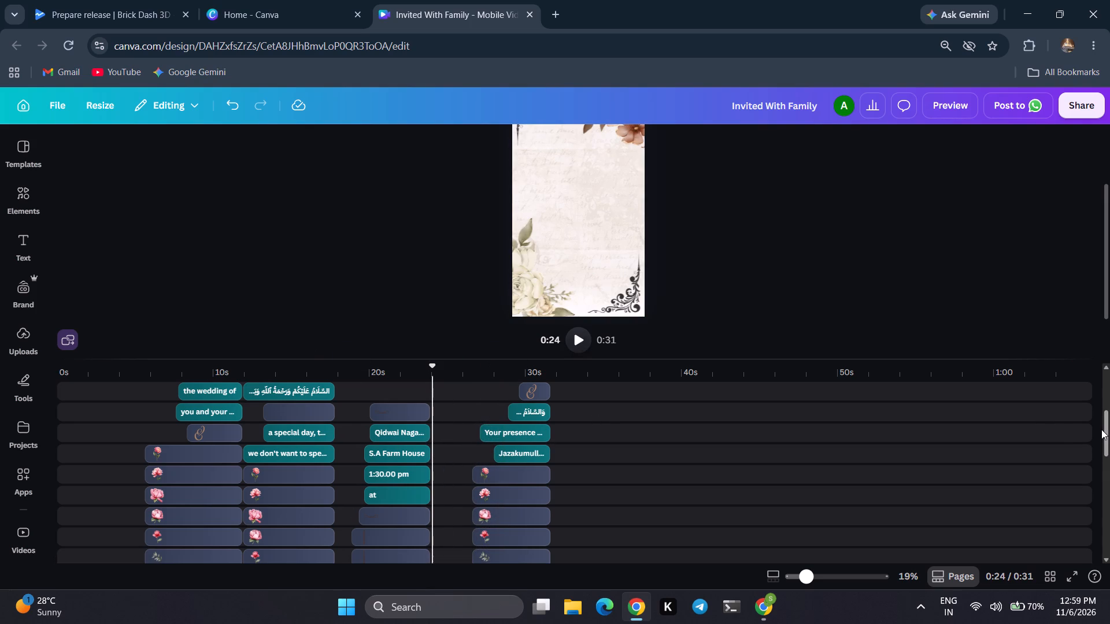
# Trim the end of the large cream flower in the date and venue page's bottom-left corner to a 7.4-second duration.
pyautogui.moveTo(1105, 429); pyautogui.dragTo(1105, 448)
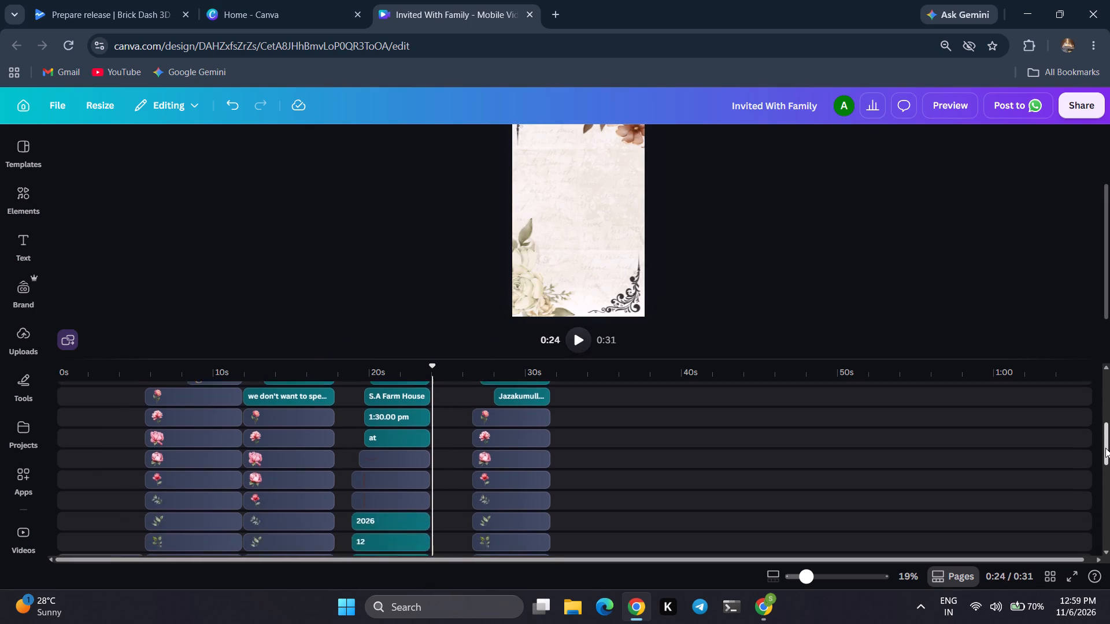
pyautogui.moveTo(1105, 448); pyautogui.dragTo(1096, 496)
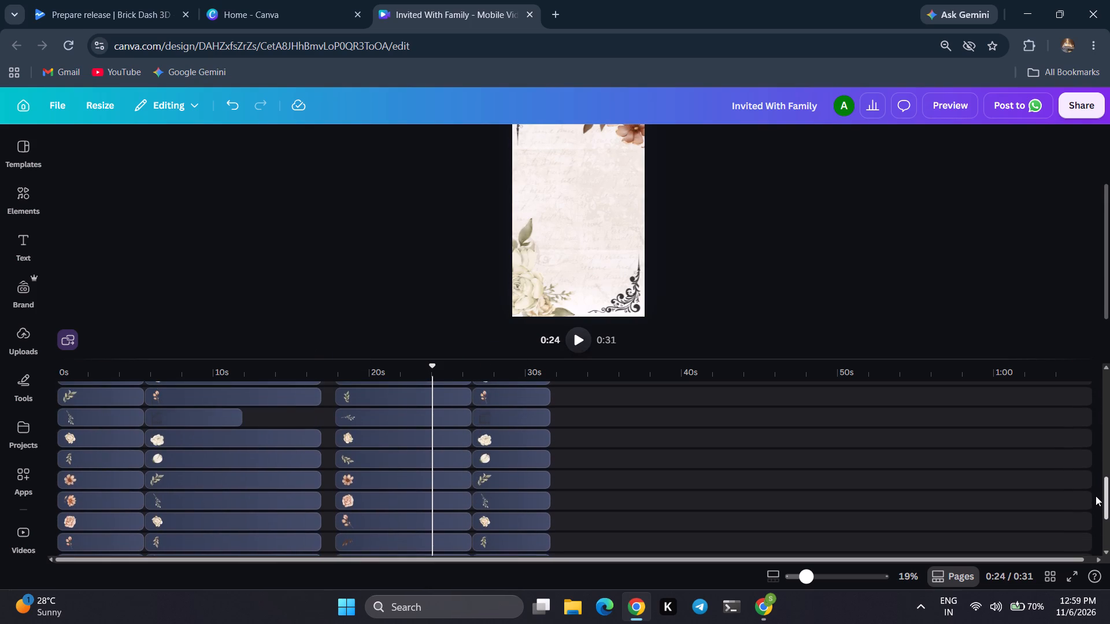
pyautogui.moveTo(1096, 496); pyautogui.dragTo(1096, 484)
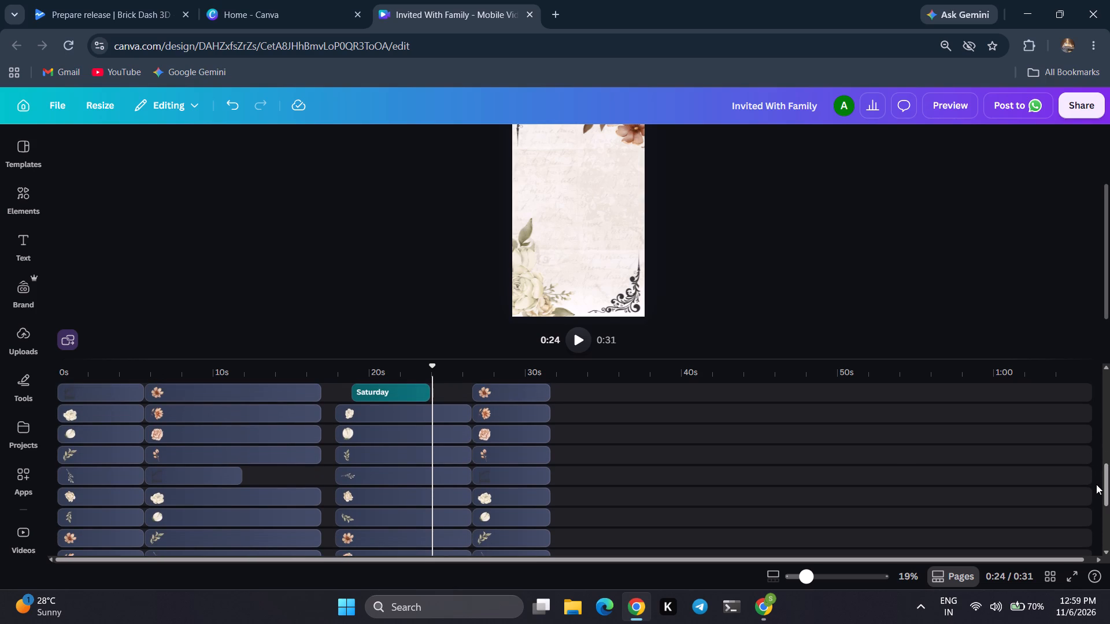
pyautogui.click(460, 409)
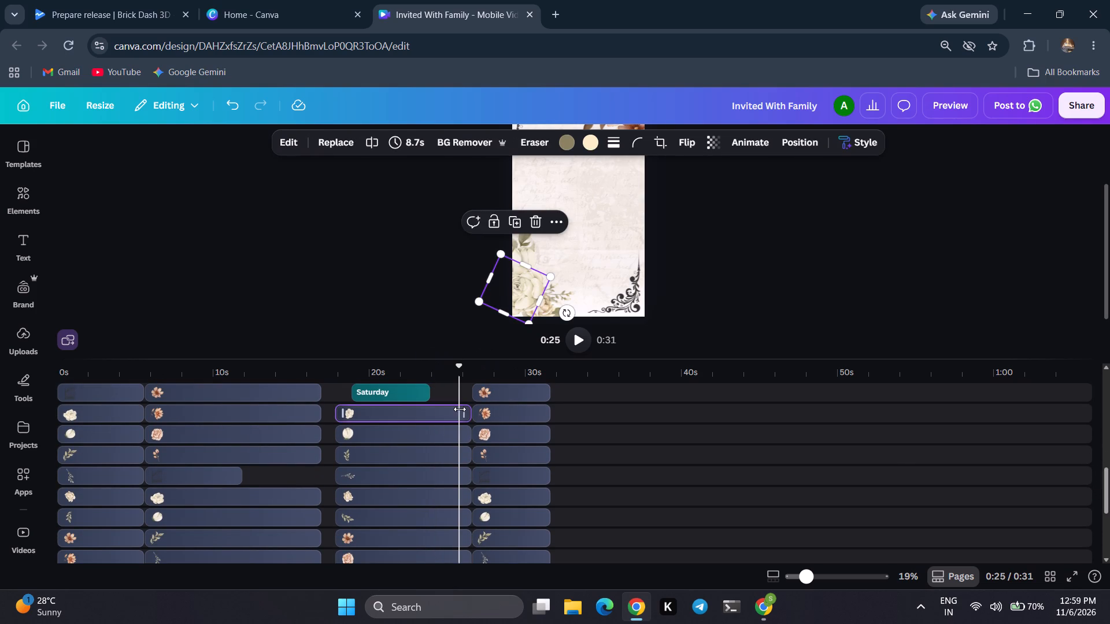
pyautogui.moveTo(462, 409); pyautogui.dragTo(448, 408)
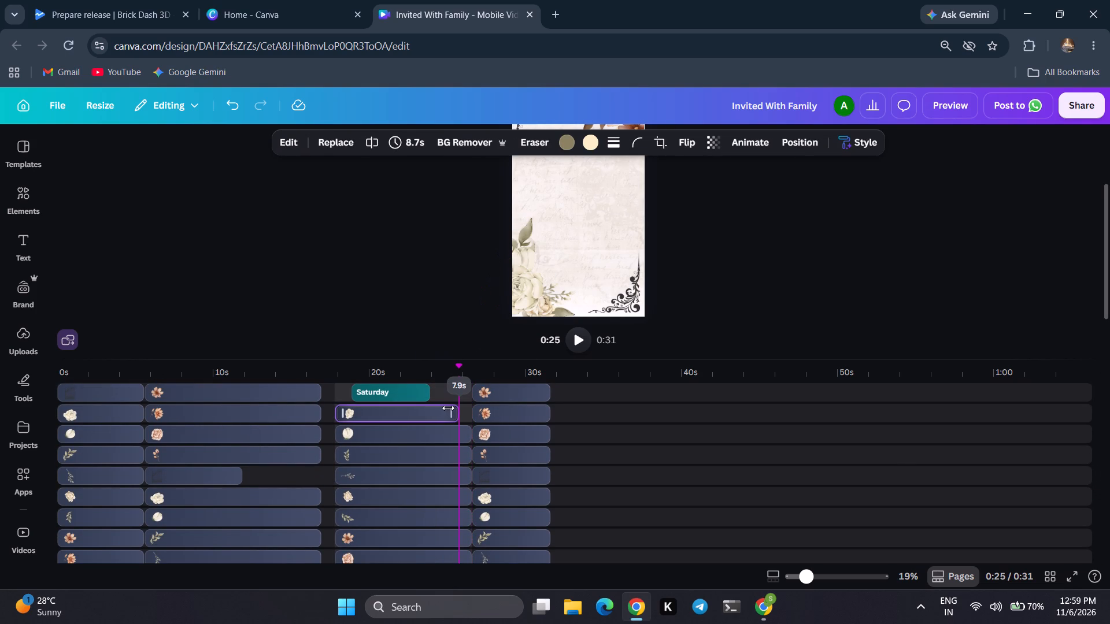
pyautogui.moveTo(448, 408); pyautogui.dragTo(441, 407)
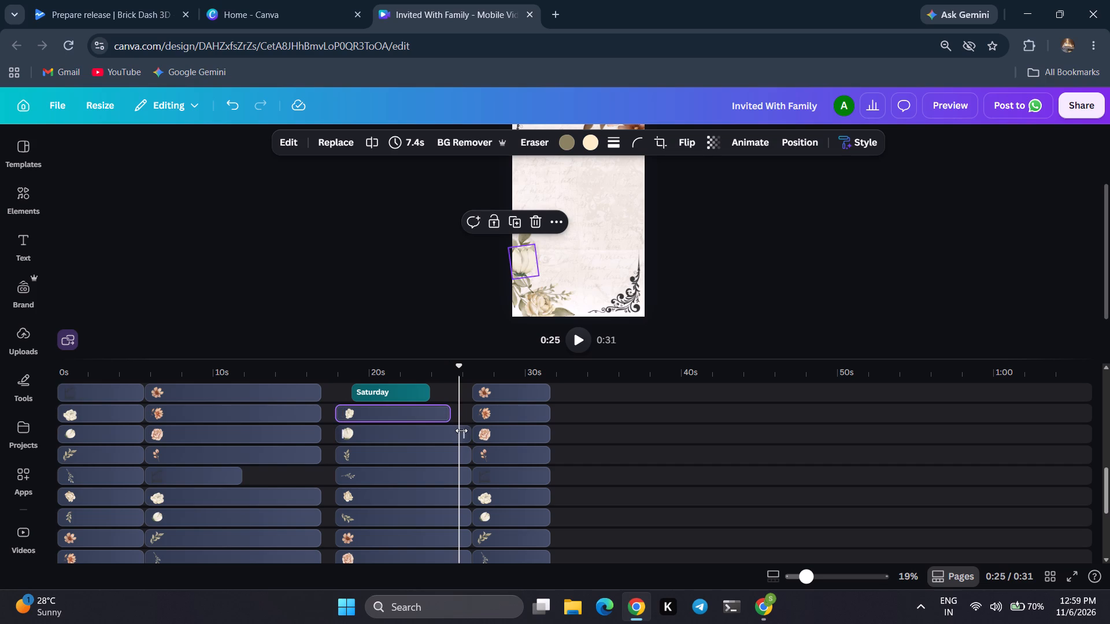
# Trim the ends of the remaining cream flowers and green leaf sprigs in the date and venue page's bottom-left corner to 7.4 seconds each.
pyautogui.moveTo(461, 430); pyautogui.dragTo(445, 430)
pyautogui.moveTo(460, 455); pyautogui.dragTo(446, 455)
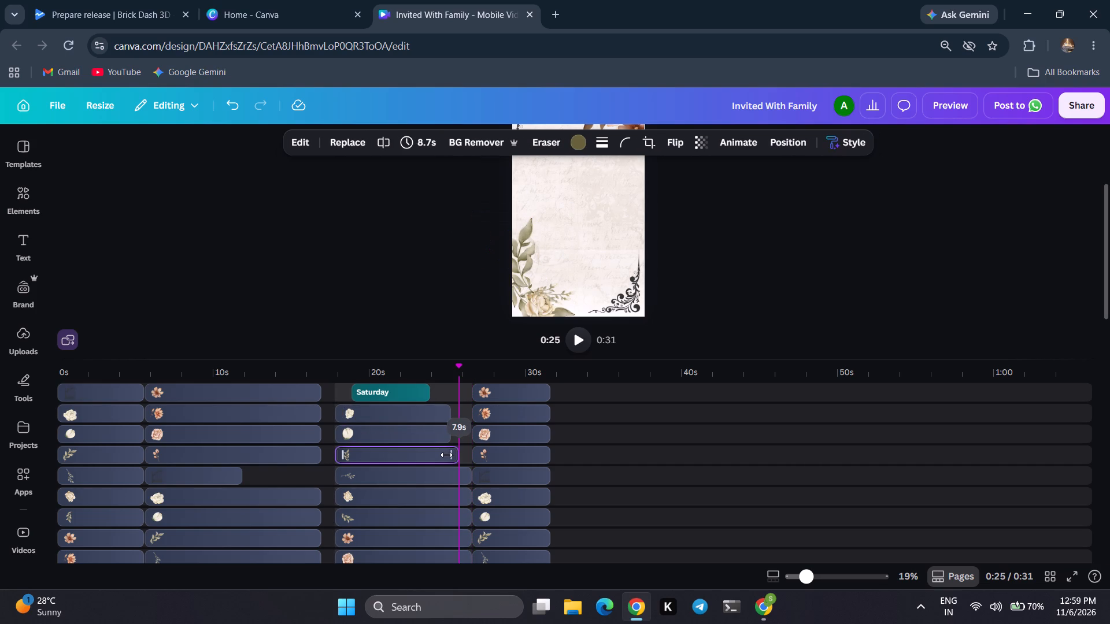
pyautogui.moveTo(446, 455); pyautogui.dragTo(442, 455)
pyautogui.moveTo(462, 476); pyautogui.dragTo(444, 475)
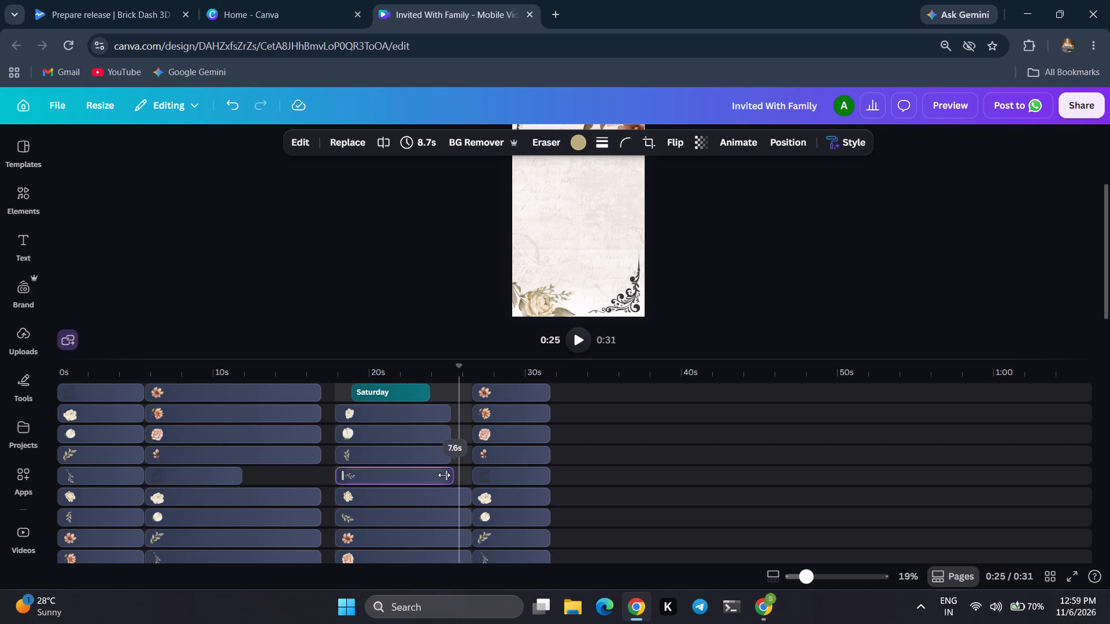
pyautogui.moveTo(444, 475); pyautogui.dragTo(447, 477)
pyautogui.moveTo(447, 477); pyautogui.dragTo(444, 477)
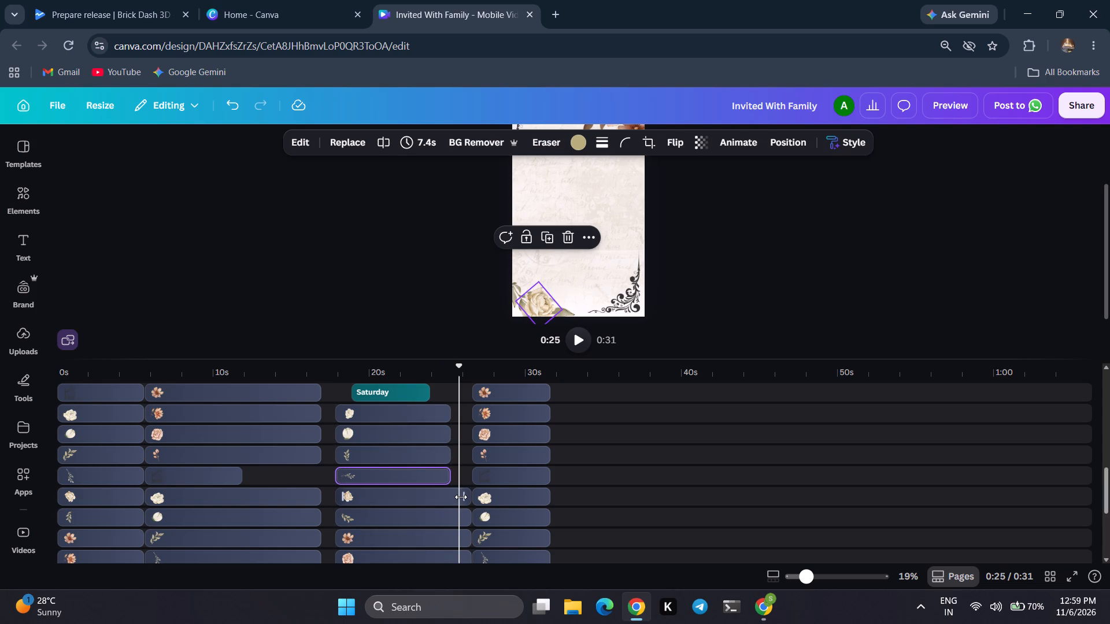
pyautogui.moveTo(461, 497); pyautogui.dragTo(442, 501)
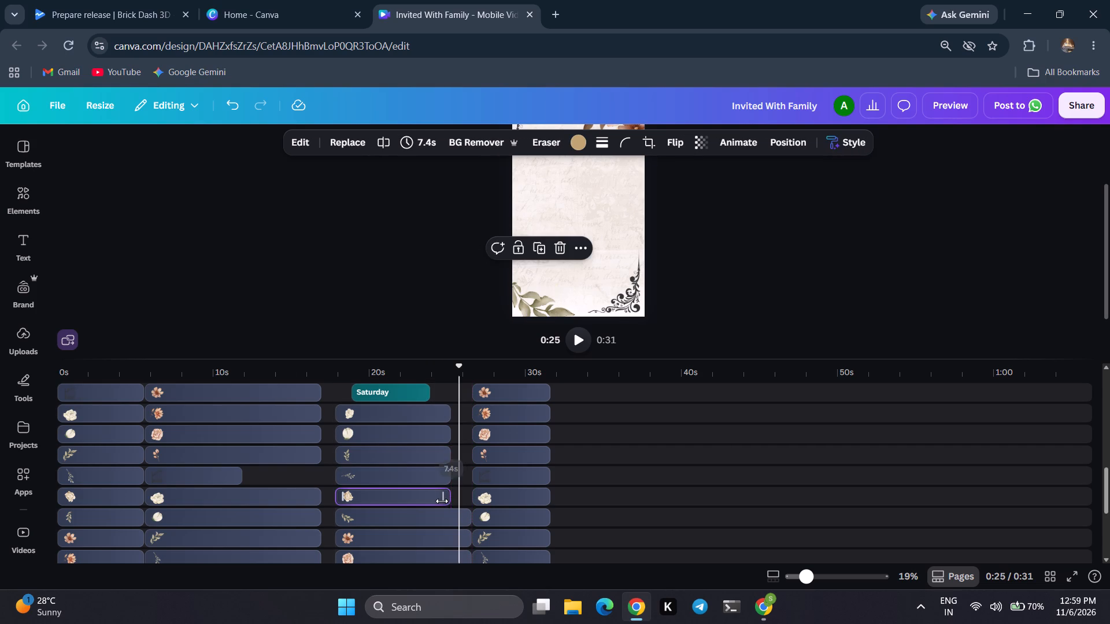
pyautogui.moveTo(1105, 493); pyautogui.dragTo(1105, 514)
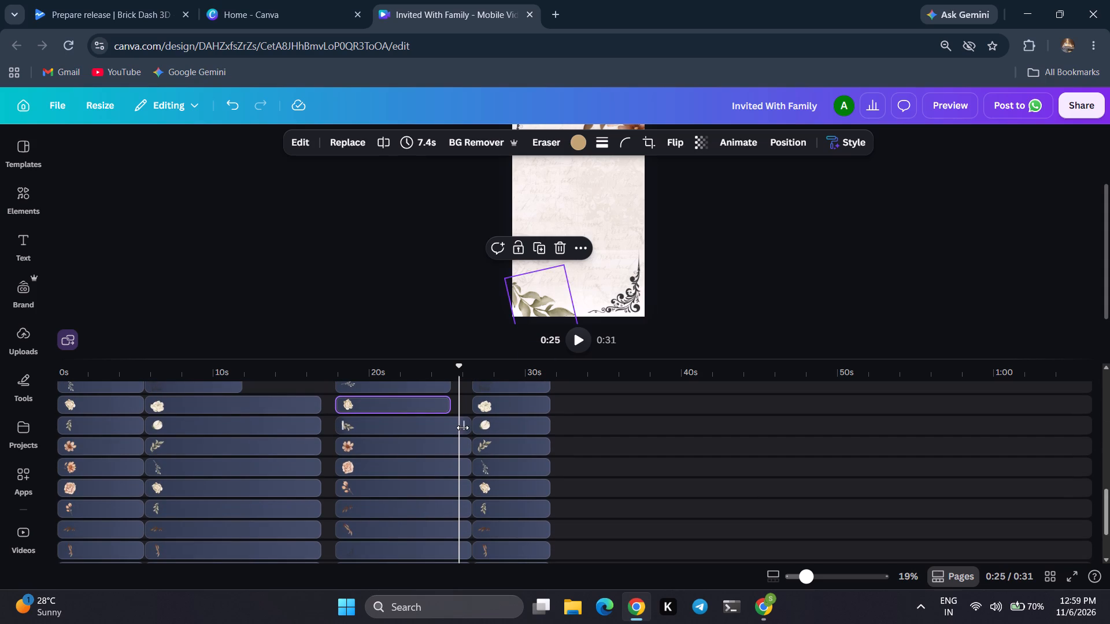
pyautogui.moveTo(462, 428); pyautogui.dragTo(449, 428)
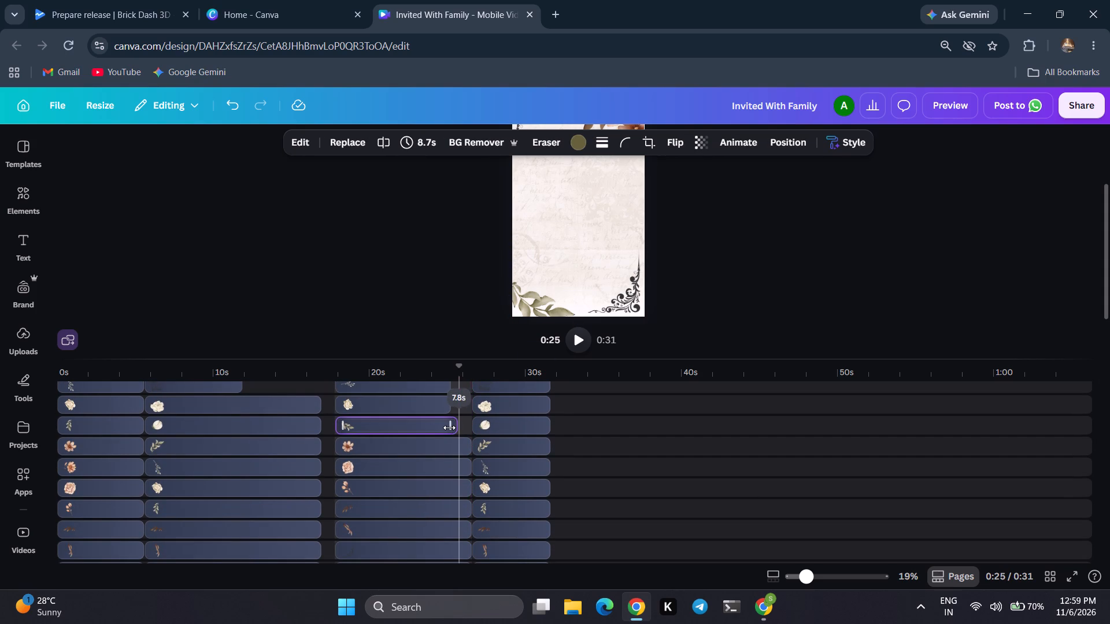
pyautogui.moveTo(449, 428); pyautogui.dragTo(446, 428)
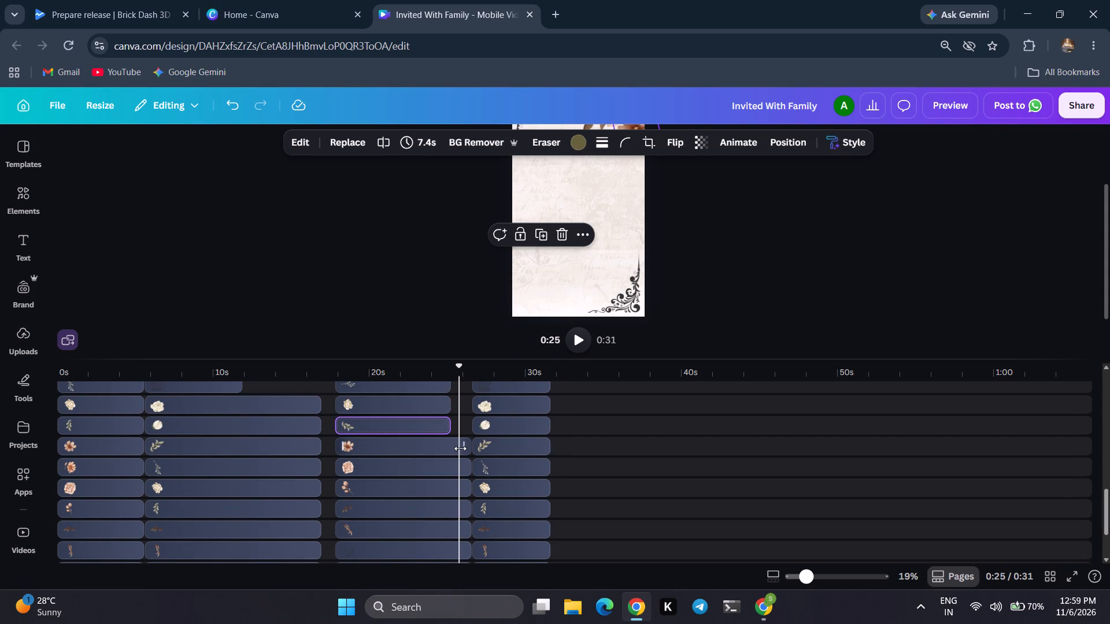
# Trim the ends of the brown and peach flowers and twigs at the top of the date and venue page to 7.4 seconds each.
pyautogui.moveTo(460, 448); pyautogui.dragTo(442, 448)
pyautogui.moveTo(462, 465); pyautogui.dragTo(456, 465)
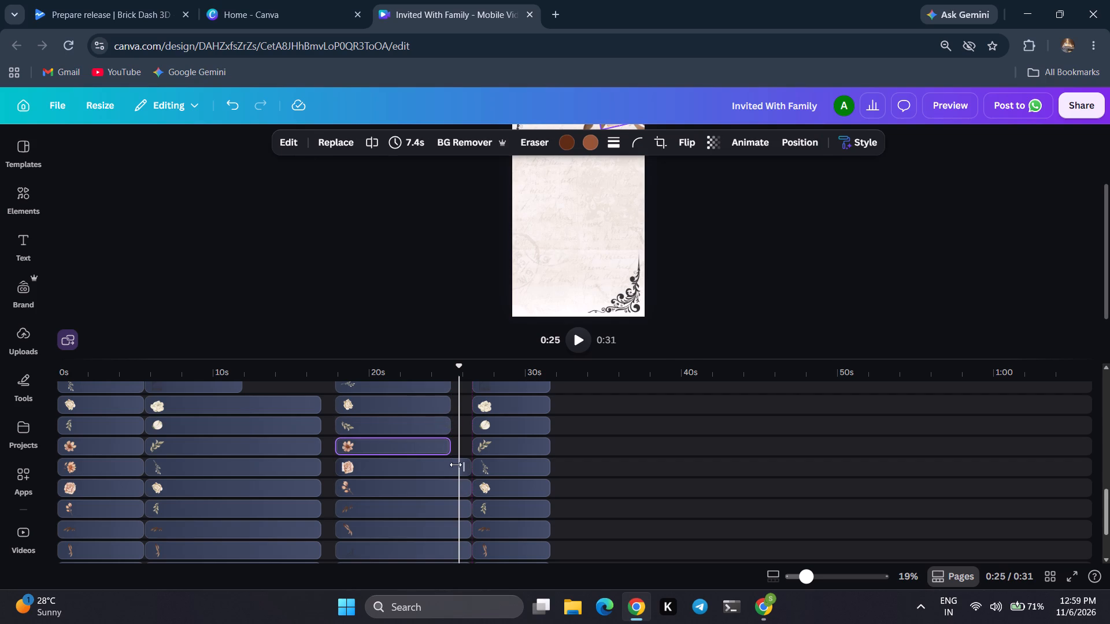
pyautogui.moveTo(456, 465); pyautogui.dragTo(445, 465)
pyautogui.moveTo(468, 489); pyautogui.dragTo(449, 490)
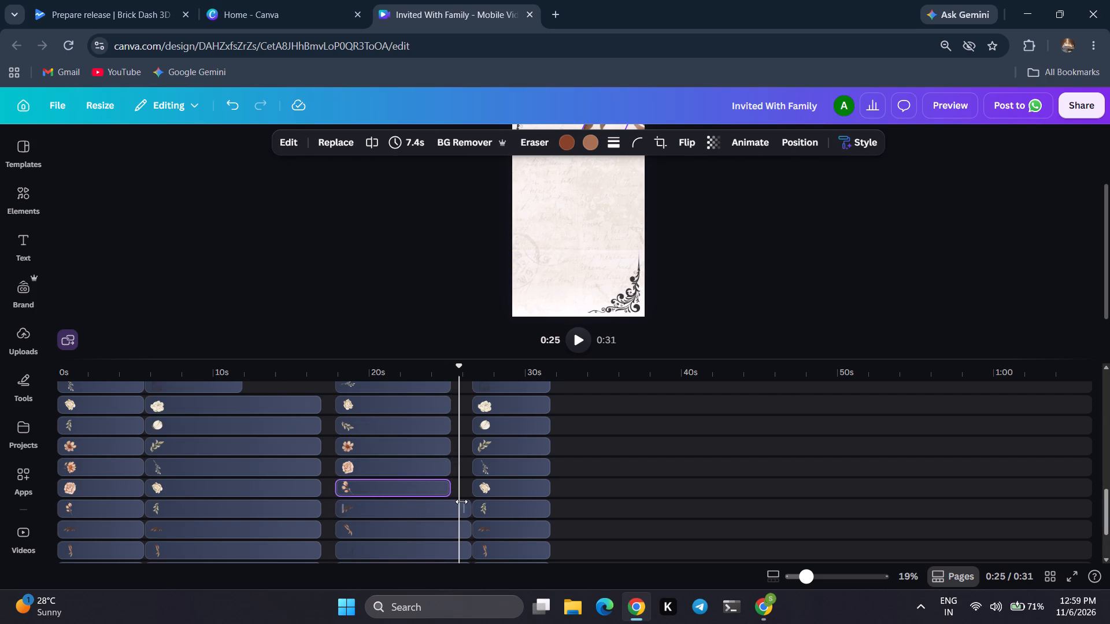
pyautogui.moveTo(467, 512); pyautogui.dragTo(448, 512)
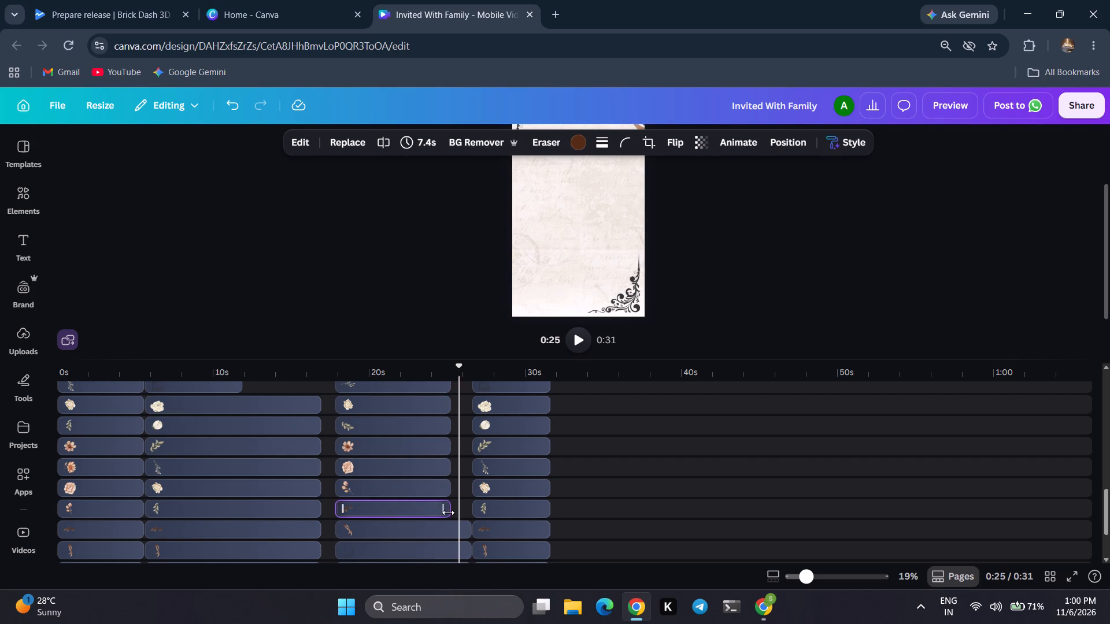
pyautogui.moveTo(461, 531); pyautogui.dragTo(444, 531)
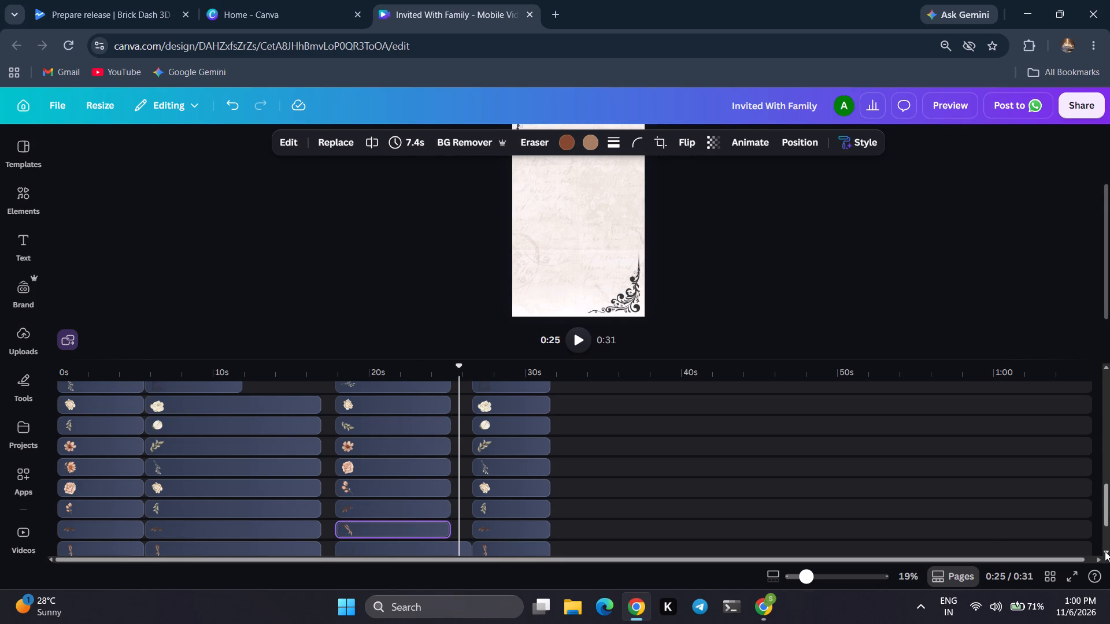
# Trim the ends of the date and venue page's bottom-right corner ornament and its large faint graphic behind the text to 7.4 seconds each.
pyautogui.tripleClick(1105, 551)
pyautogui.doubleClick(1105, 551)
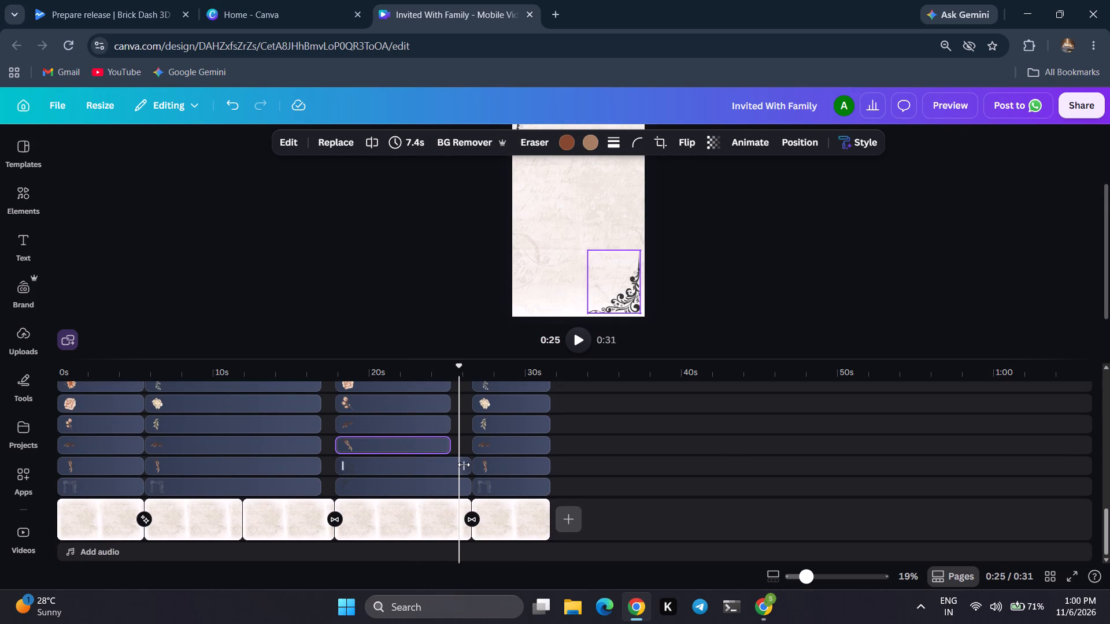
pyautogui.moveTo(464, 465); pyautogui.dragTo(445, 463)
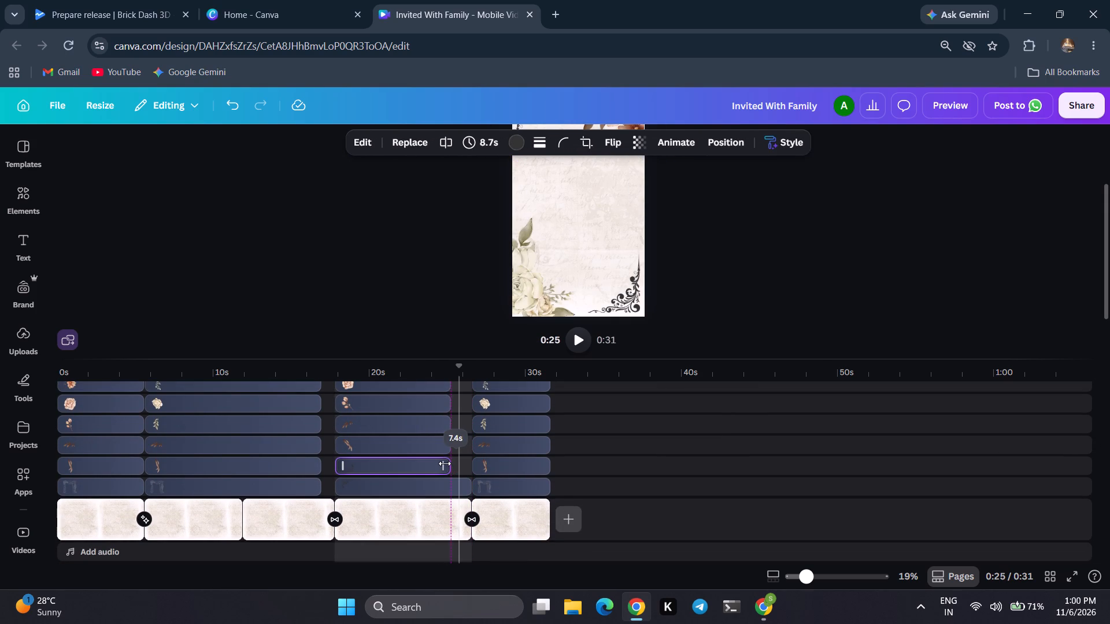
pyautogui.moveTo(460, 486); pyautogui.dragTo(445, 486)
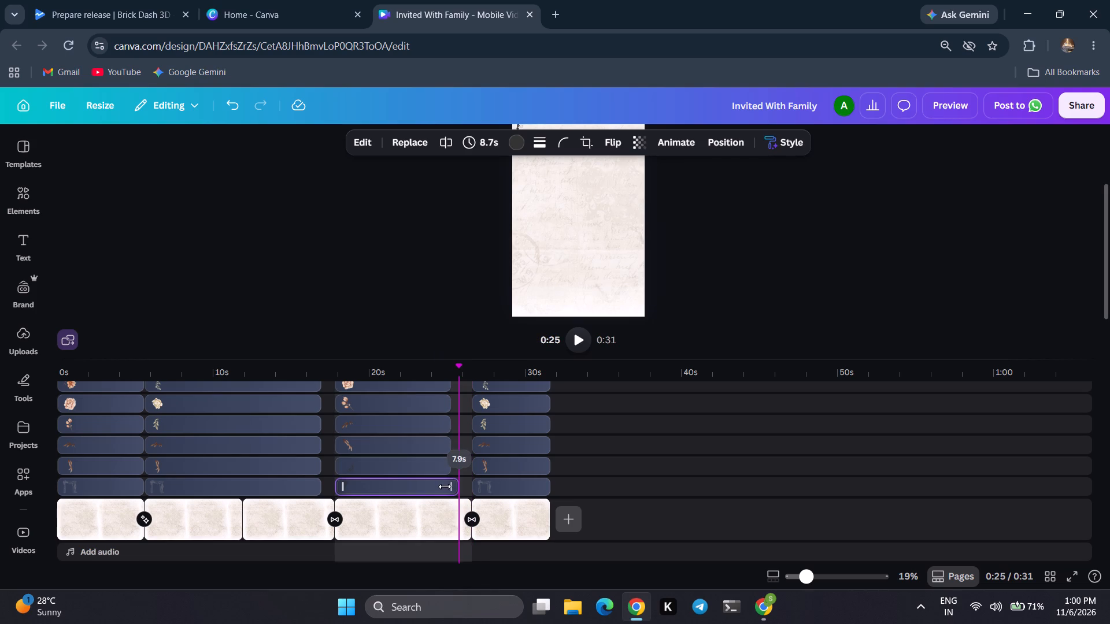
pyautogui.moveTo(445, 486); pyautogui.dragTo(442, 486)
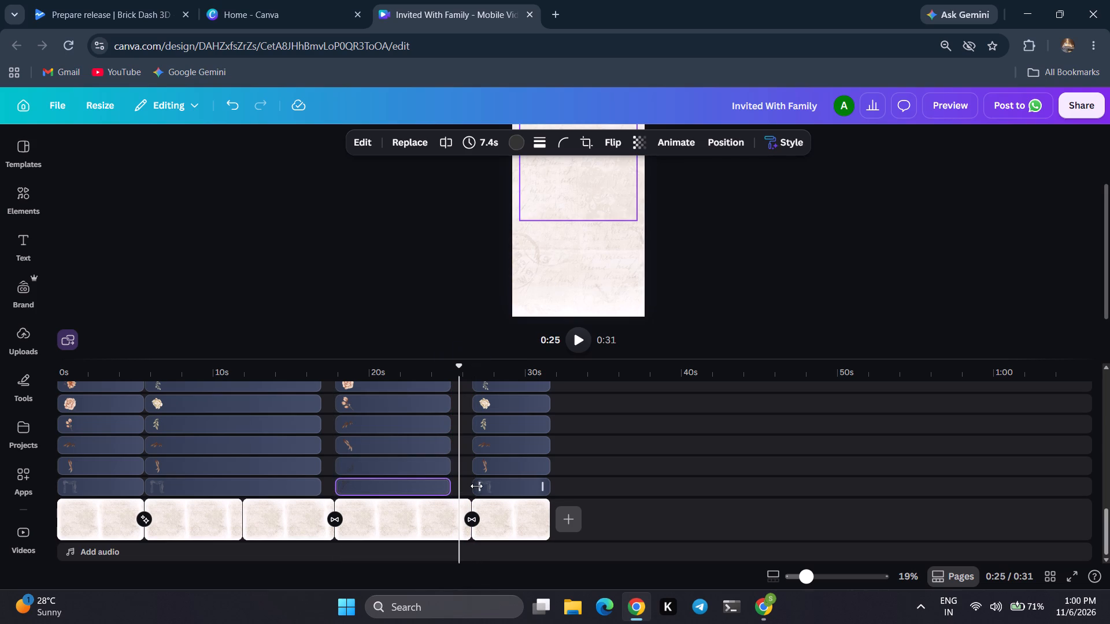
# Extend the start of the curtain line drawing on the closing page so it lasts 6.0 seconds.
pyautogui.moveTo(476, 486); pyautogui.dragTo(468, 484)
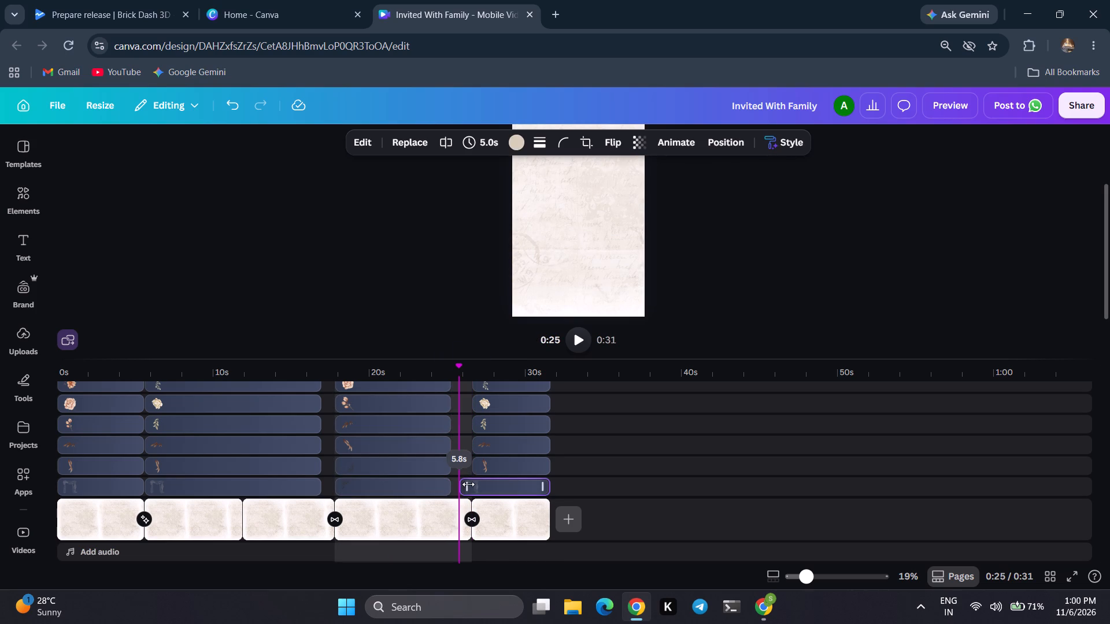
pyautogui.moveTo(468, 484); pyautogui.dragTo(459, 484)
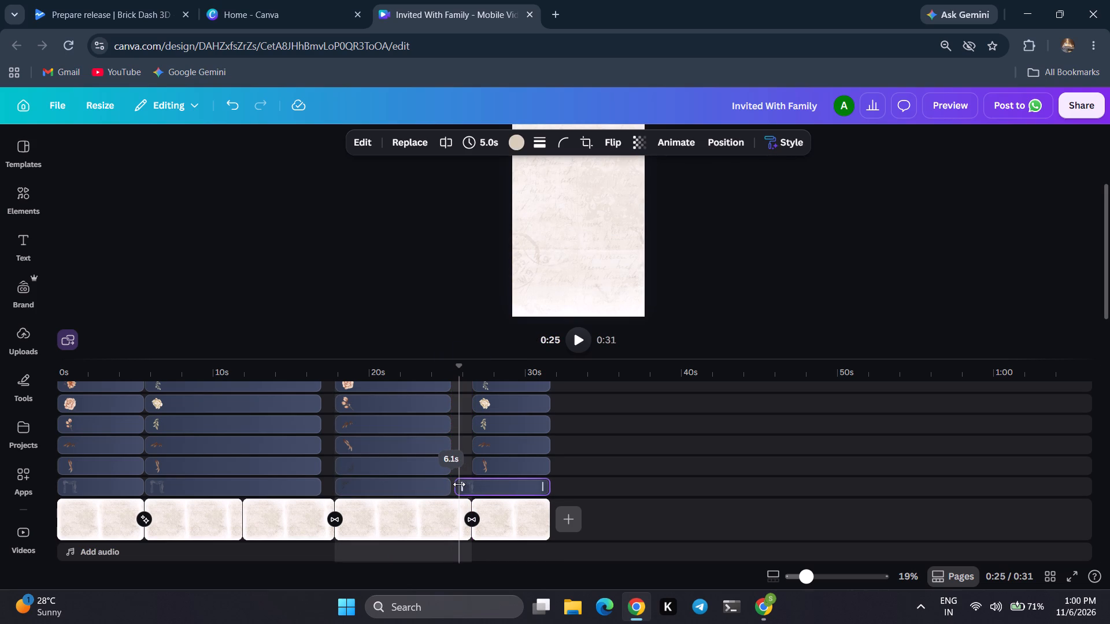
pyautogui.moveTo(459, 484); pyautogui.dragTo(461, 484)
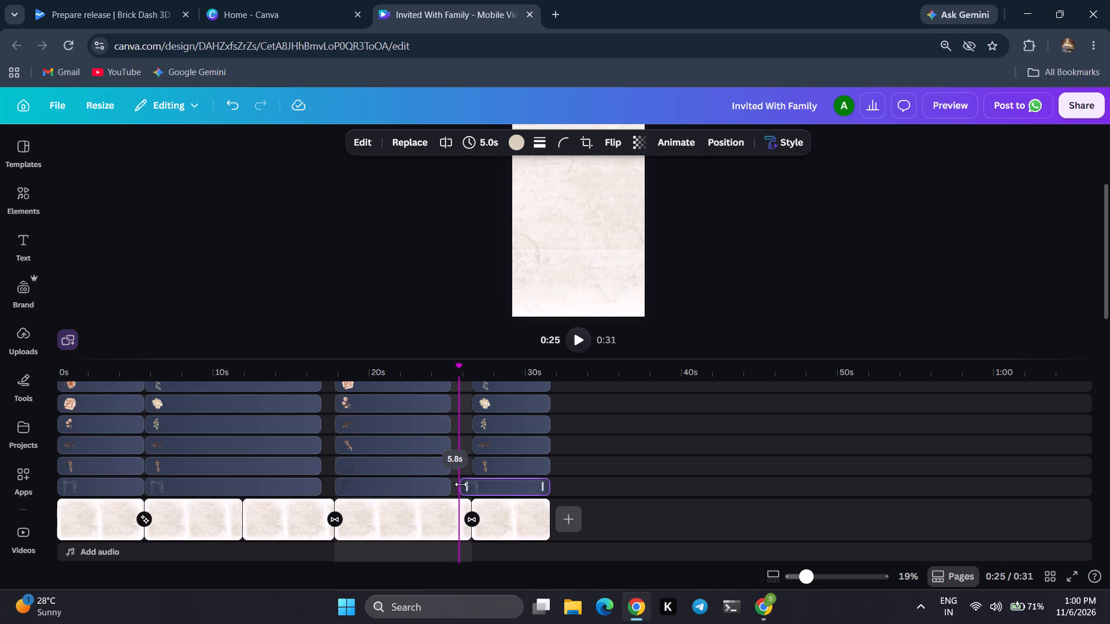
pyautogui.moveTo(461, 484); pyautogui.dragTo(460, 484)
# Extend the starts of the two brown twigs at the top of the closing page so each lasts 6.0 seconds.
pyautogui.moveTo(475, 466); pyautogui.dragTo(472, 466)
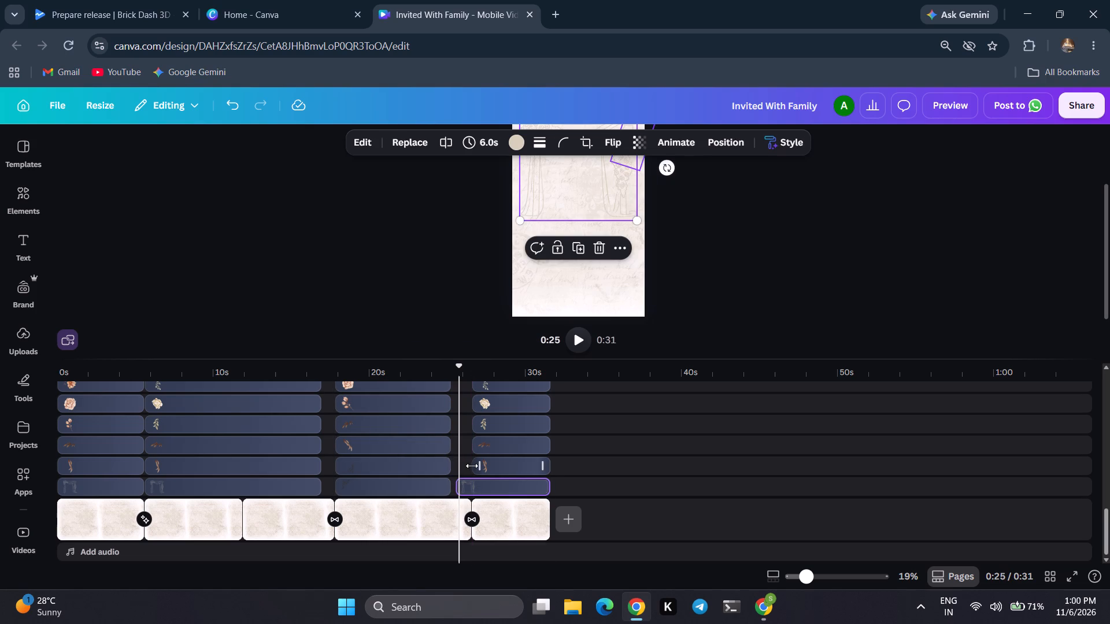
pyautogui.moveTo(472, 466); pyautogui.dragTo(460, 466)
pyautogui.moveTo(476, 443); pyautogui.dragTo(464, 440)
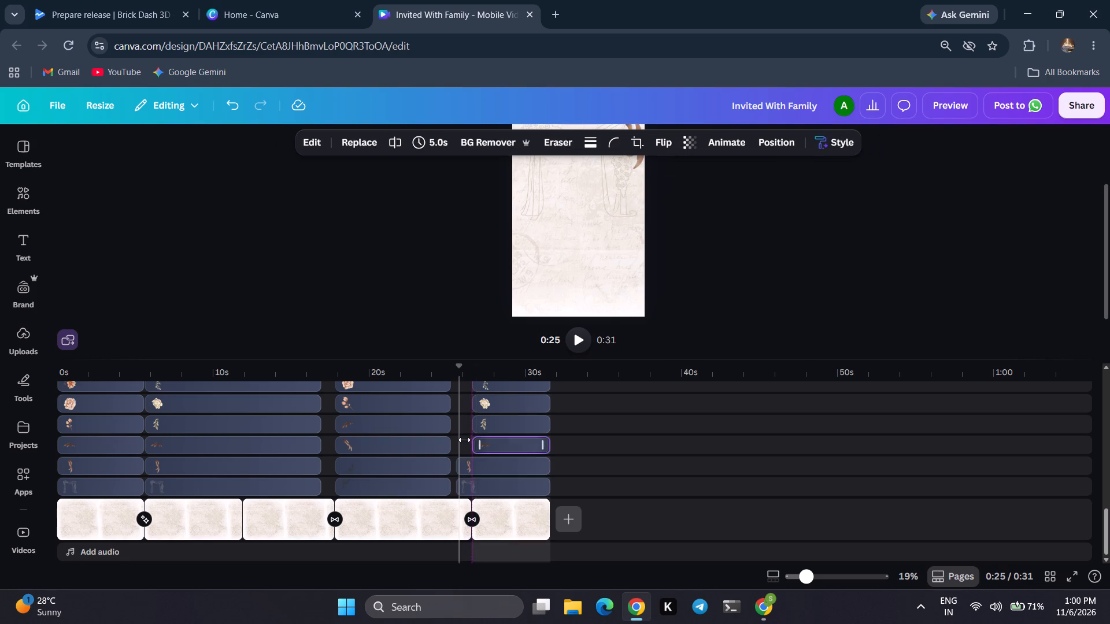
pyautogui.moveTo(464, 440); pyautogui.dragTo(461, 440)
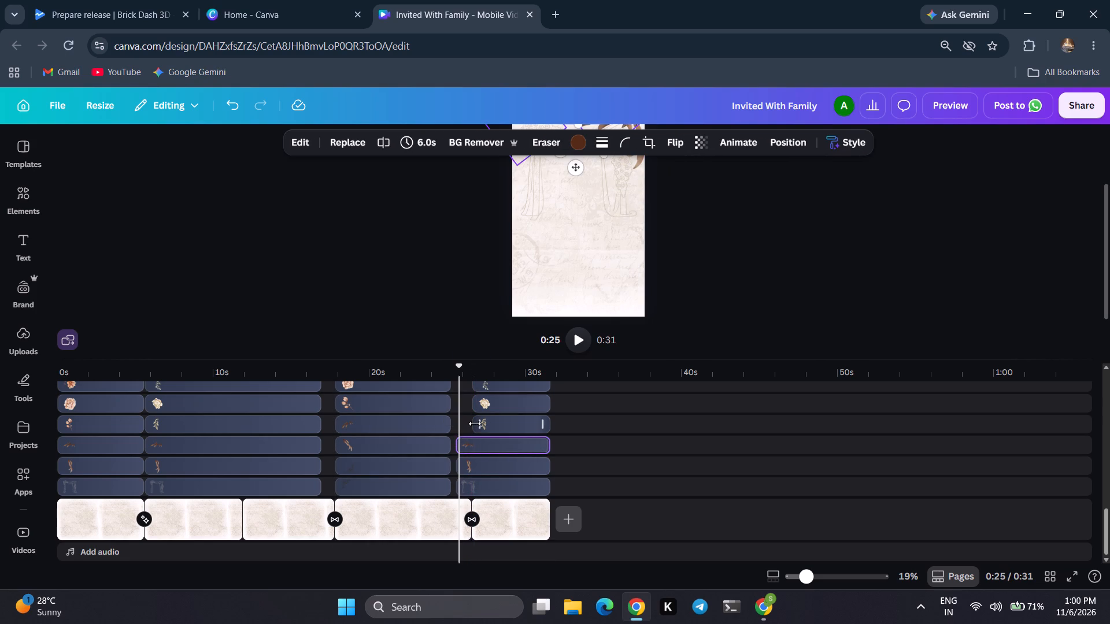
# Extend the starts of the cream flowers and green leaf sprigs in the closing page's top-left corner so each lasts 6.0 seconds.
pyautogui.moveTo(475, 424); pyautogui.dragTo(460, 421)
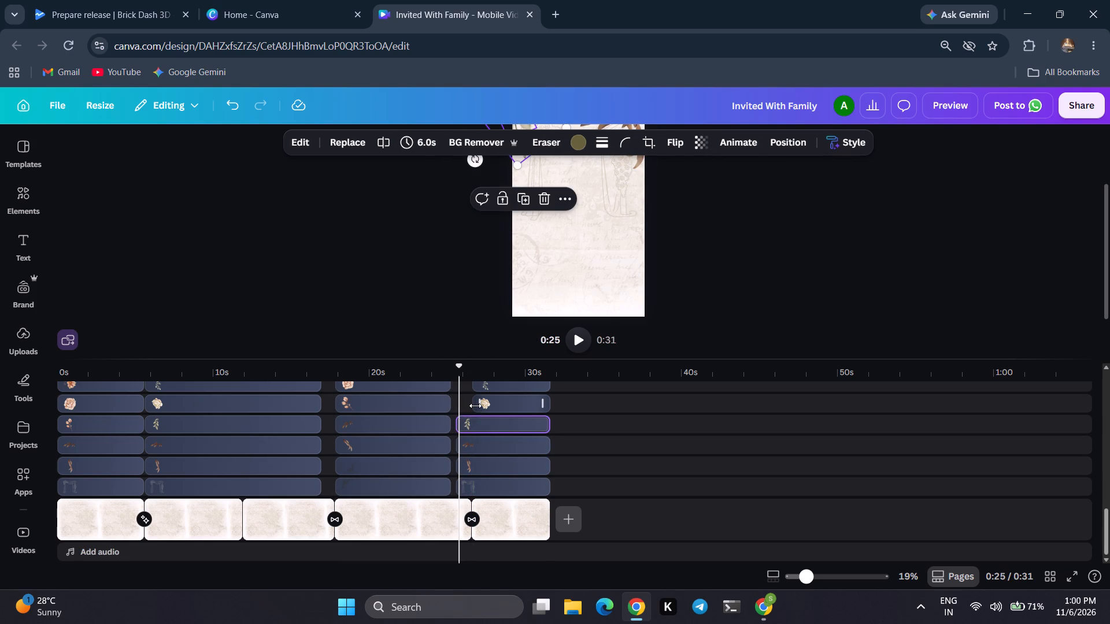
pyautogui.moveTo(475, 406); pyautogui.dragTo(467, 405)
pyautogui.click(467, 405)
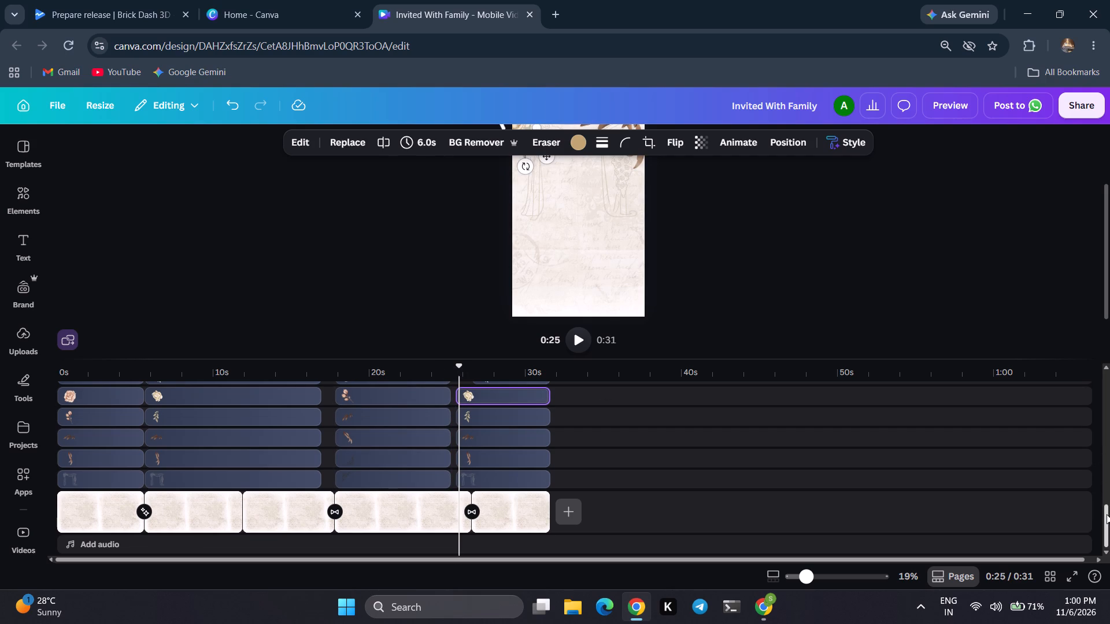
pyautogui.moveTo(1107, 514); pyautogui.dragTo(1104, 483)
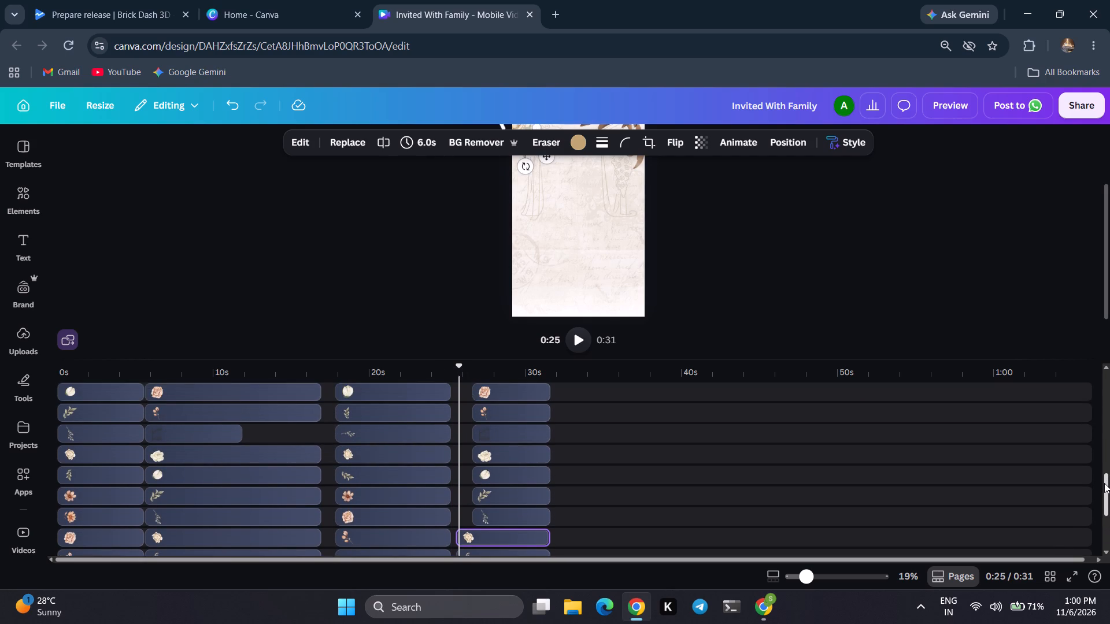
pyautogui.moveTo(483, 519); pyautogui.dragTo(474, 518)
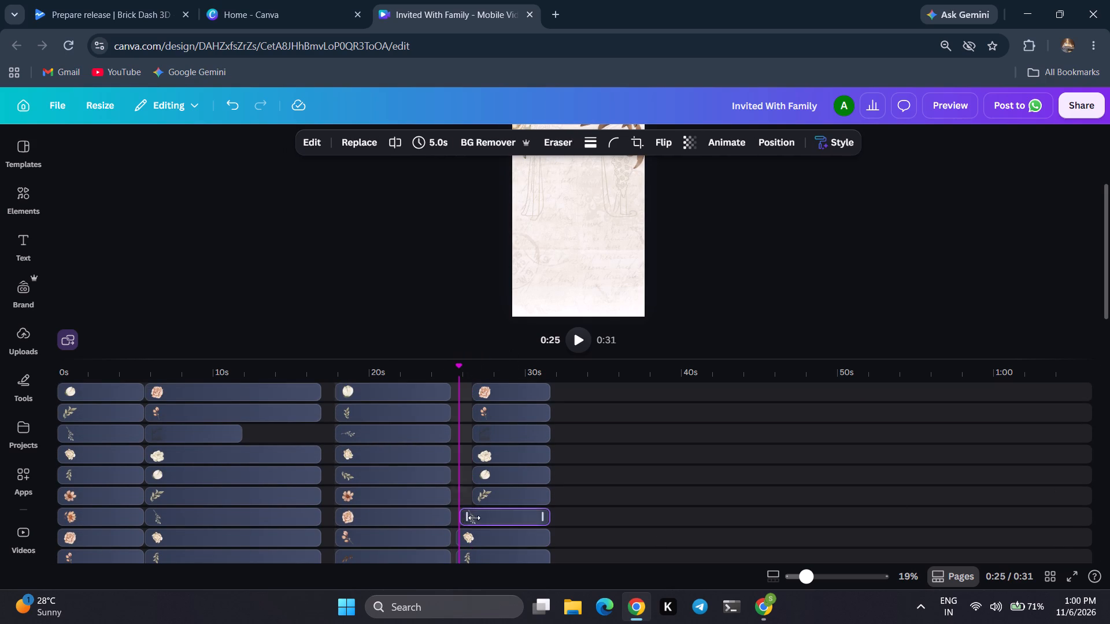
pyautogui.moveTo(474, 518); pyautogui.dragTo(468, 519)
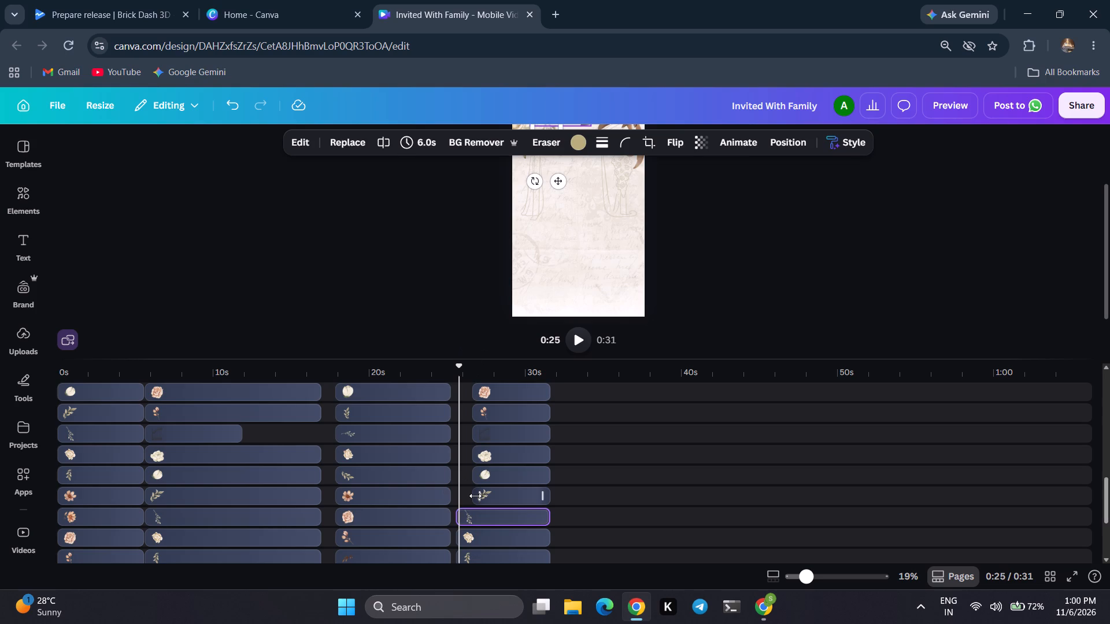
pyautogui.moveTo(475, 496); pyautogui.dragTo(458, 495)
pyautogui.moveTo(479, 476); pyautogui.dragTo(464, 474)
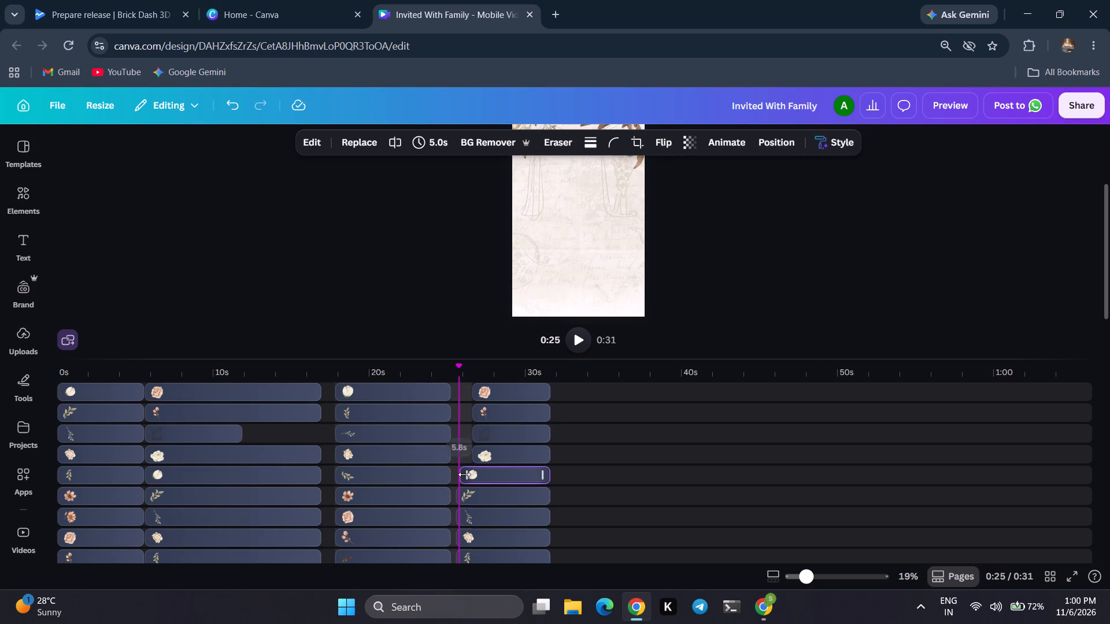
pyautogui.moveTo(464, 474); pyautogui.dragTo(461, 475)
pyautogui.moveTo(479, 452); pyautogui.dragTo(463, 450)
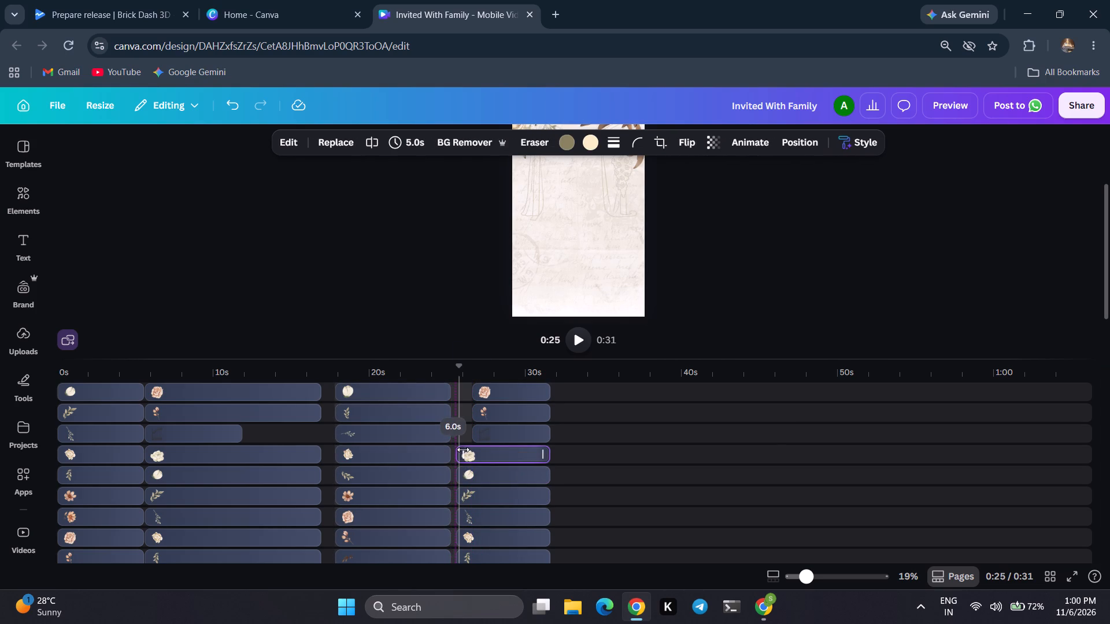
# Extend the start of the ornate black border along the closing page's left edge so it lasts 6.0 seconds.
pyautogui.moveTo(476, 432); pyautogui.dragTo(464, 429)
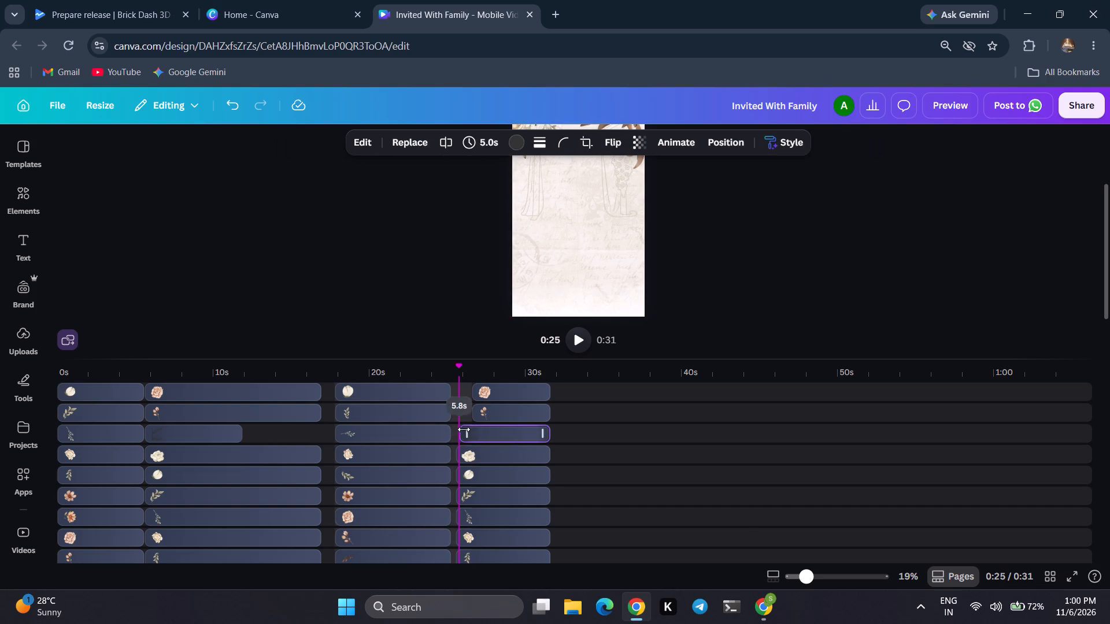
pyautogui.moveTo(464, 429); pyautogui.dragTo(461, 431)
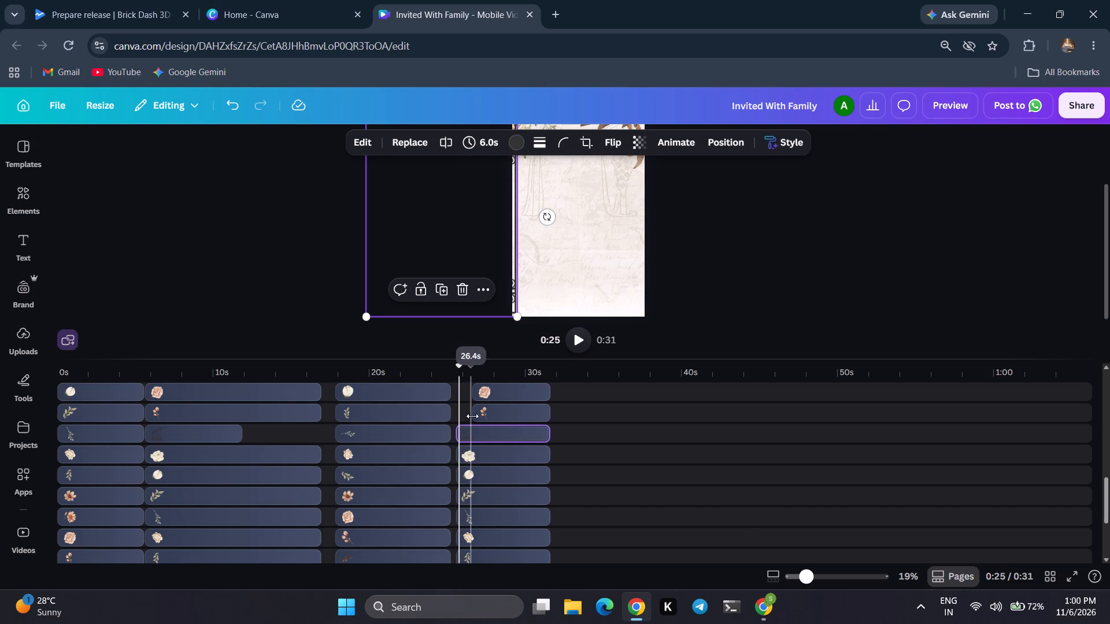
pyautogui.click(318, 313)
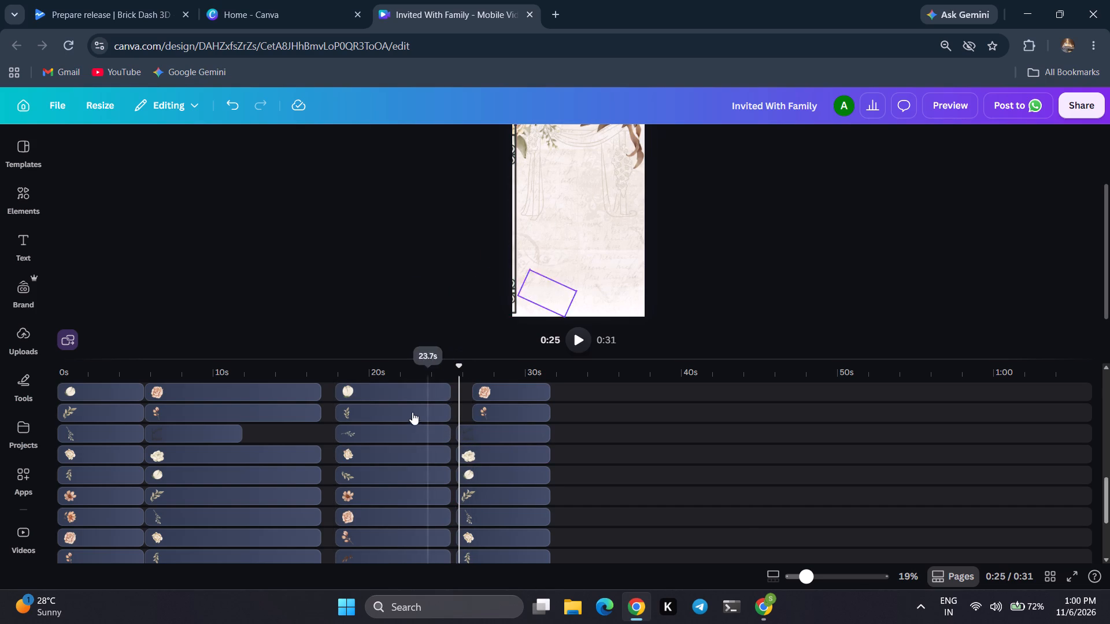
# Play the closing page from 0:25 to review how its decorations and texts appear.
pyautogui.click(575, 335)
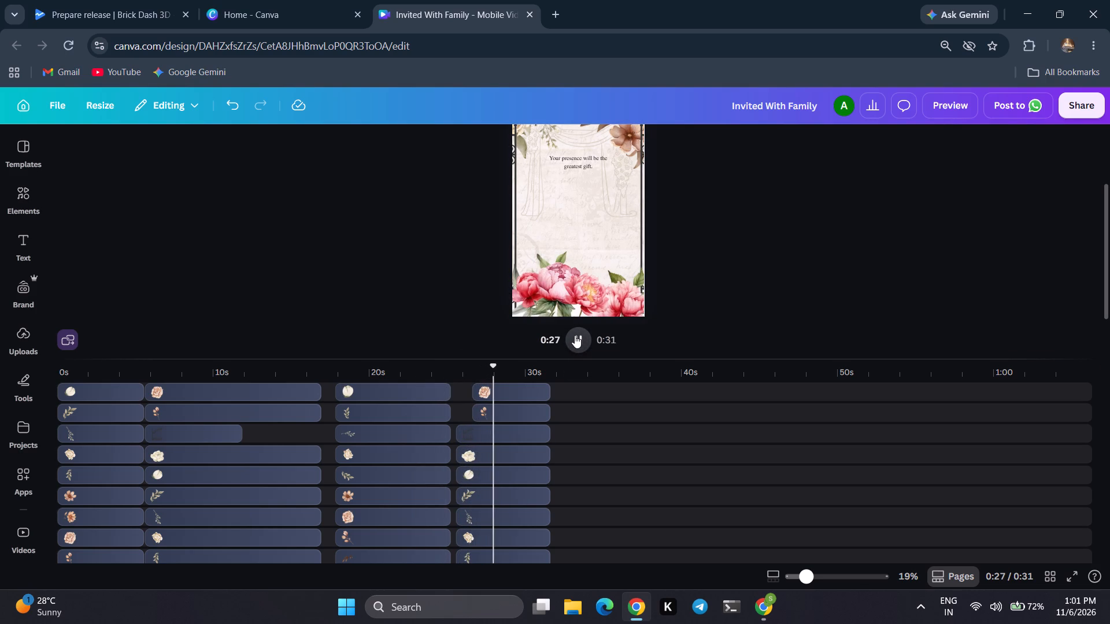
pyautogui.click(383, 293)
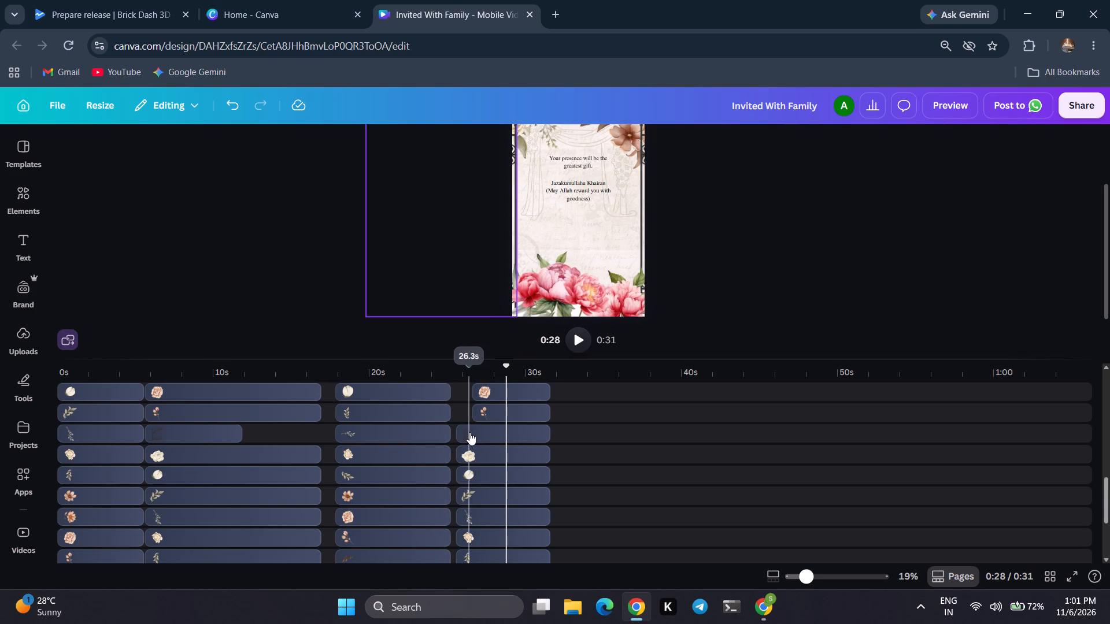
# Extend the starts of the brown flower sprig and the peach rose at the top of the closing page so each lasts 6.0 seconds.
pyautogui.click(484, 415)
pyautogui.moveTo(478, 411); pyautogui.dragTo(477, 411)
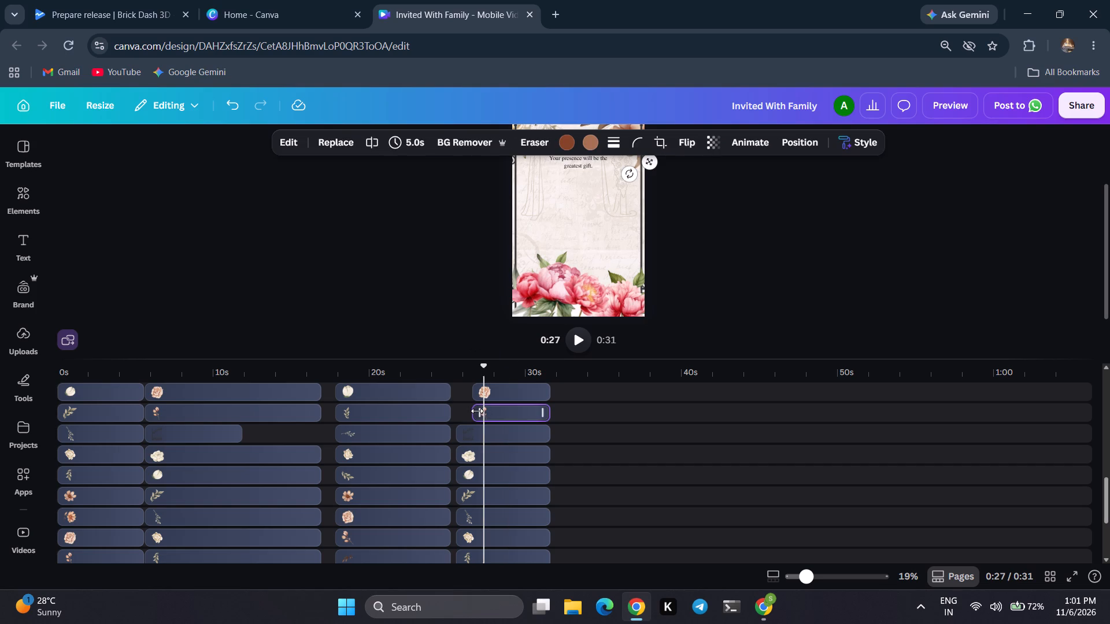
pyautogui.moveTo(477, 411); pyautogui.dragTo(467, 411)
pyautogui.rightClick(467, 411)
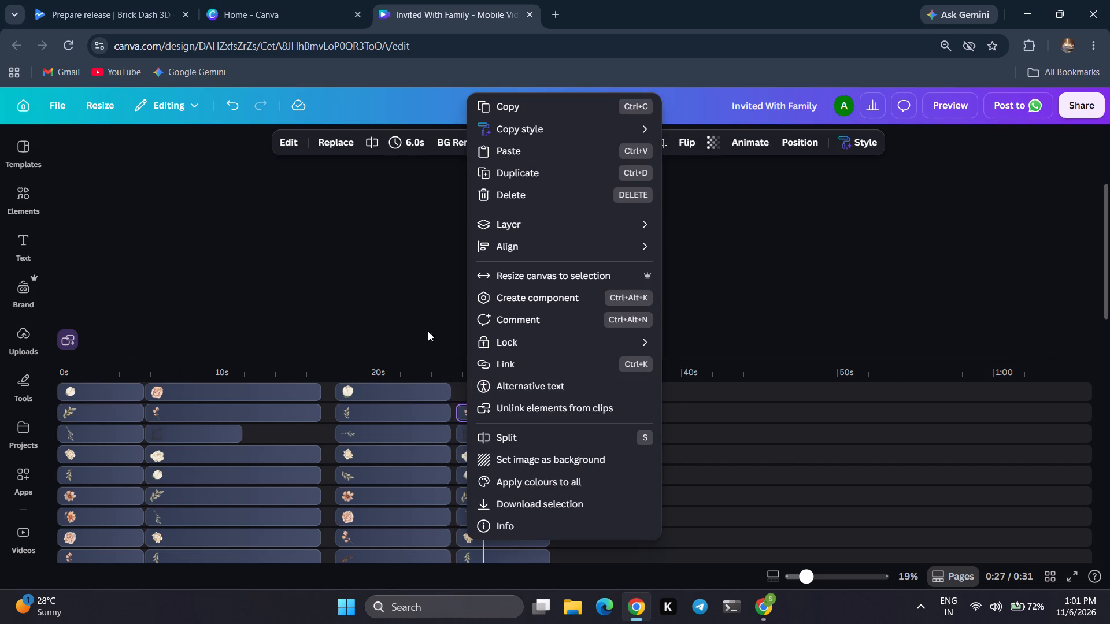
pyautogui.click(425, 323)
pyautogui.moveTo(479, 391); pyautogui.dragTo(464, 389)
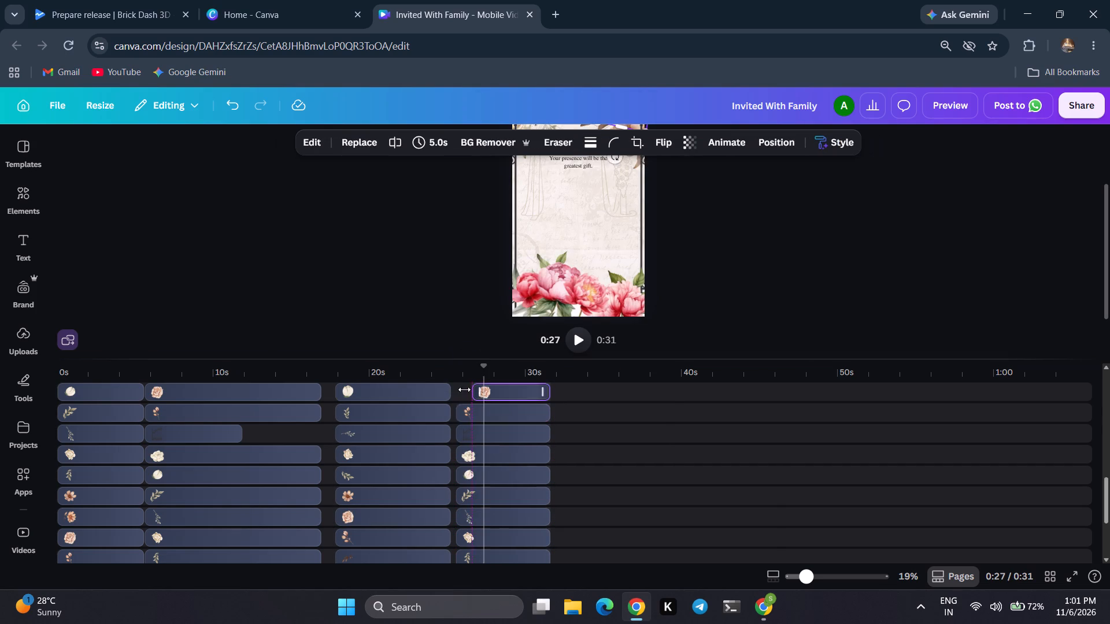
pyautogui.moveTo(464, 389); pyautogui.dragTo(460, 389)
pyautogui.moveTo(460, 389); pyautogui.dragTo(467, 389)
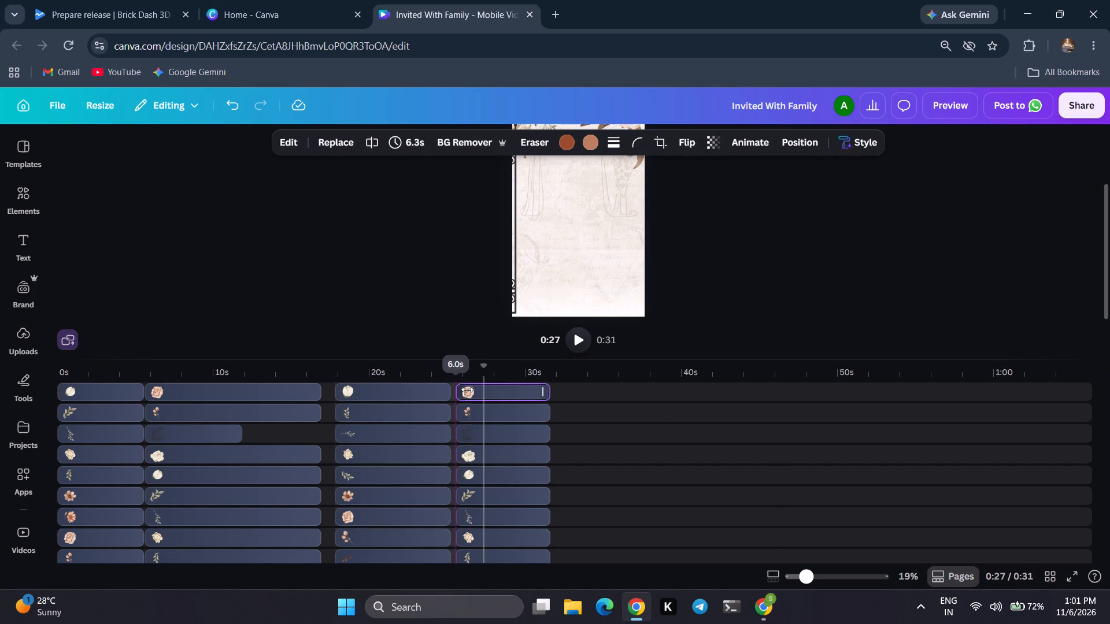
pyautogui.moveTo(467, 389); pyautogui.dragTo(468, 390)
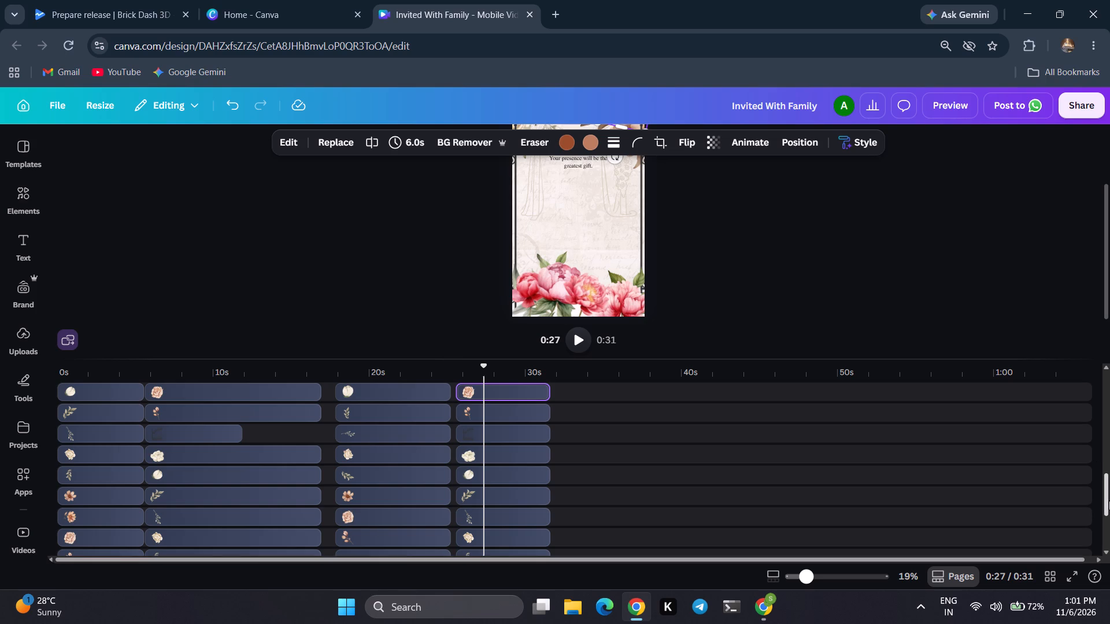
# Extend the starts of the two remaining peach flowers and the ornate black border along the closing page's right edge so each lasts 6.0 seconds.
pyautogui.moveTo(1109, 500); pyautogui.dragTo(1109, 466)
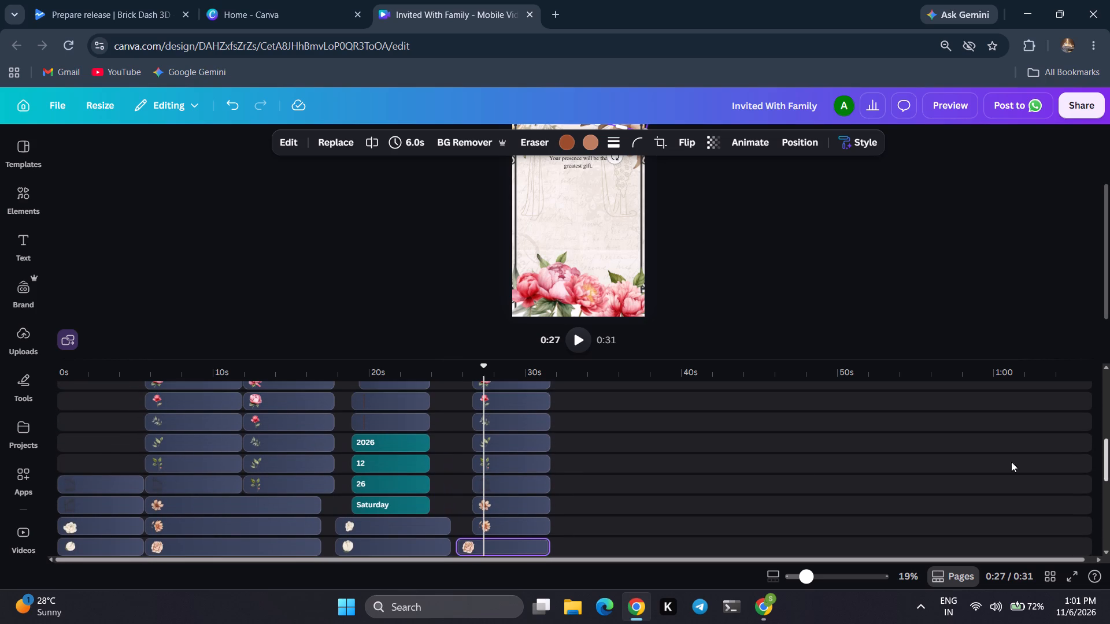
pyautogui.moveTo(485, 529); pyautogui.dragTo(475, 528)
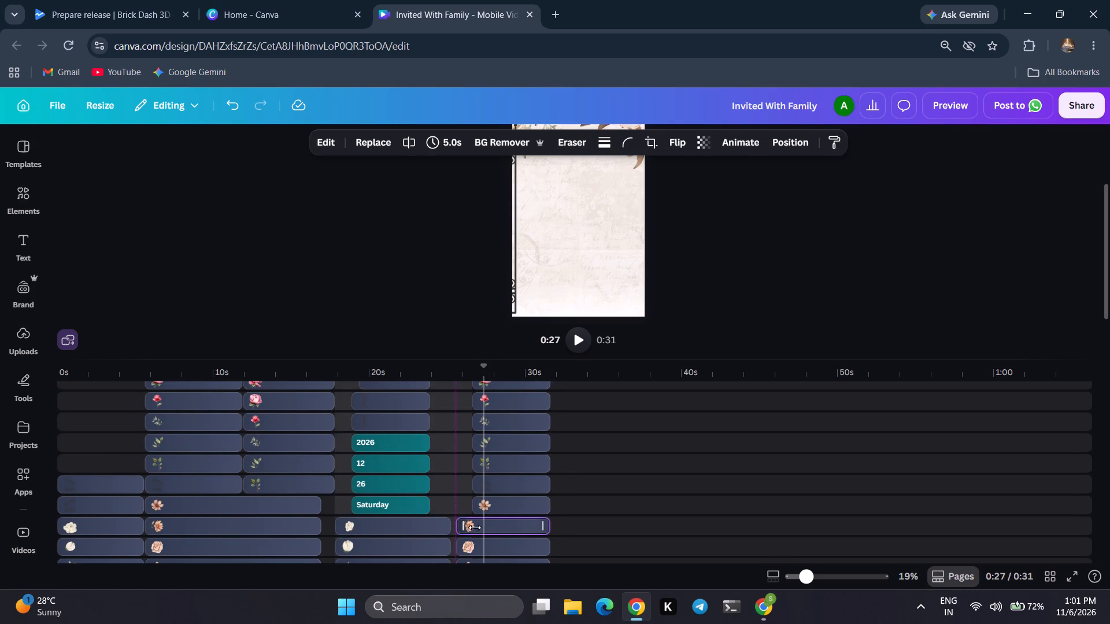
pyautogui.moveTo(475, 528); pyautogui.dragTo(472, 529)
pyautogui.moveTo(479, 506); pyautogui.dragTo(466, 503)
pyautogui.moveTo(476, 484); pyautogui.dragTo(460, 478)
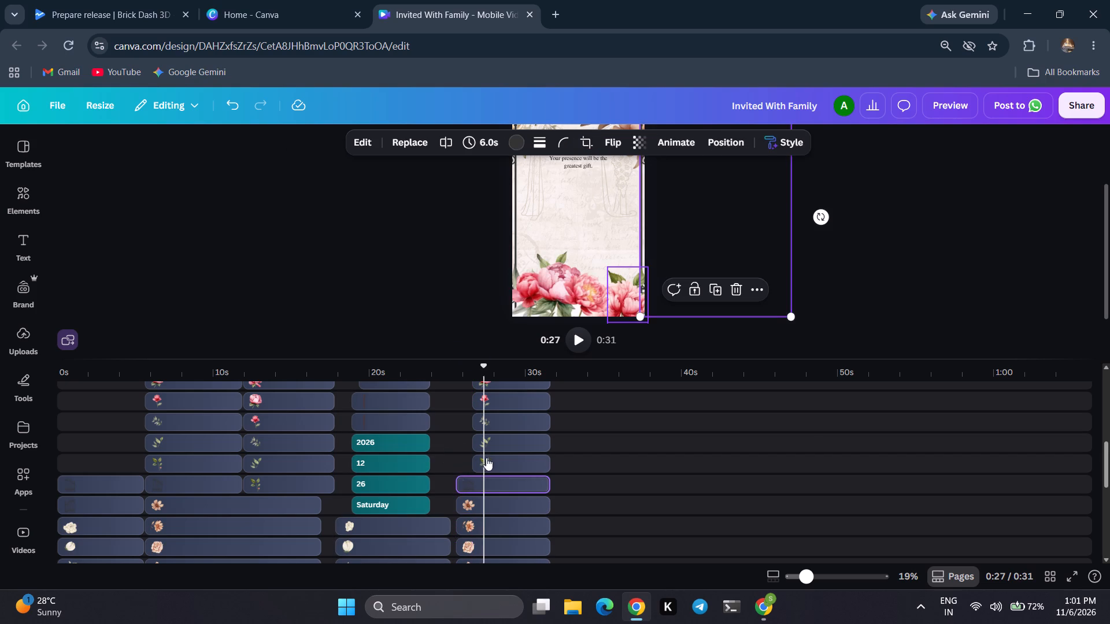
# Extend the starts of the three green leaf sprigs and two pink flowers along the closing page's bottom so each lasts 6.0 seconds.
pyautogui.moveTo(482, 460); pyautogui.dragTo(469, 459)
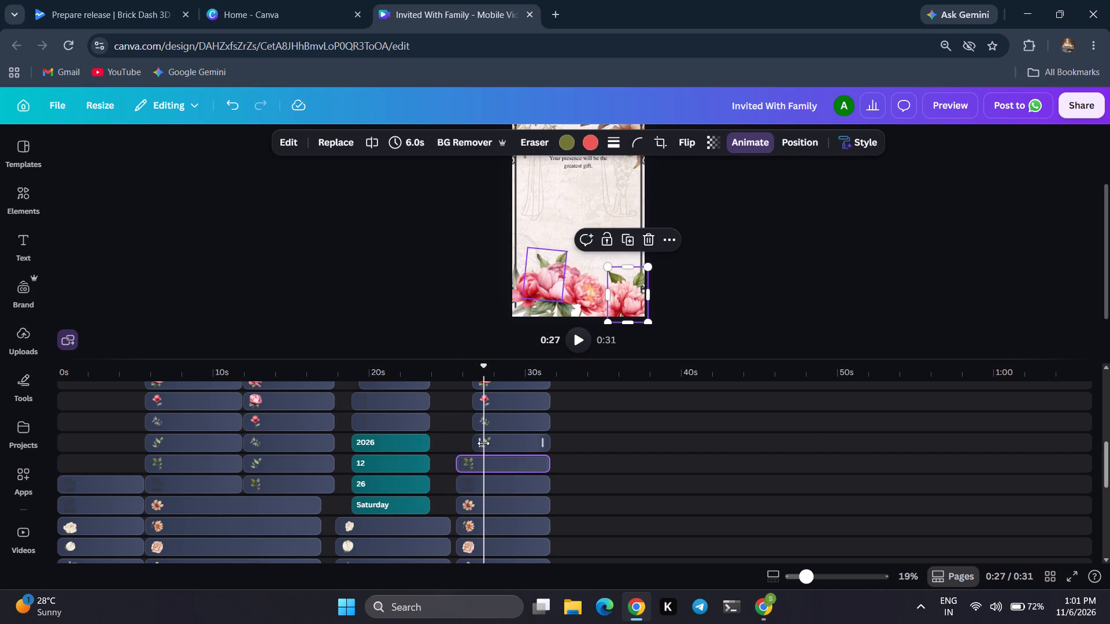
pyautogui.moveTo(483, 443); pyautogui.dragTo(472, 443)
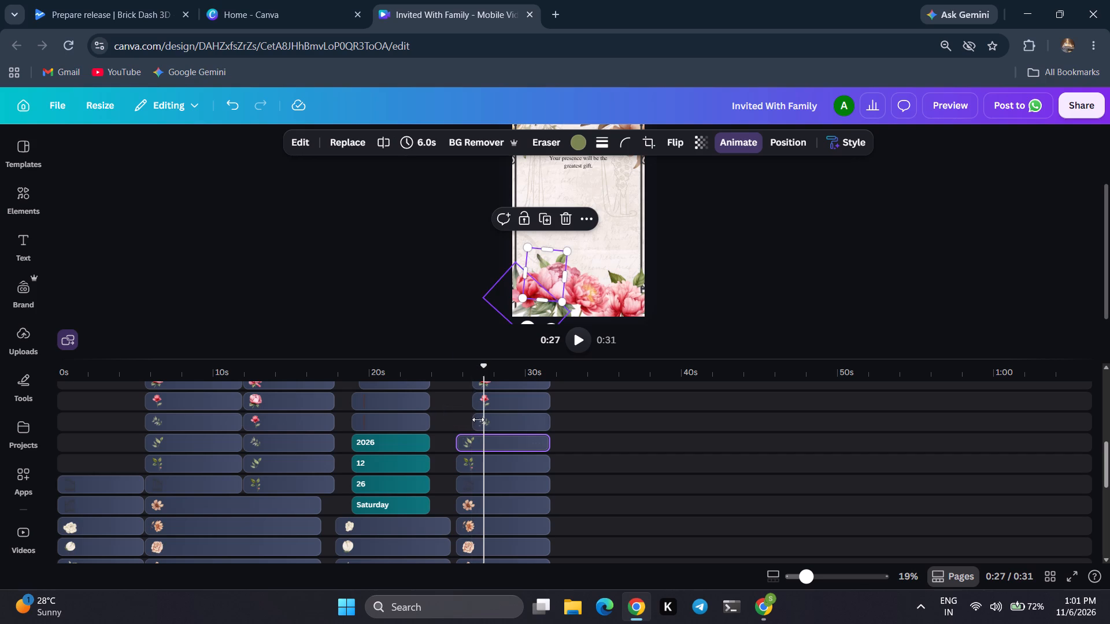
pyautogui.moveTo(480, 419); pyautogui.dragTo(469, 421)
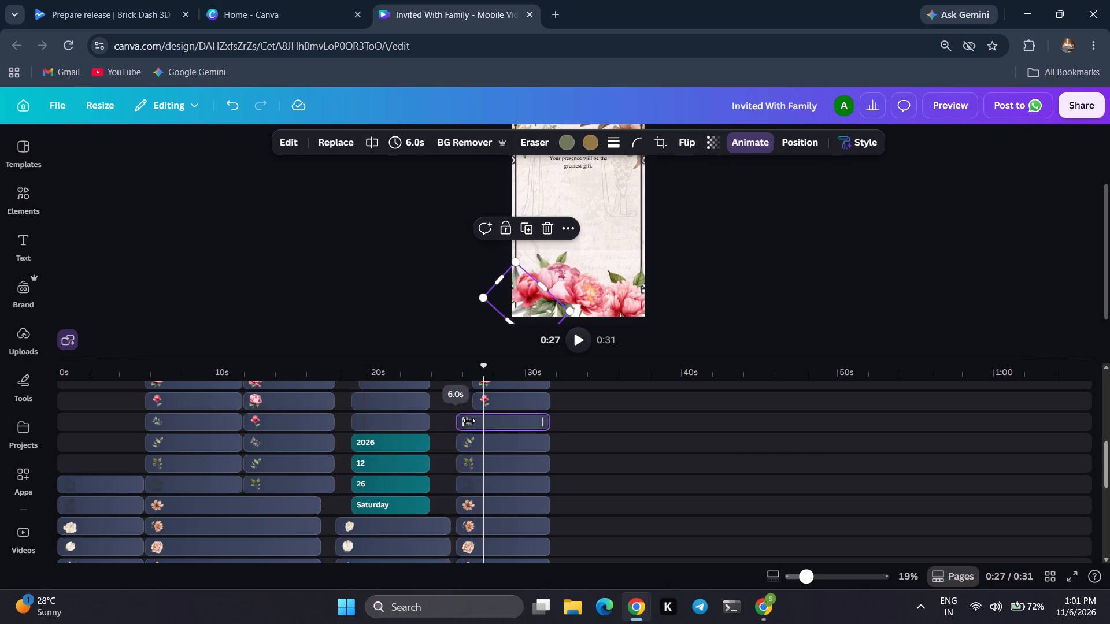
pyautogui.moveTo(479, 404); pyautogui.dragTo(467, 404)
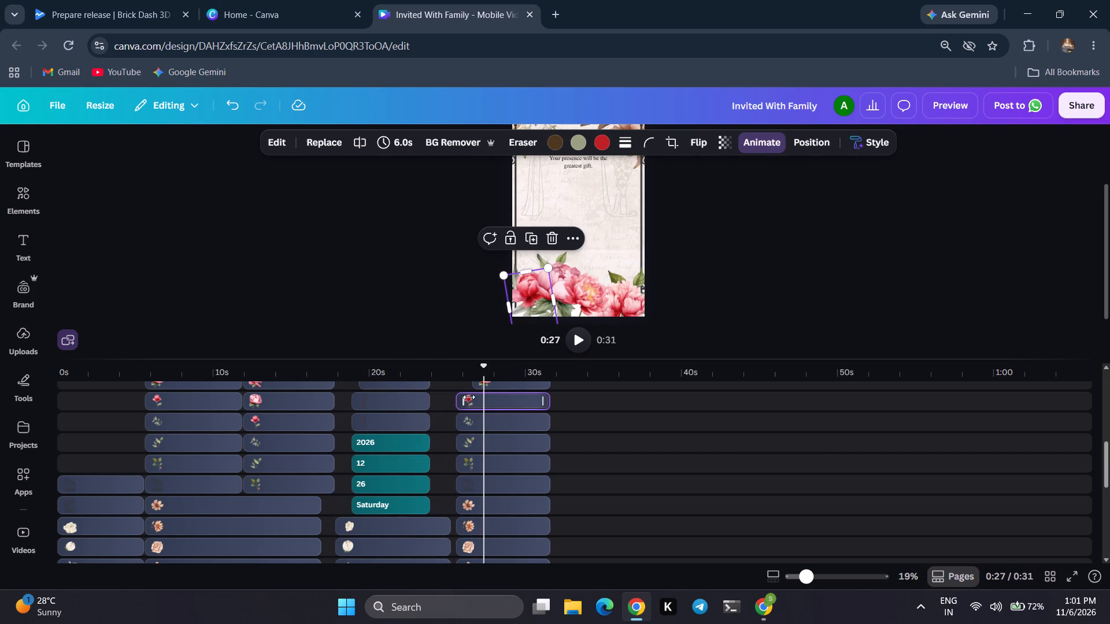
pyautogui.moveTo(474, 385); pyautogui.dragTo(462, 384)
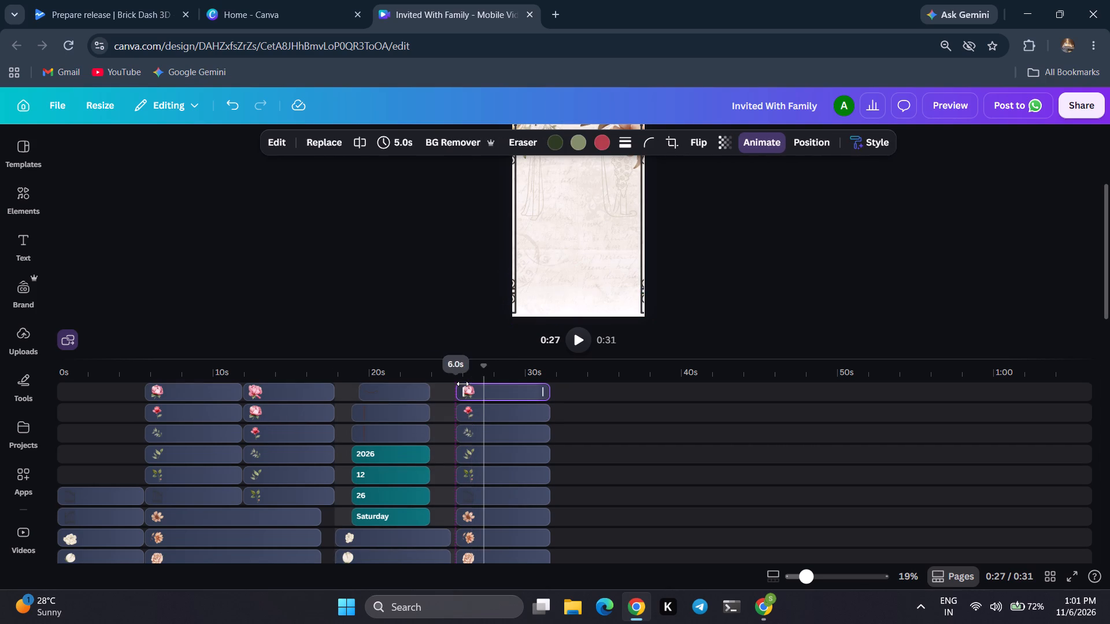
# Switch to the Canva home page and look through its recent designs, templates and format sections.
pyautogui.click(243, 8)
pyautogui.click(109, 5)
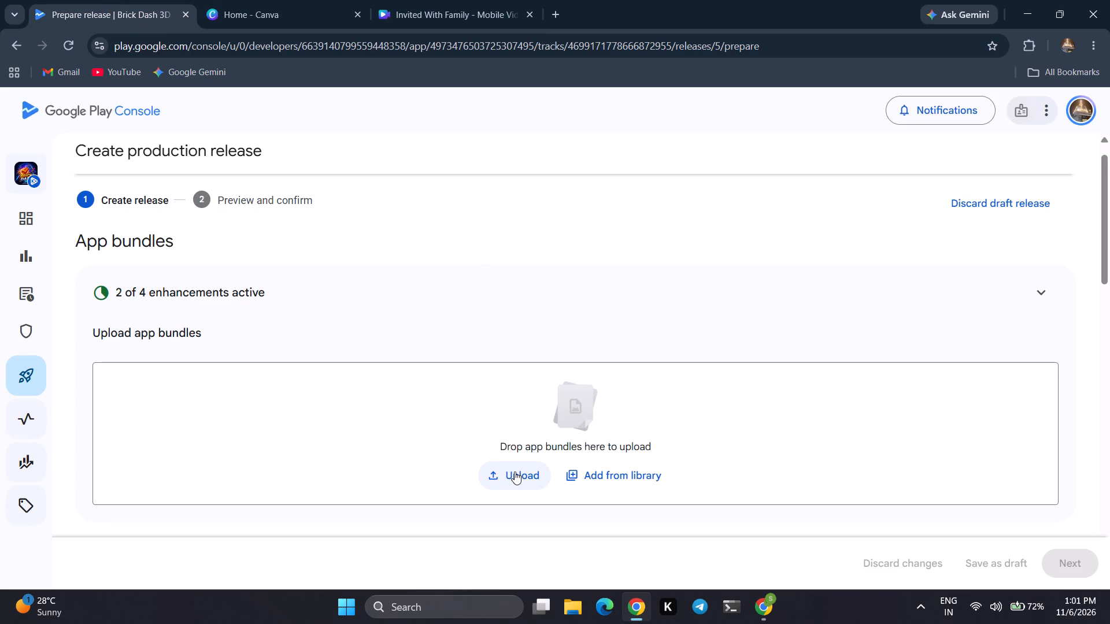
pyautogui.click(313, 7)
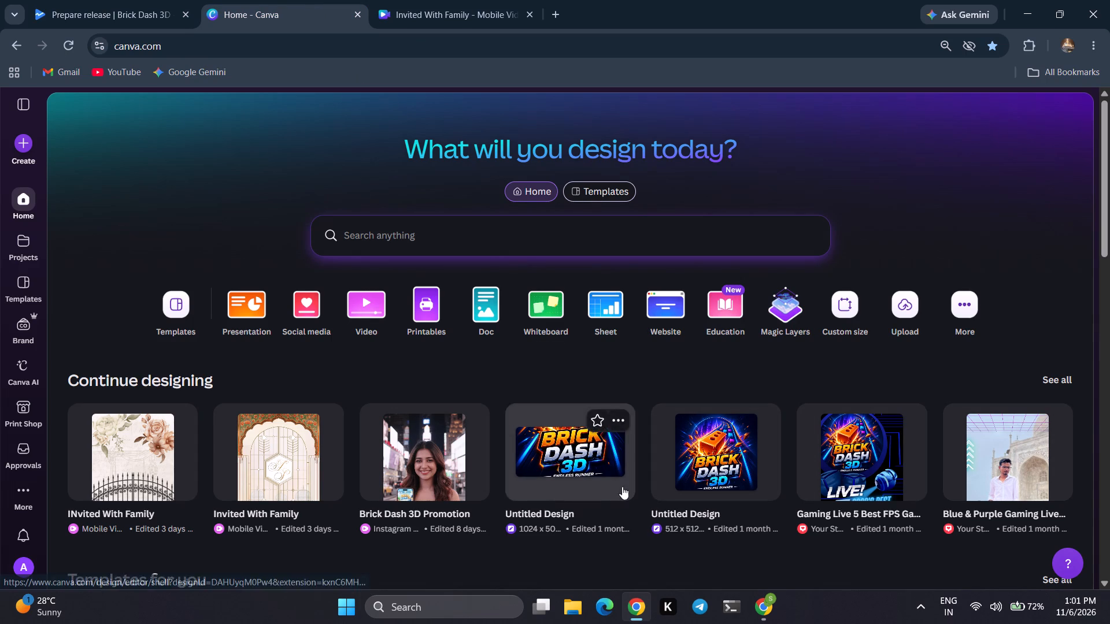
pyautogui.tripleClick(1104, 579)
pyautogui.tripleClick(1104, 579)
pyautogui.tripleClick(1104, 579)
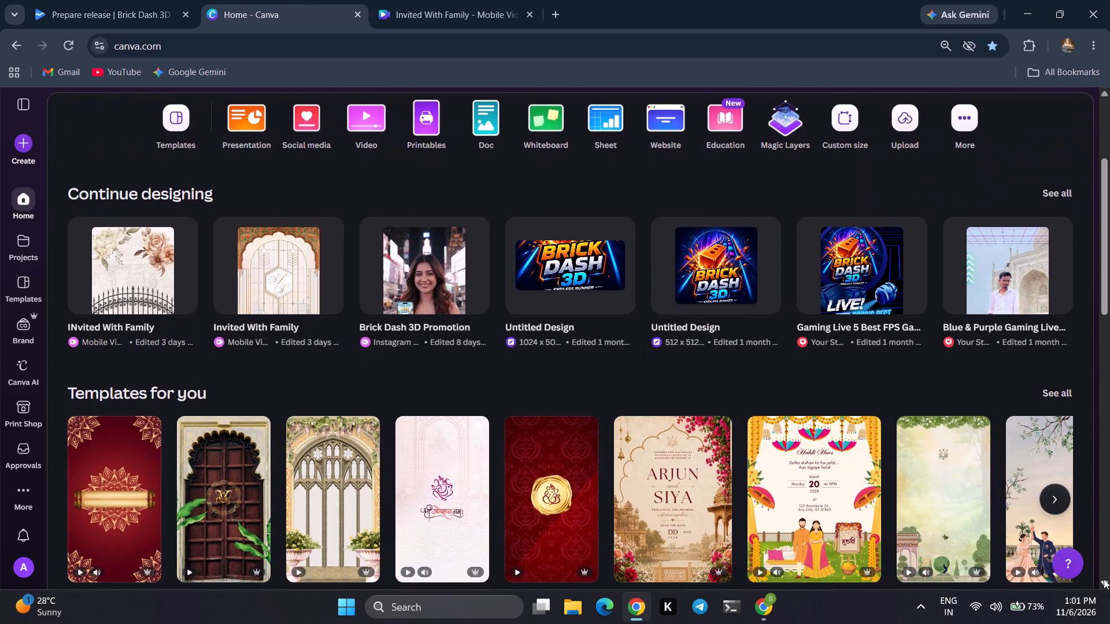
pyautogui.tripleClick(1104, 579)
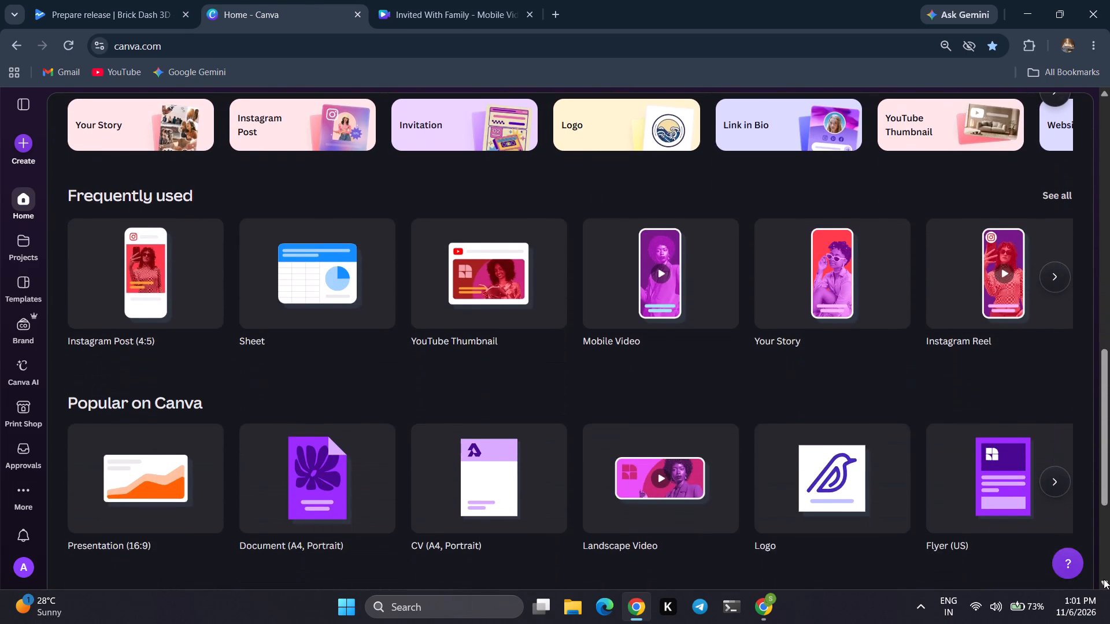
pyautogui.tripleClick(1104, 579)
pyautogui.click(1104, 579)
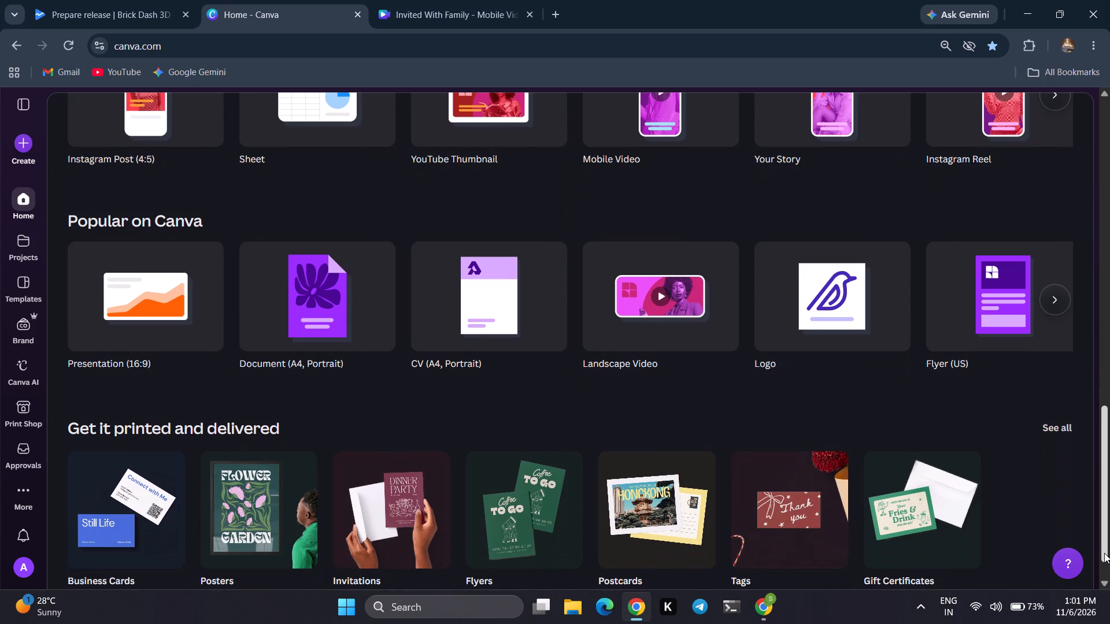
pyautogui.moveTo(1104, 553); pyautogui.dragTo(1109, 310)
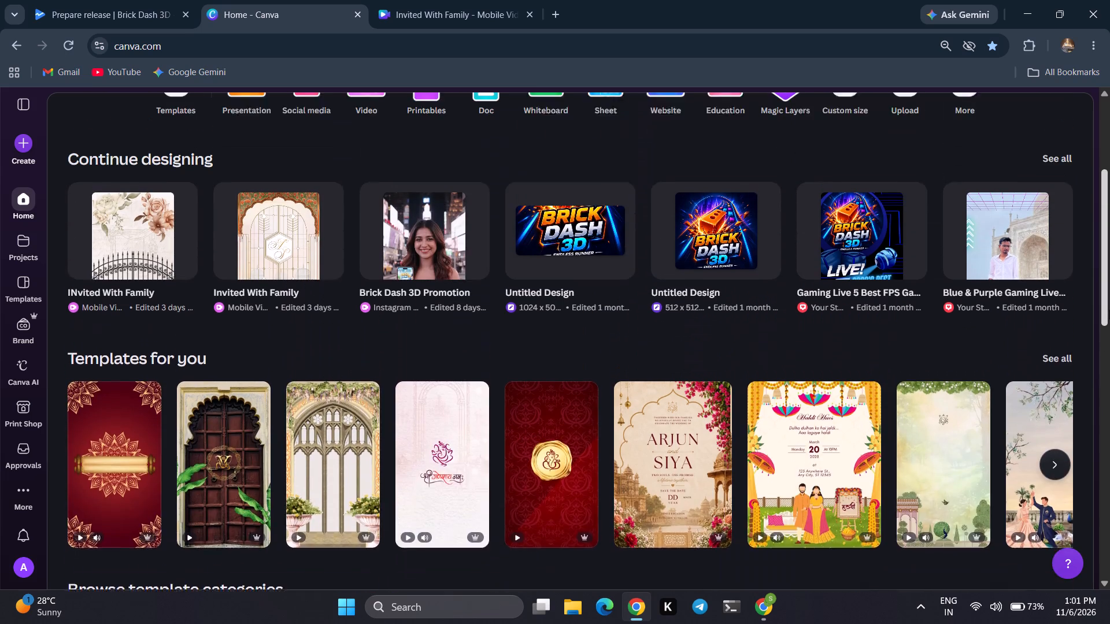
pyautogui.moveTo(1109, 310); pyautogui.dragTo(1109, 266)
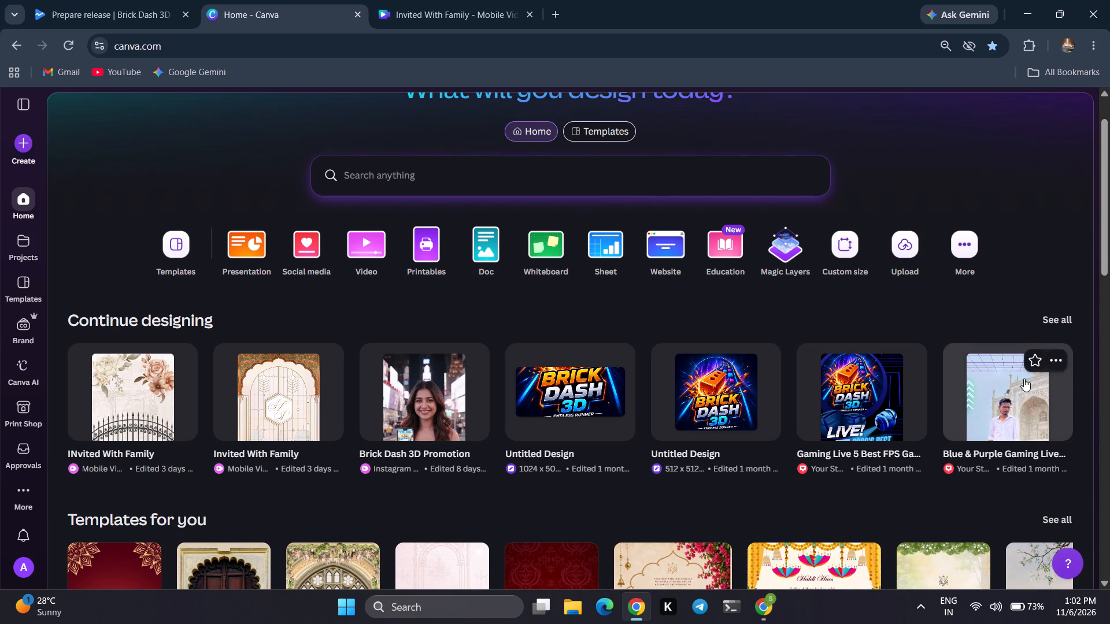
# Move the recent designs "Blue & Purple Gaming Live..." and "Gaming Live 5 Best FPS Ga..." to the Bin.
pyautogui.click(1052, 360)
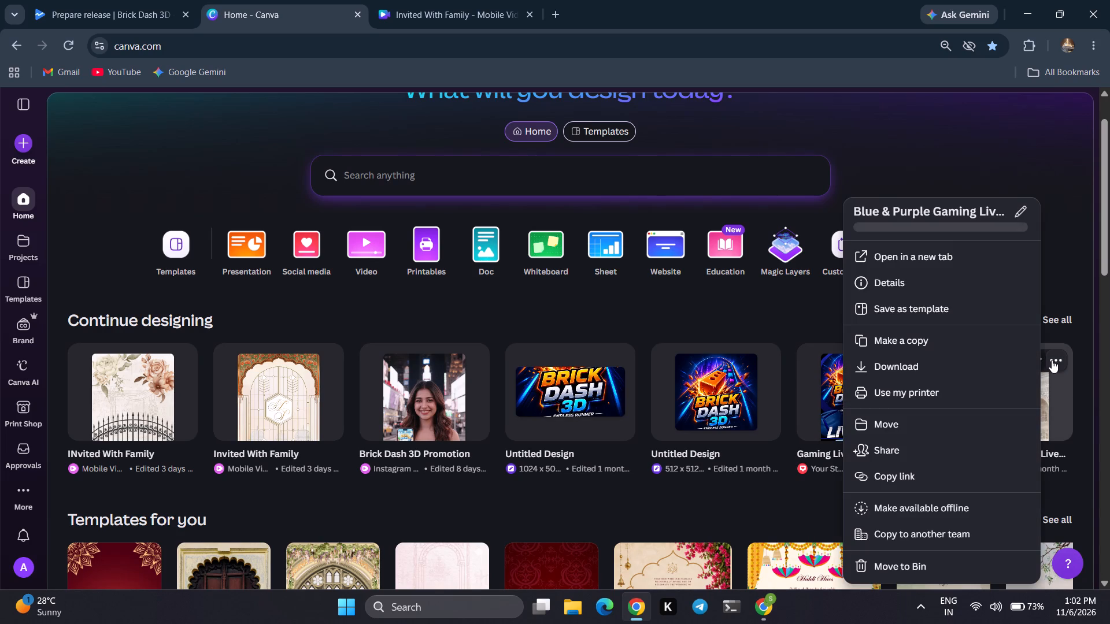
pyautogui.click(885, 559)
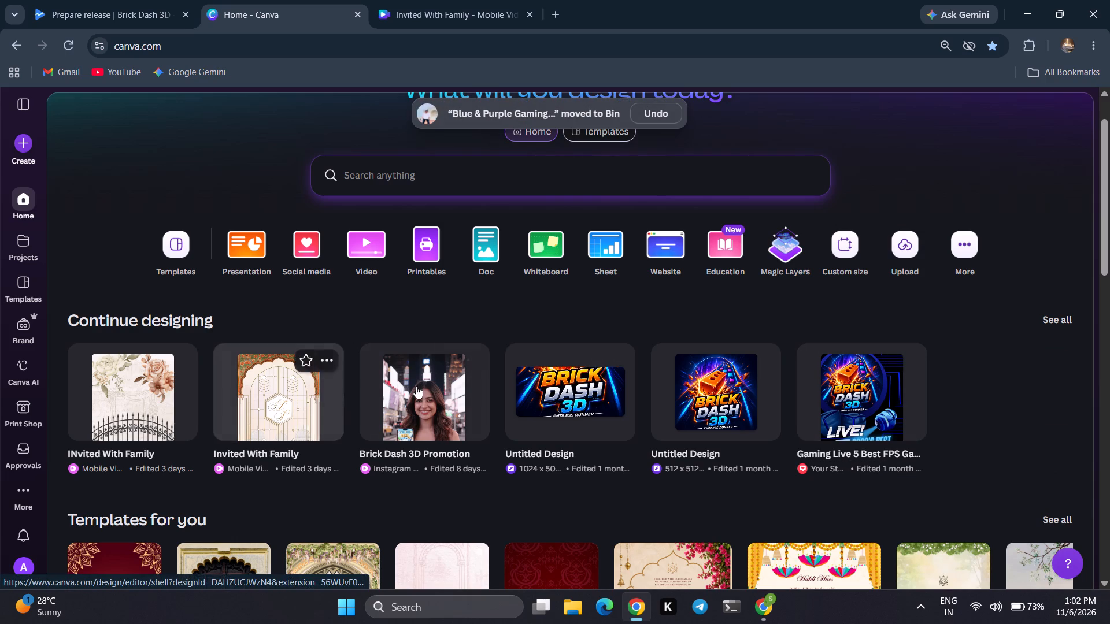
pyautogui.click(912, 356)
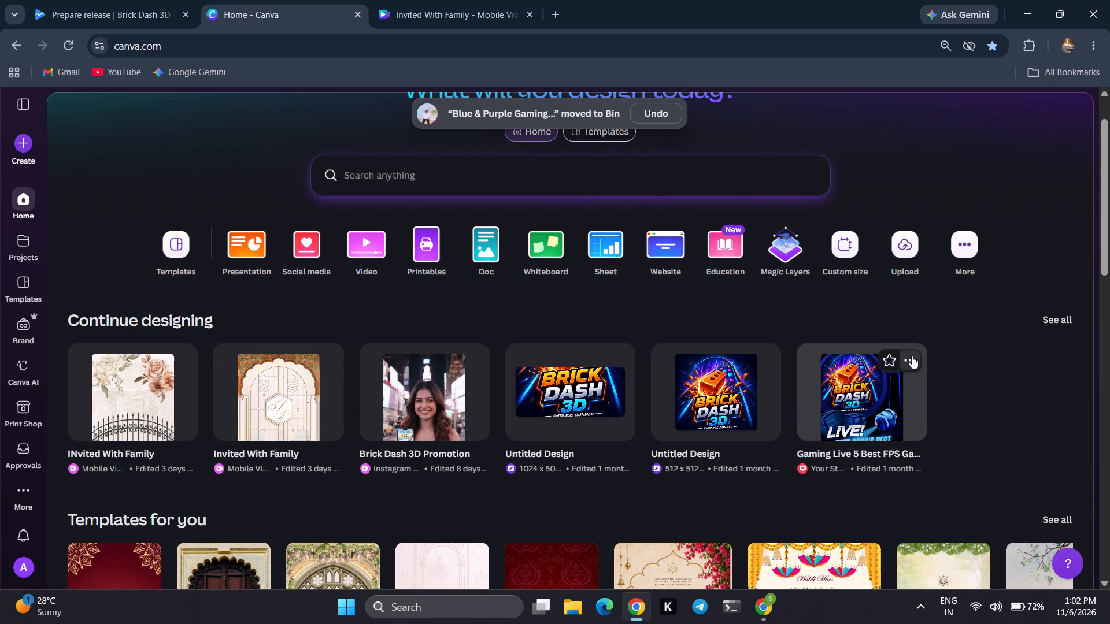
pyautogui.click(792, 559)
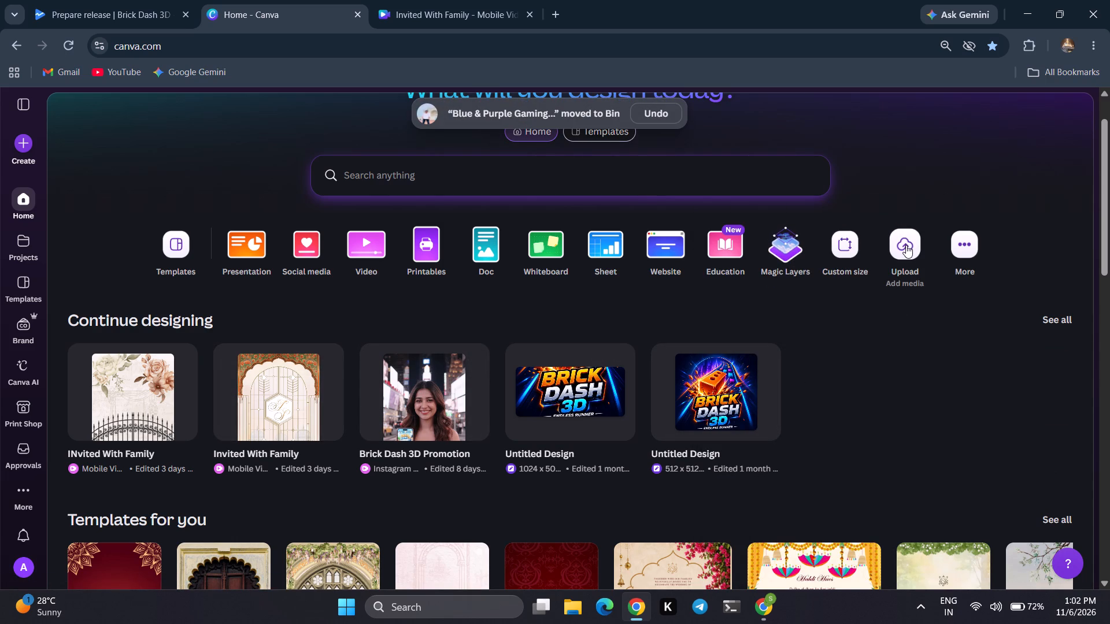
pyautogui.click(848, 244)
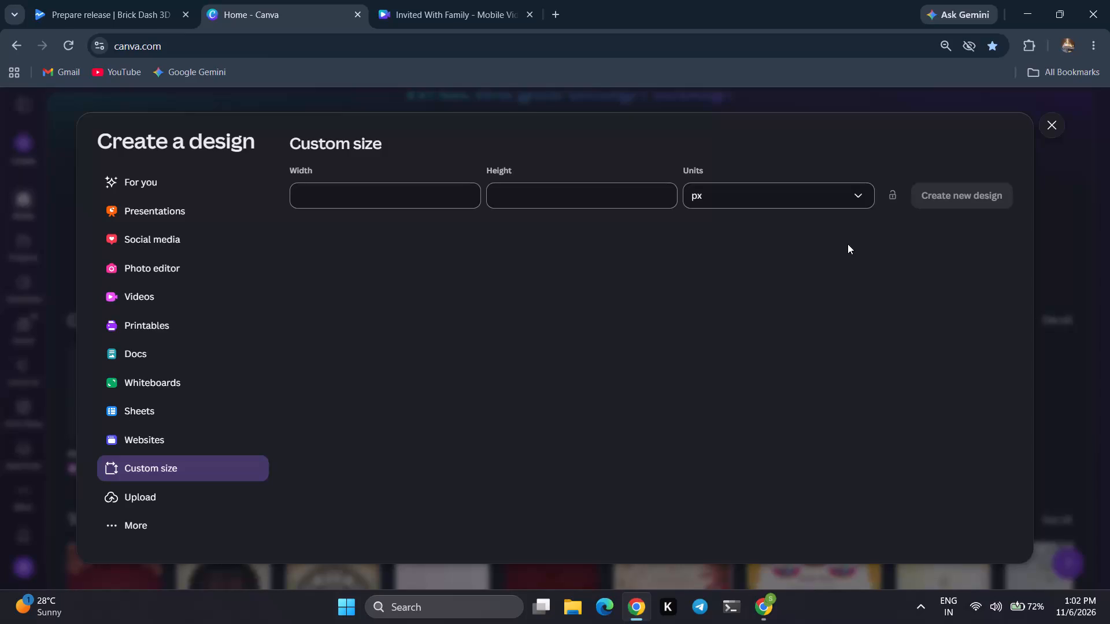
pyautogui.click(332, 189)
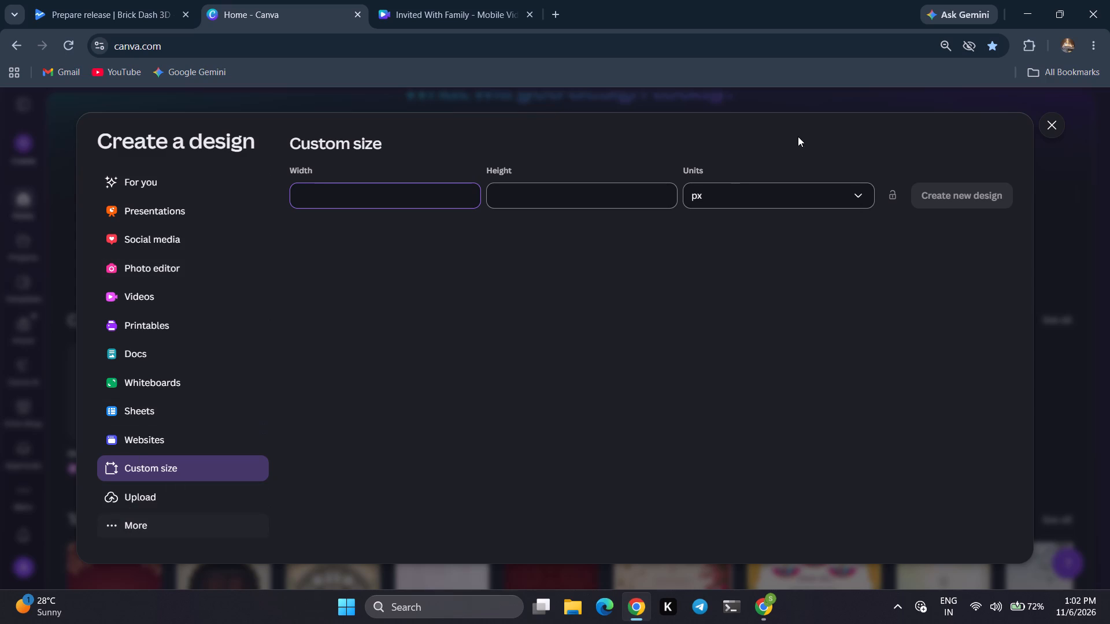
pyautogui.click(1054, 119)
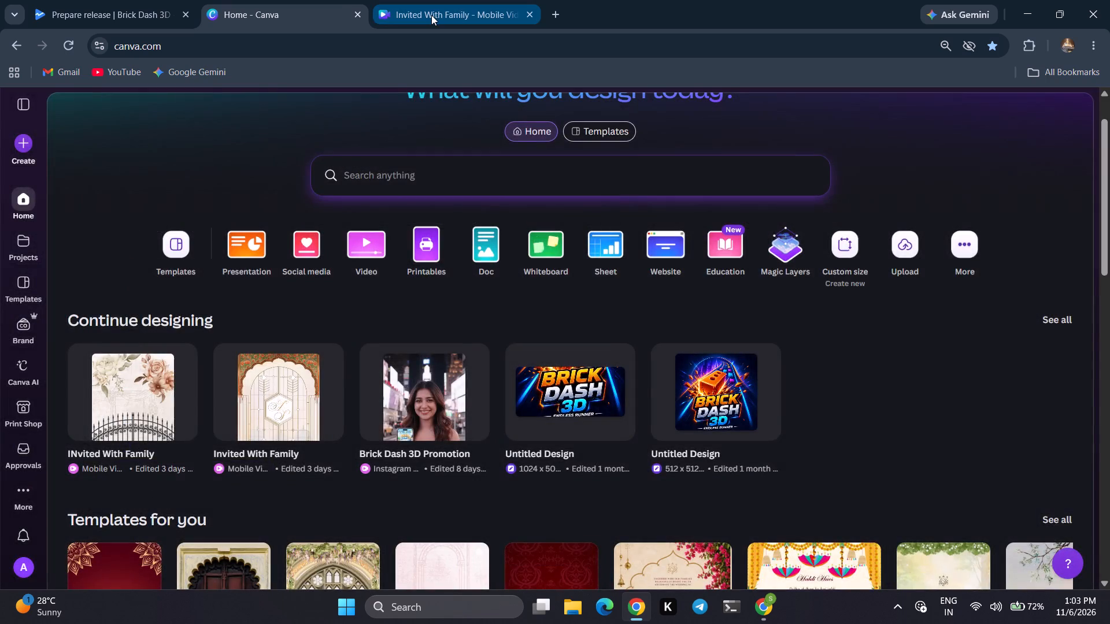
# Return to the "Invited With Family" design and extend the starts of the closing page's last two pink flowers so each lasts 6.0 seconds.
pyautogui.click(431, 15)
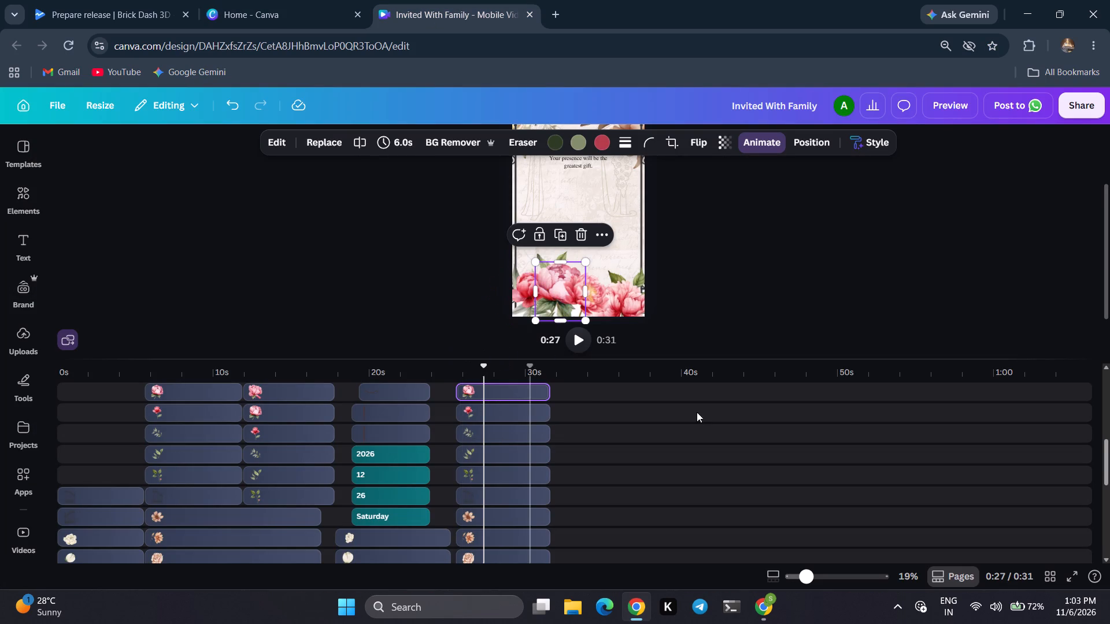
pyautogui.doubleClick(1108, 451)
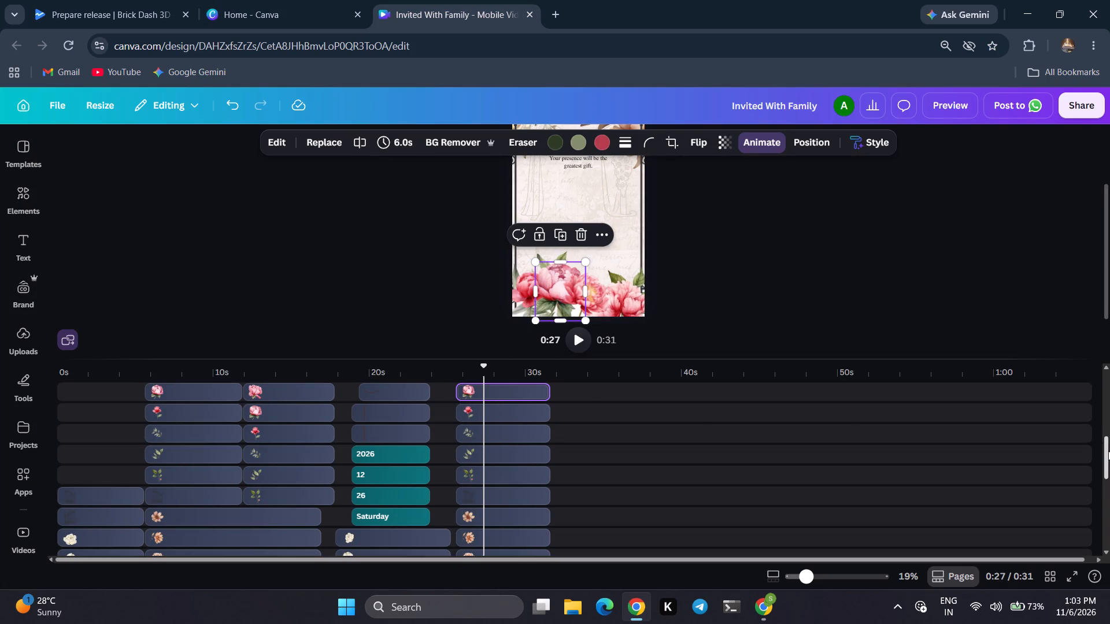
pyautogui.moveTo(1108, 451); pyautogui.dragTo(1109, 418)
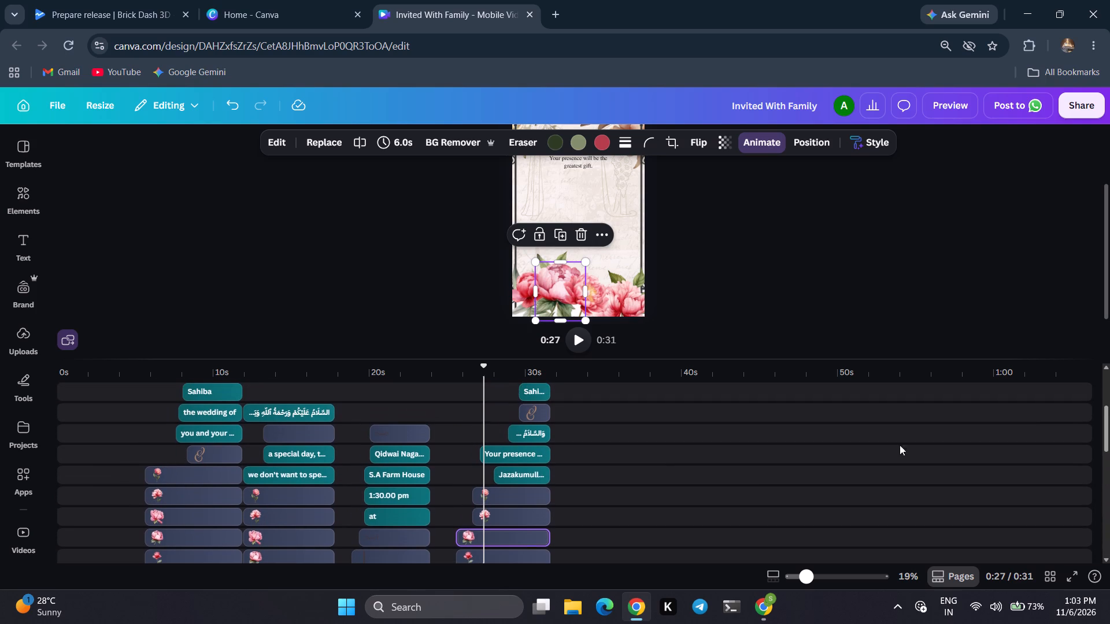
pyautogui.moveTo(479, 516); pyautogui.dragTo(468, 516)
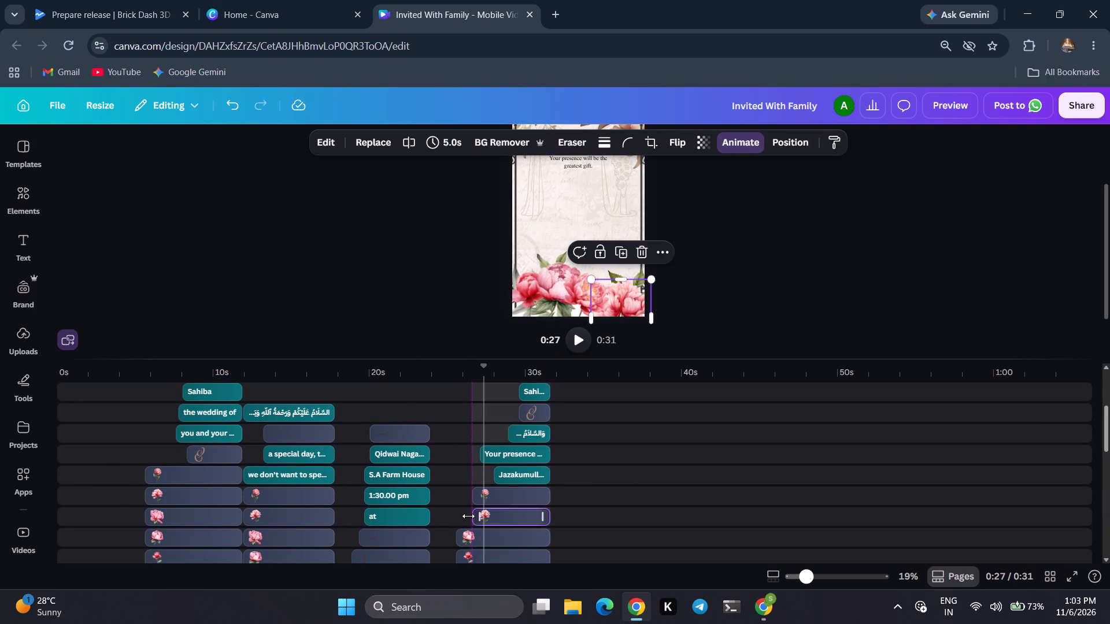
pyautogui.moveTo(468, 516); pyautogui.dragTo(464, 516)
pyautogui.moveTo(475, 496); pyautogui.dragTo(464, 496)
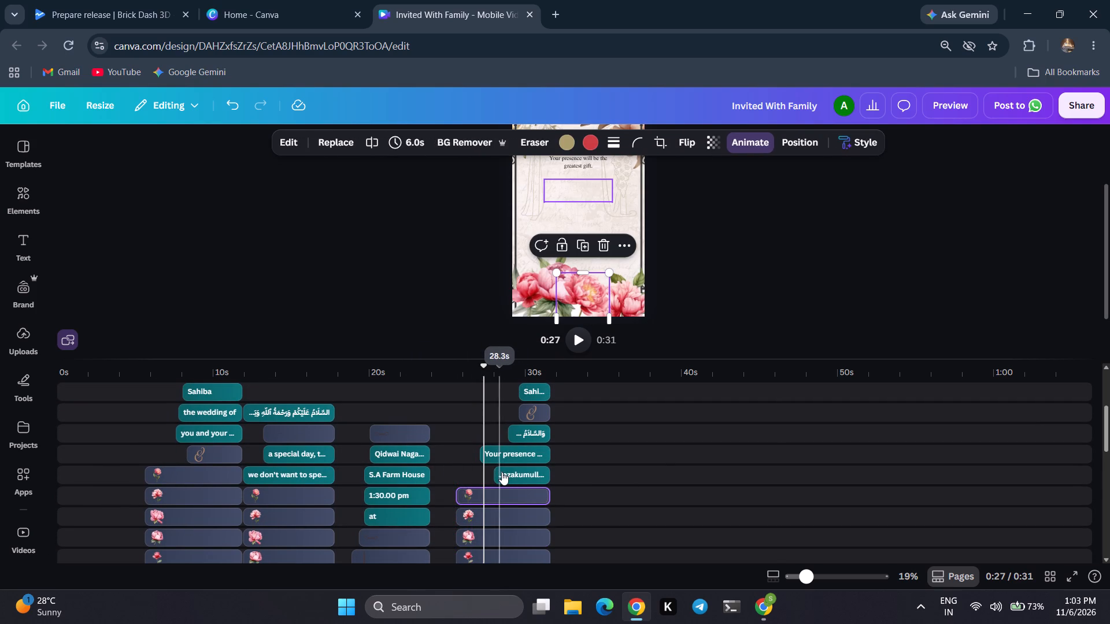
# Extend the start of the closing page's "Jazakumullahu Khairan" text so it lasts 4.9 seconds.
pyautogui.click(502, 472)
pyautogui.moveTo(496, 475); pyautogui.dragTo(494, 475)
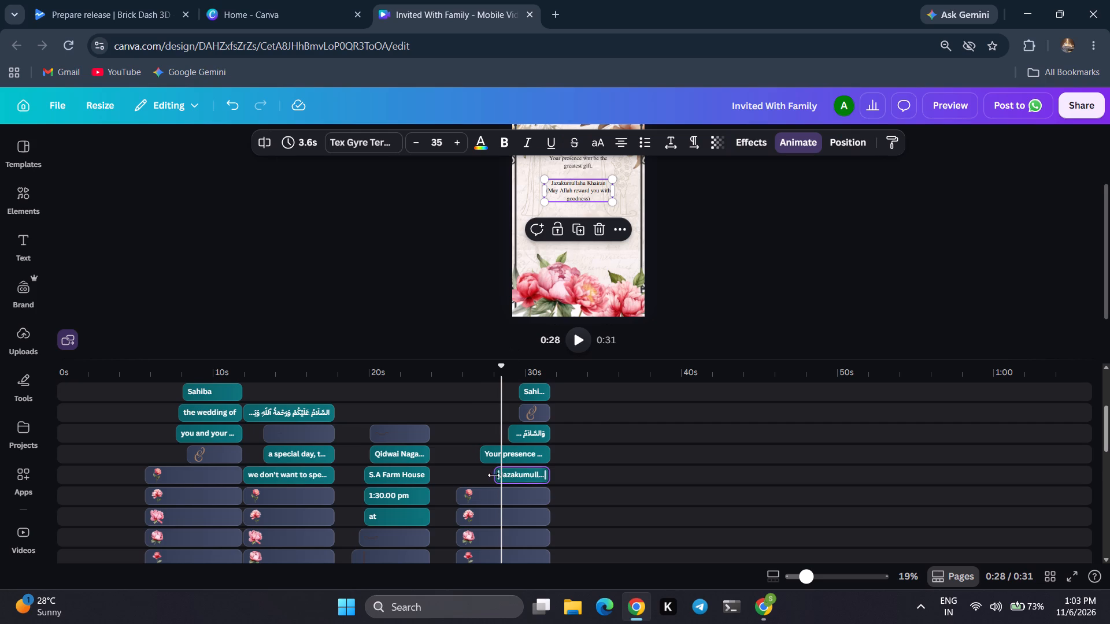
pyautogui.moveTo(494, 475); pyautogui.dragTo(473, 477)
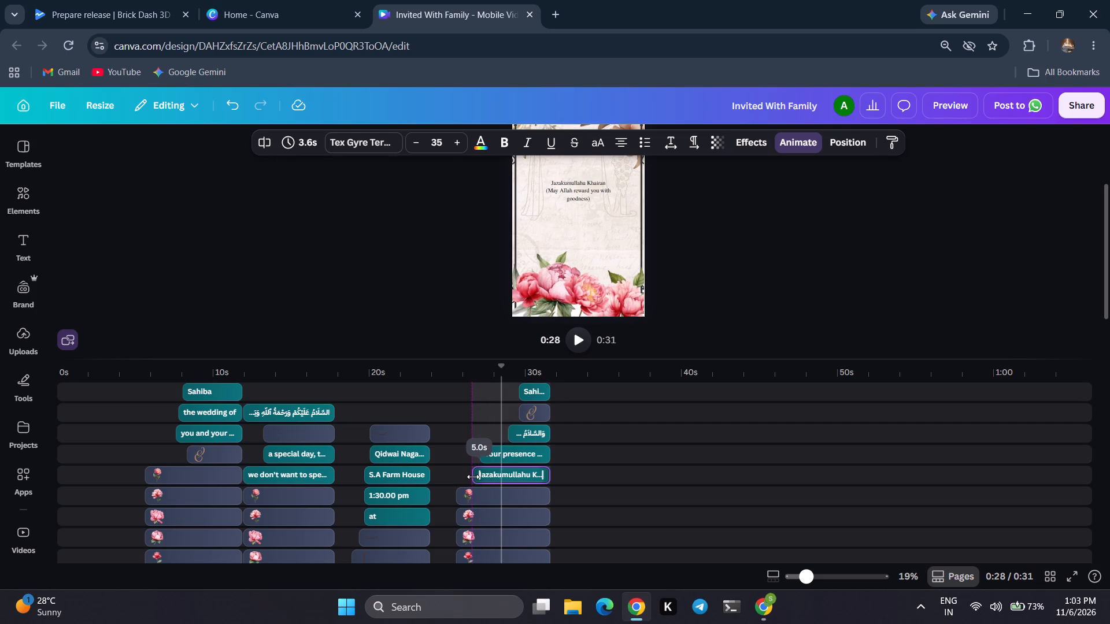
pyautogui.moveTo(473, 477); pyautogui.dragTo(476, 477)
pyautogui.click(480, 477)
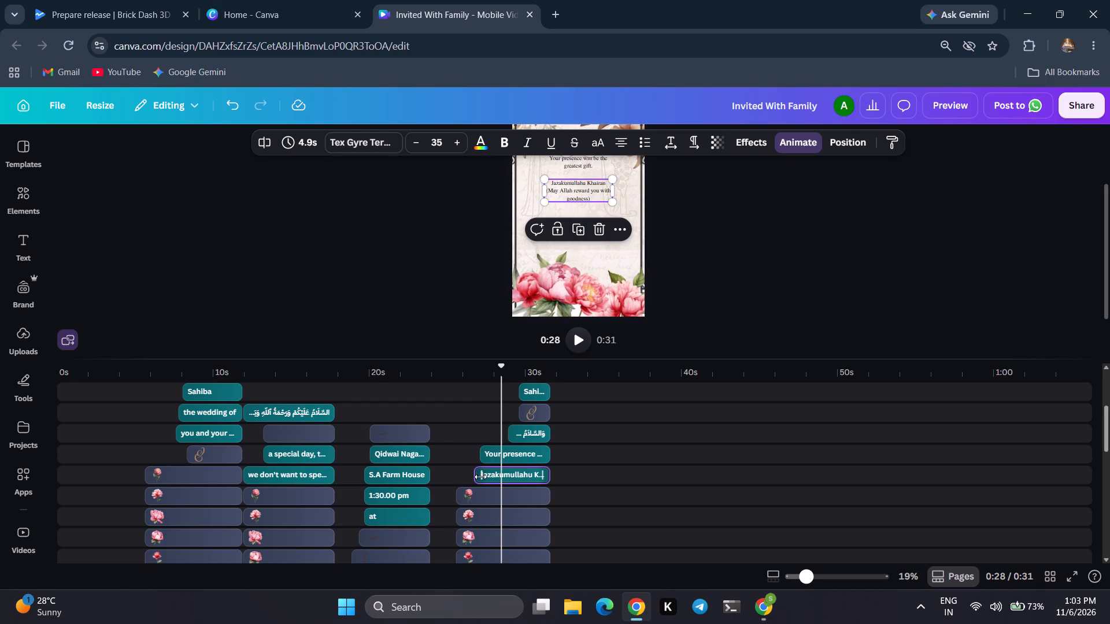
# Extend the start of the closing page's "Your presence will be the greatest gift" text so it lasts 5.5 seconds.
pyautogui.moveTo(486, 455); pyautogui.dragTo(484, 455)
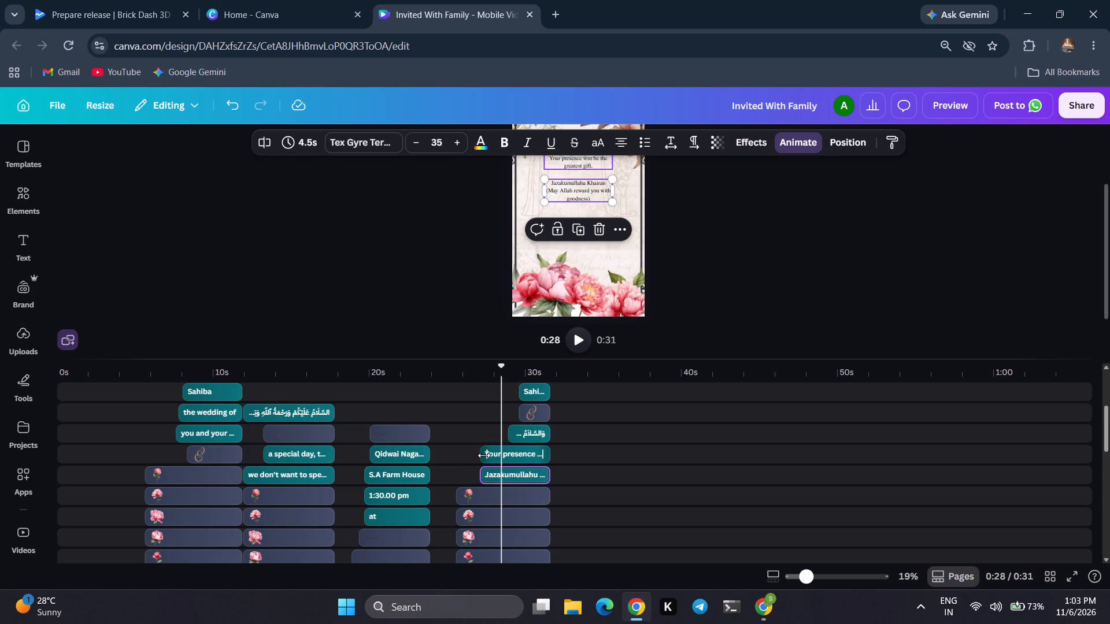
pyautogui.moveTo(484, 455); pyautogui.dragTo(471, 456)
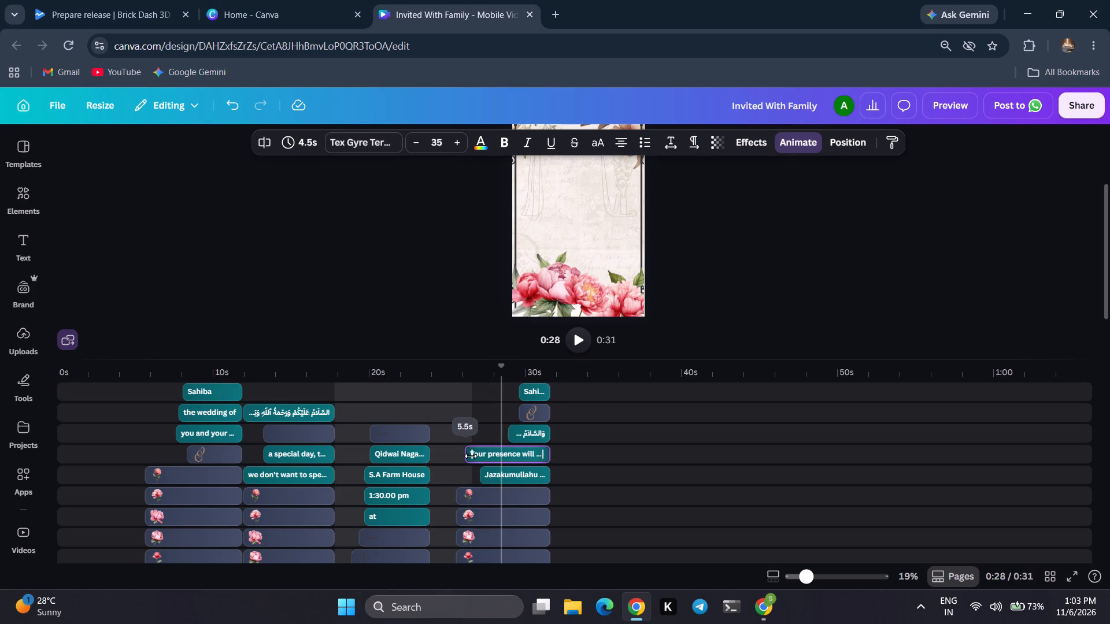
pyautogui.moveTo(471, 456); pyautogui.dragTo(471, 457)
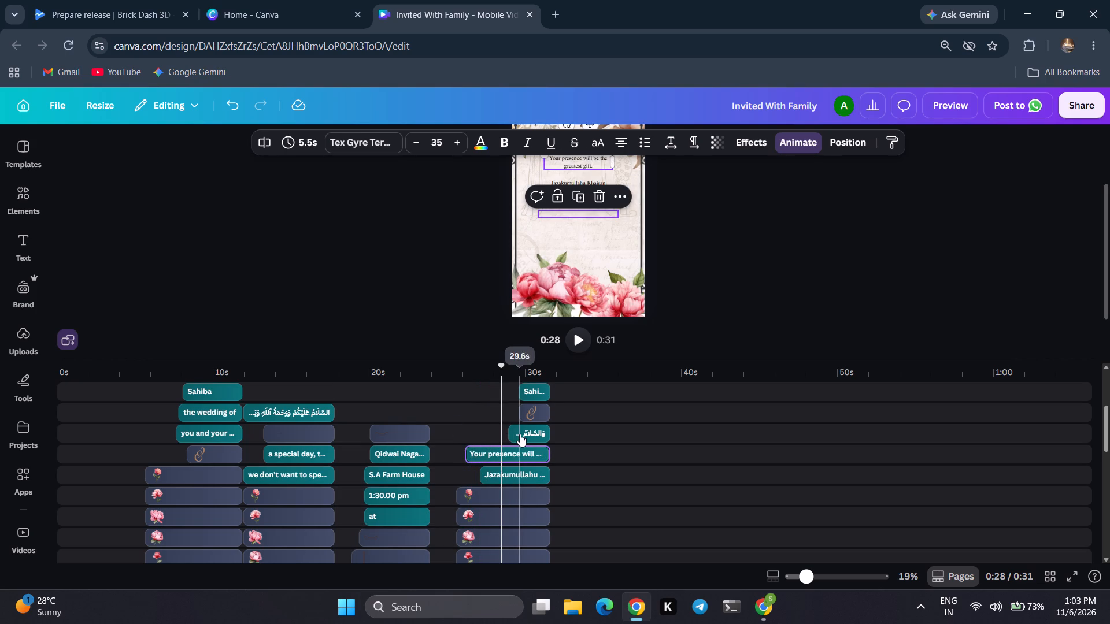
# Extend the start of the closing page's Arabic greeting so it lasts 4.5 seconds.
pyautogui.click(520, 434)
pyautogui.moveTo(510, 430); pyautogui.dragTo(498, 430)
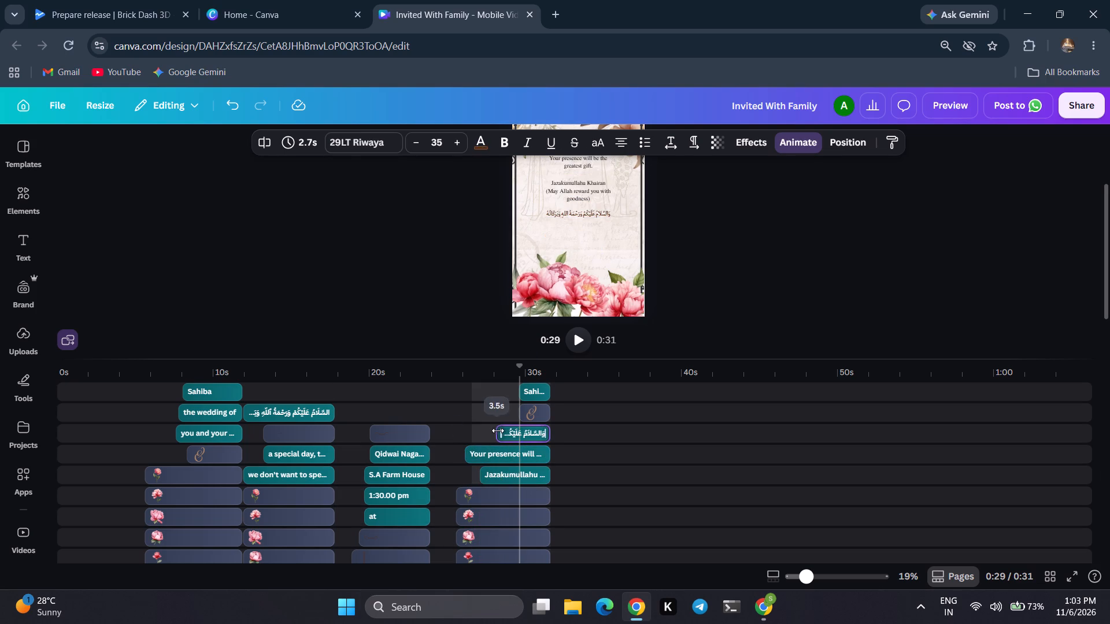
pyautogui.moveTo(498, 430); pyautogui.dragTo(490, 432)
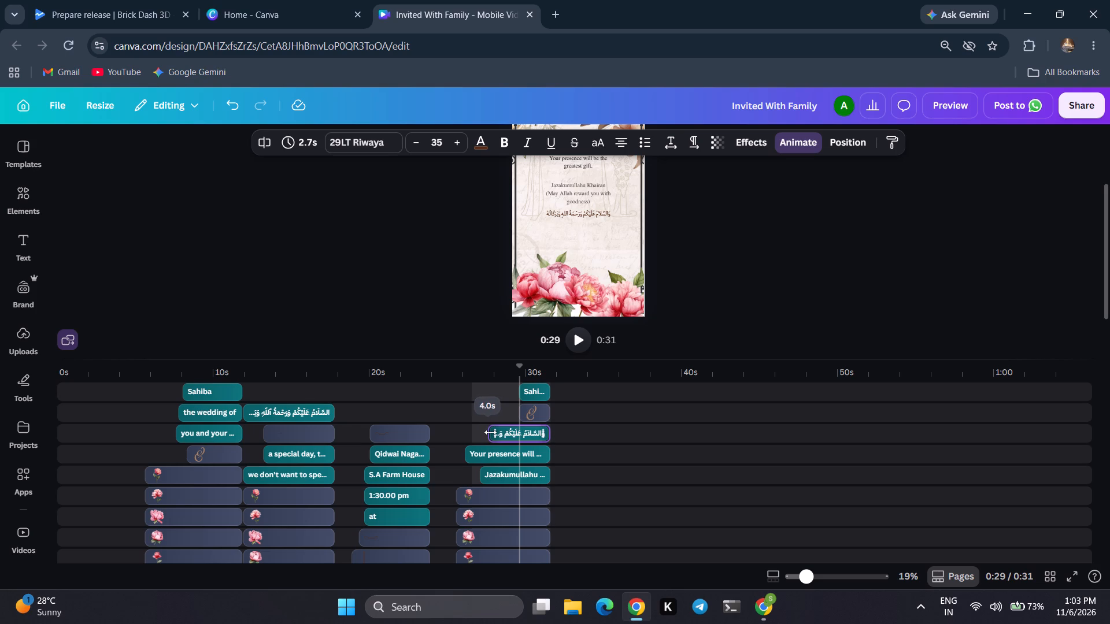
pyautogui.moveTo(490, 432); pyautogui.dragTo(487, 433)
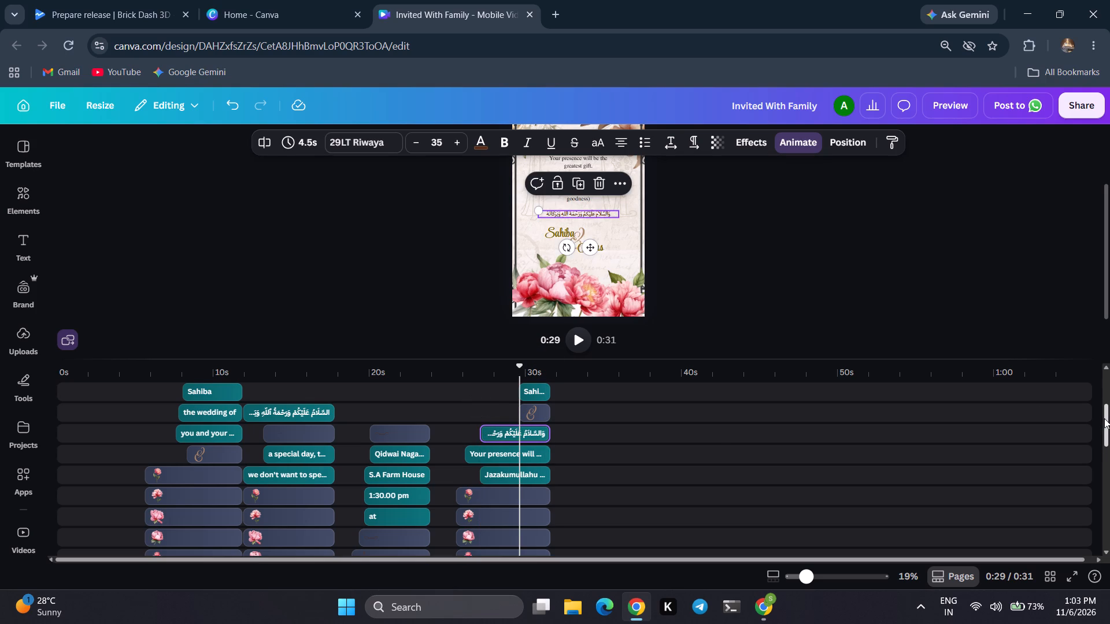
# Extend the starts of the closing page's ampersand and both names of the couple so each lasts 3.0 seconds.
pyautogui.moveTo(1104, 418); pyautogui.dragTo(1105, 402)
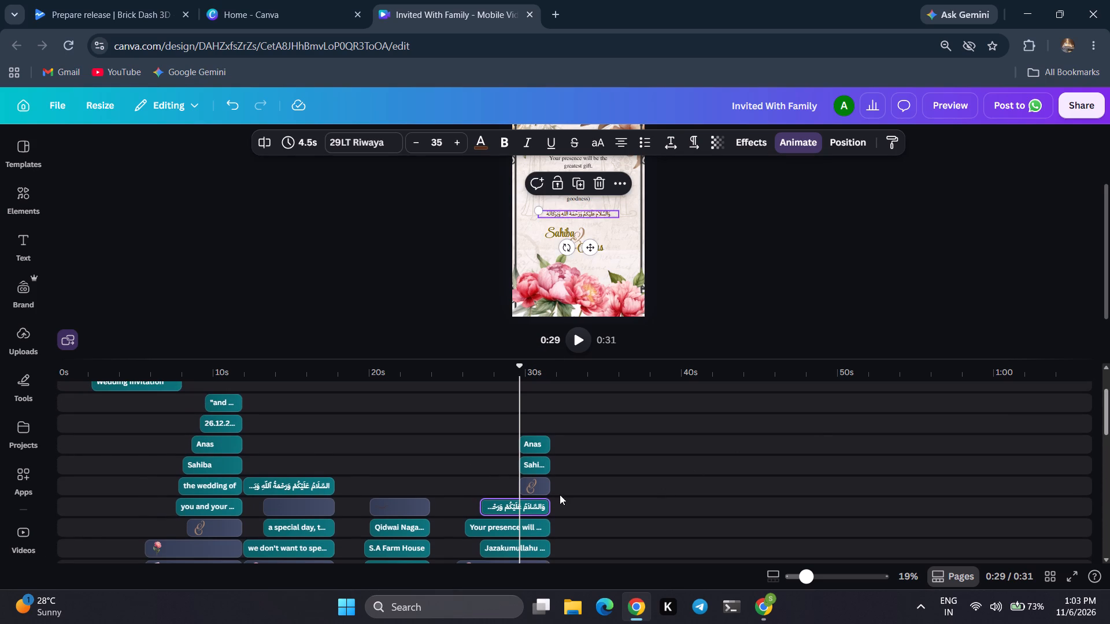
pyautogui.click(523, 483)
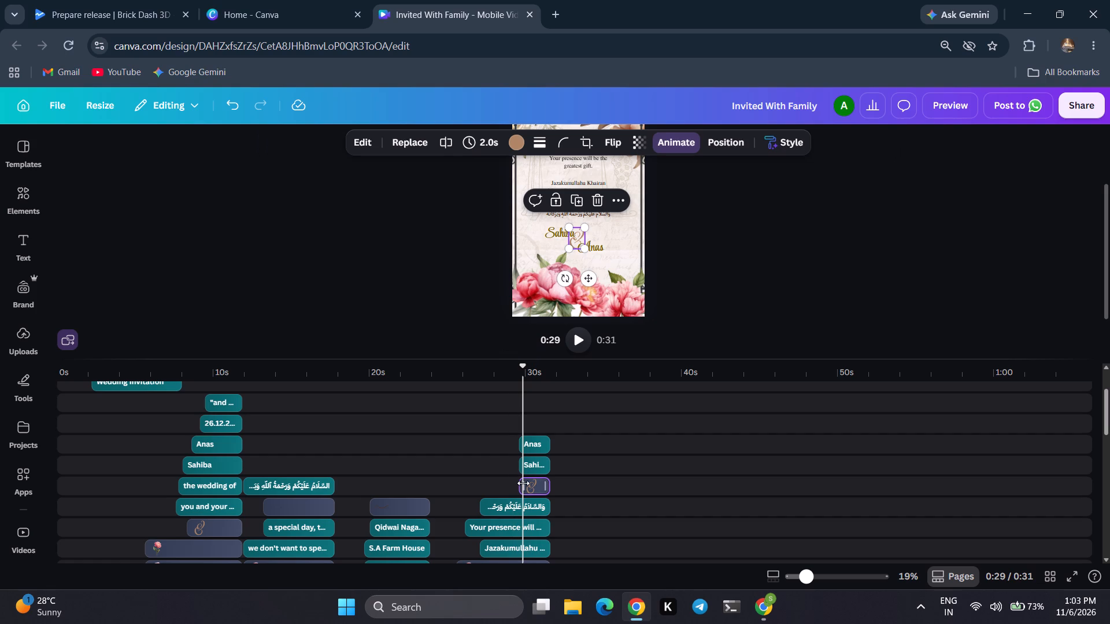
pyautogui.moveTo(524, 484); pyautogui.dragTo(510, 484)
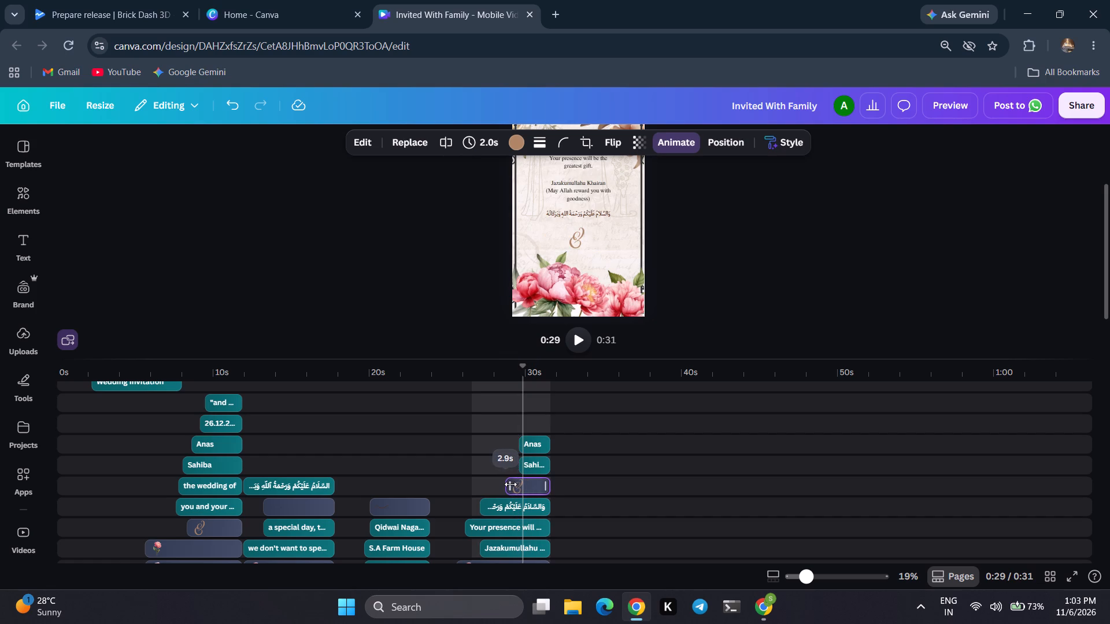
pyautogui.moveTo(510, 484); pyautogui.dragTo(509, 485)
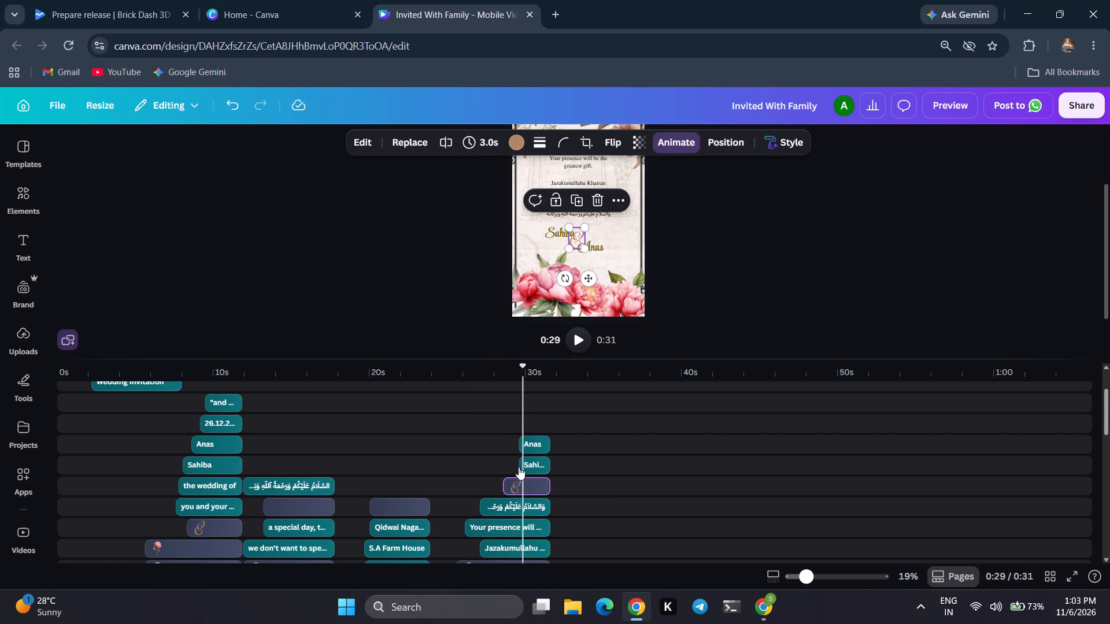
pyautogui.click(528, 464)
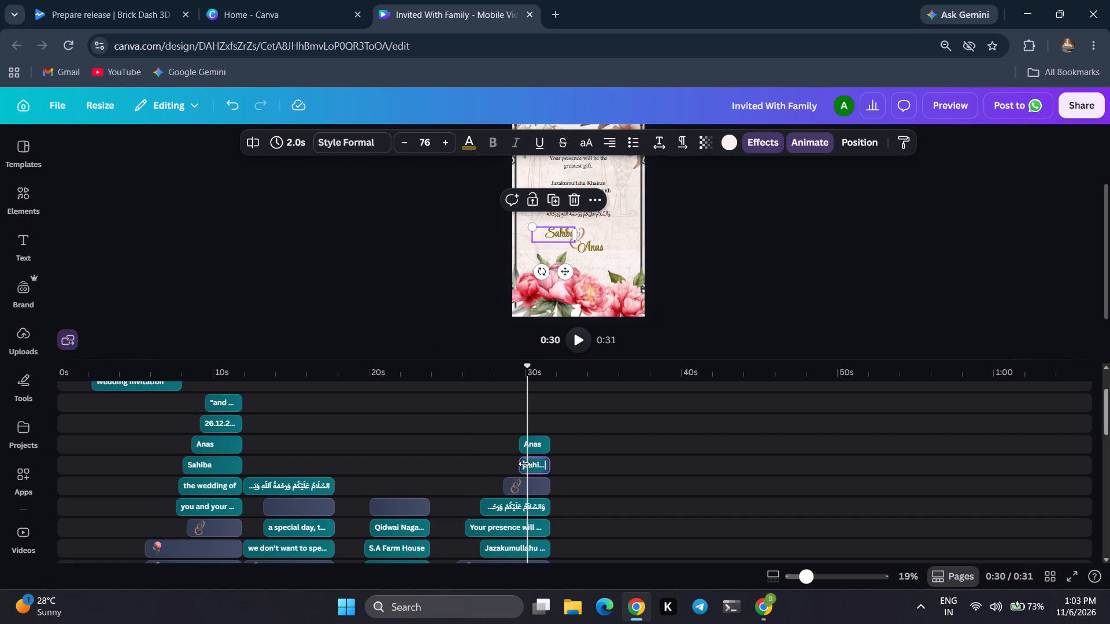
pyautogui.moveTo(524, 464); pyautogui.dragTo(512, 464)
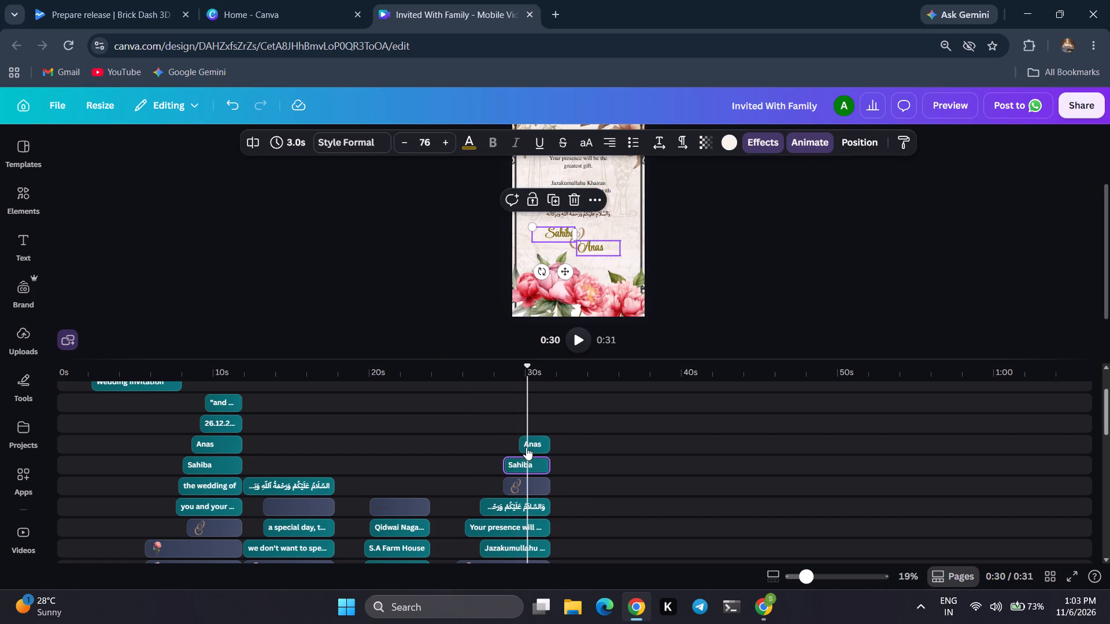
pyautogui.click(533, 440)
pyautogui.moveTo(523, 440); pyautogui.dragTo(519, 440)
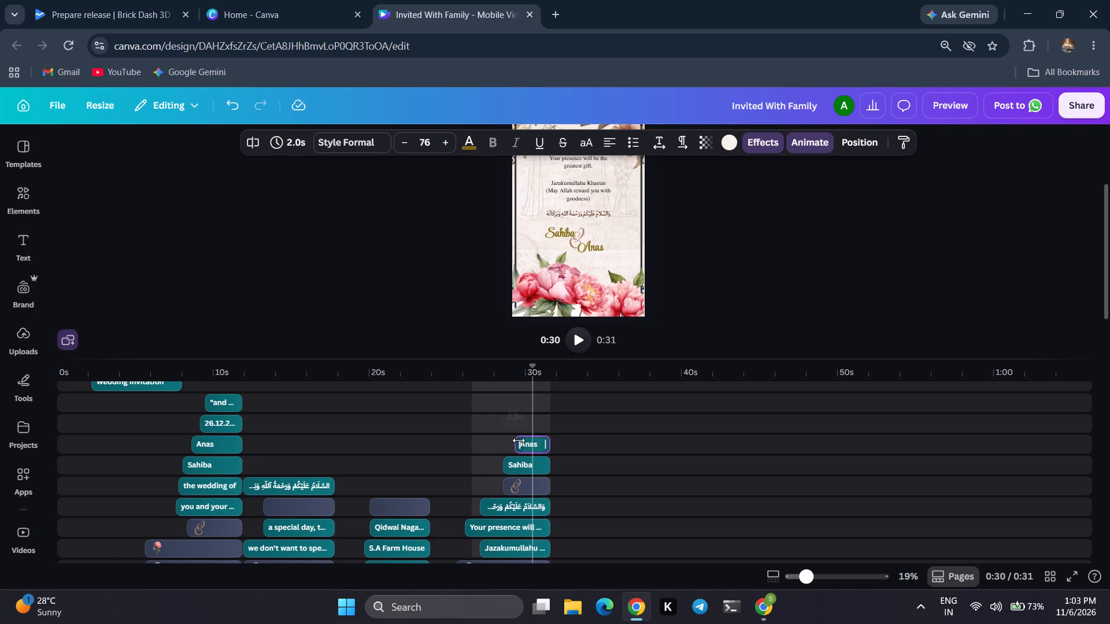
pyautogui.moveTo(519, 440); pyautogui.dragTo(513, 441)
pyautogui.moveTo(513, 441); pyautogui.dragTo(504, 444)
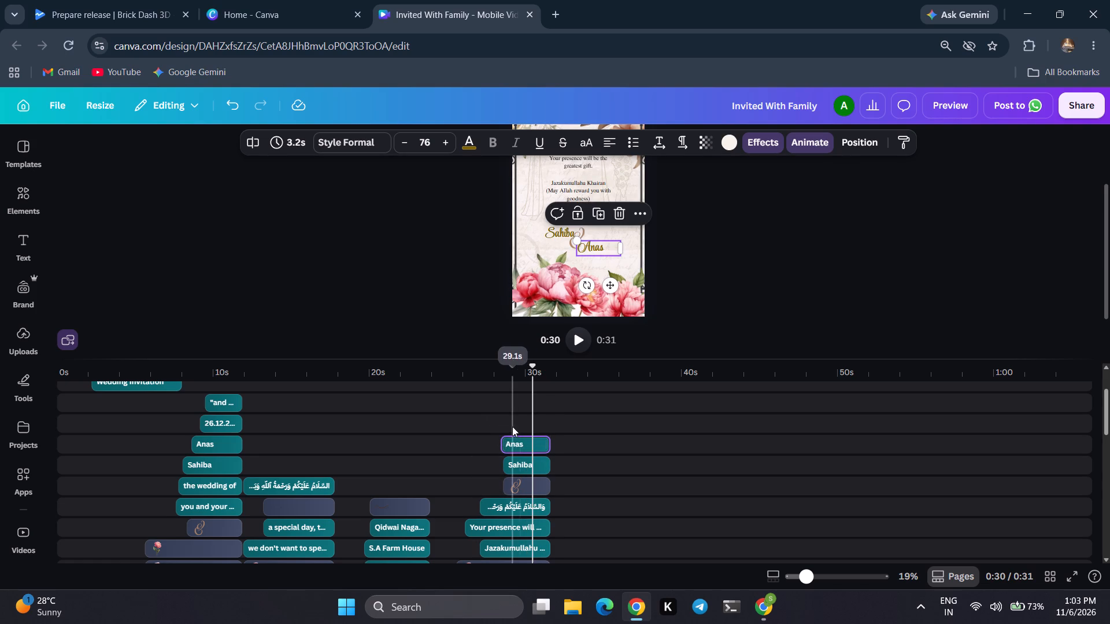
pyautogui.click(506, 444)
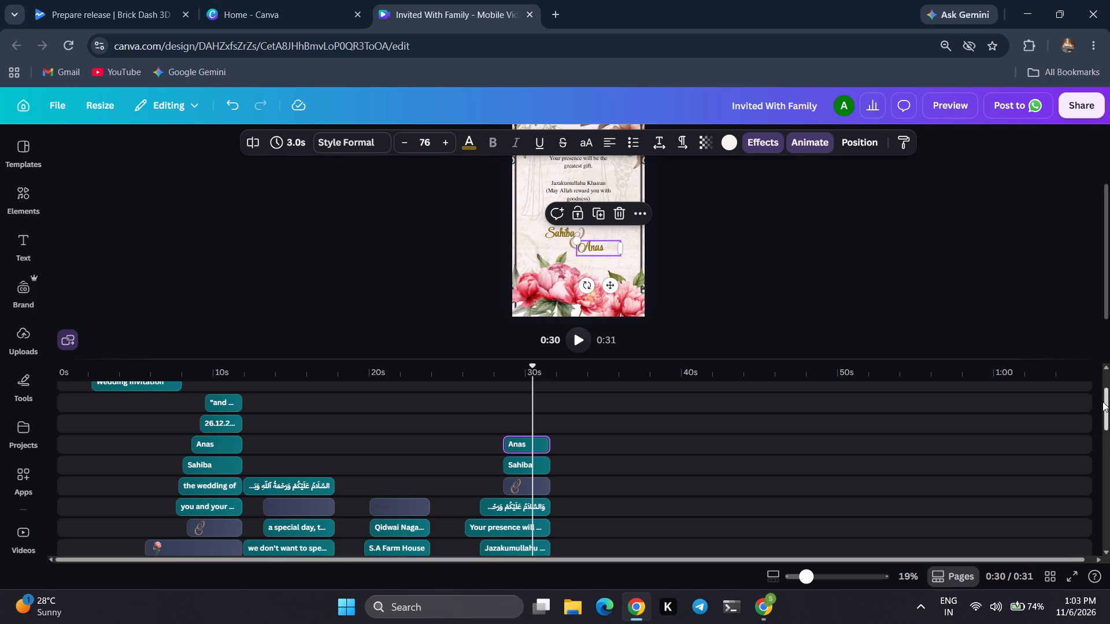
# Examine the decoration timings on the lower timeline tracks and play the video from 0:07 into the closing page.
pyautogui.moveTo(1106, 403); pyautogui.dragTo(1106, 432)
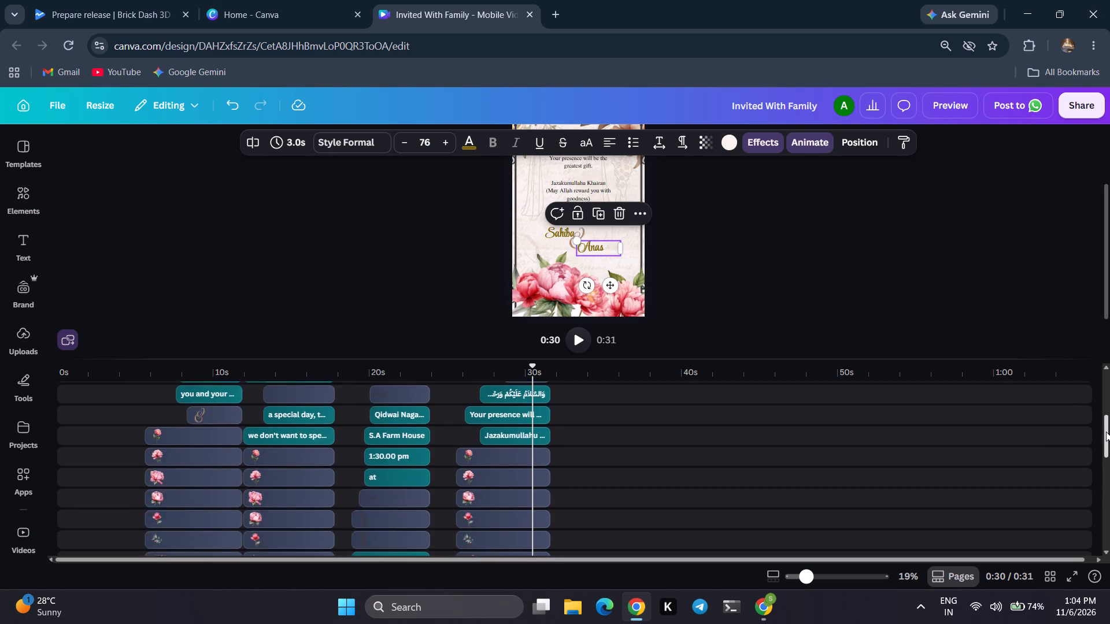
pyautogui.moveTo(1106, 432); pyautogui.dragTo(1109, 443)
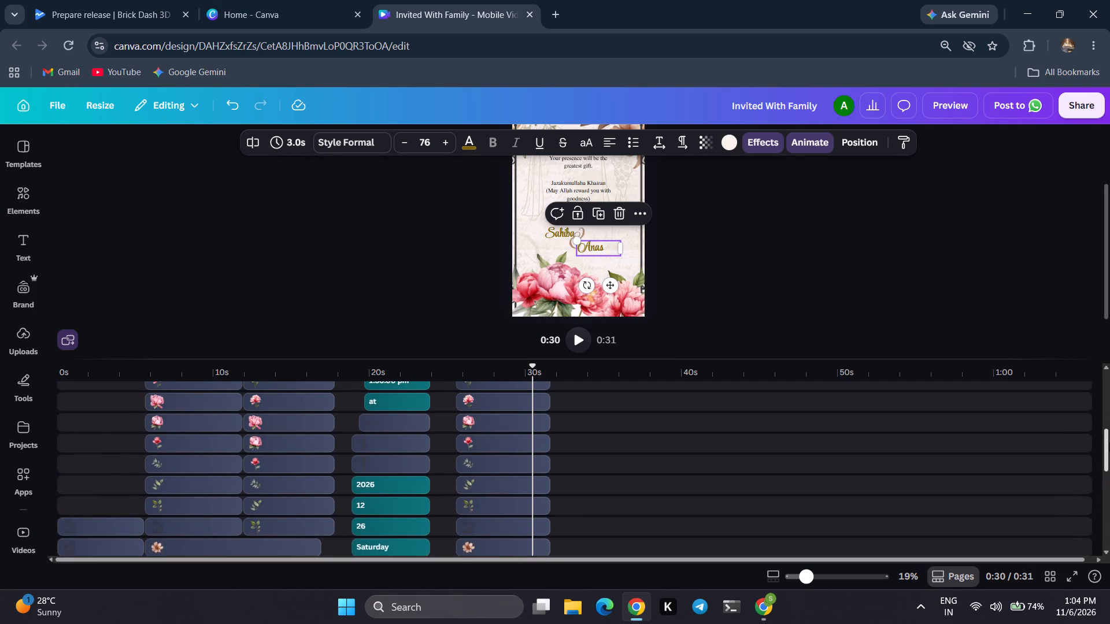
pyautogui.moveTo(1109, 443); pyautogui.dragTo(1109, 493)
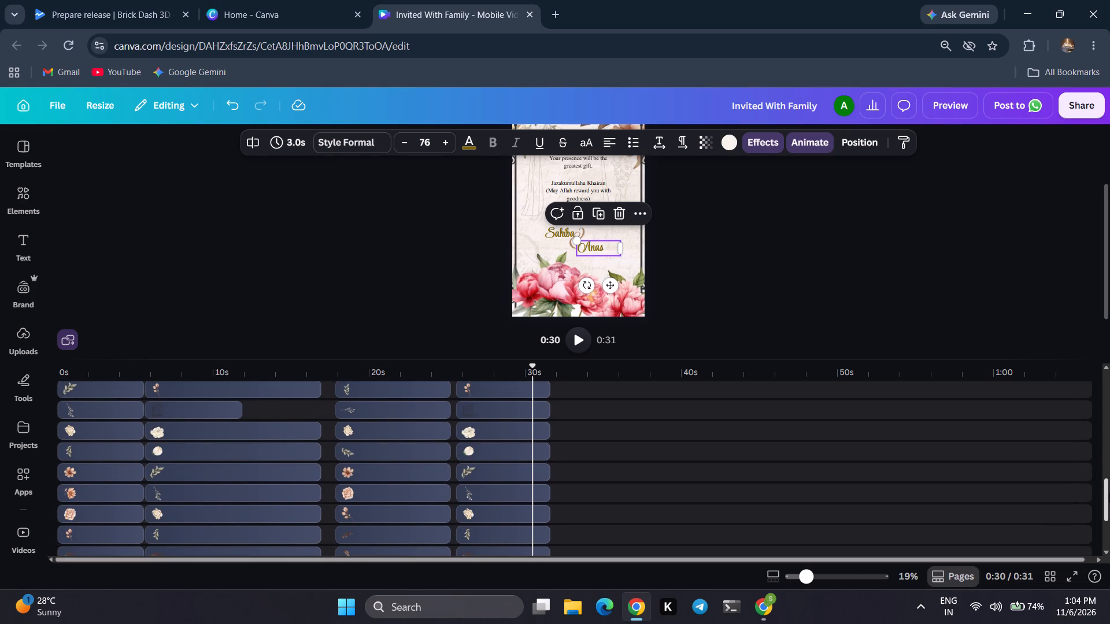
pyautogui.moveTo(1109, 493); pyautogui.dragTo(1109, 486)
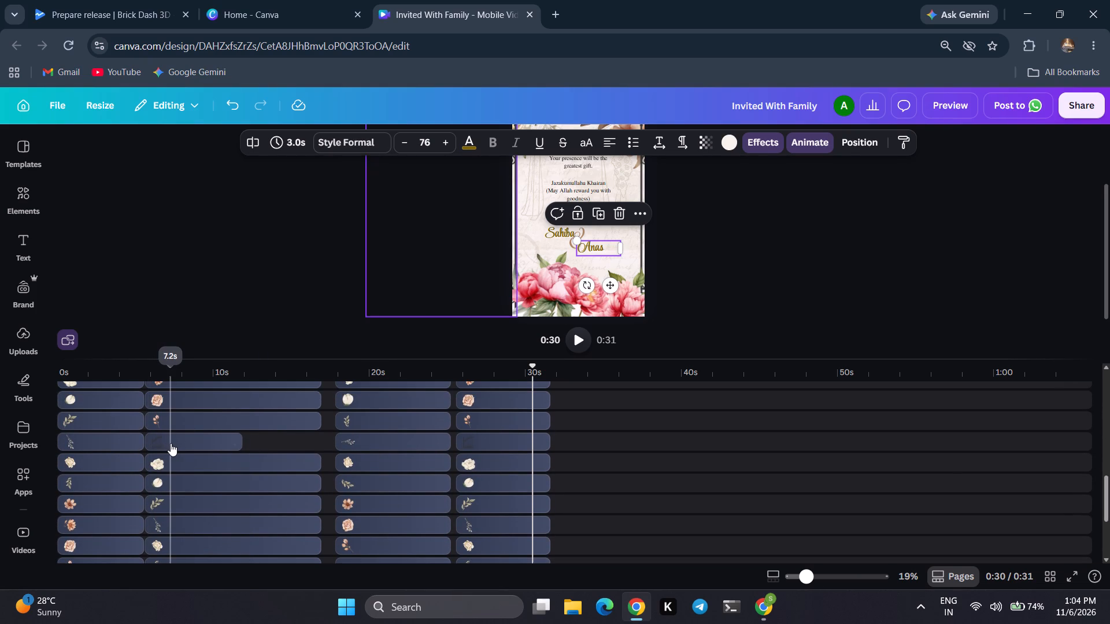
pyautogui.click(171, 443)
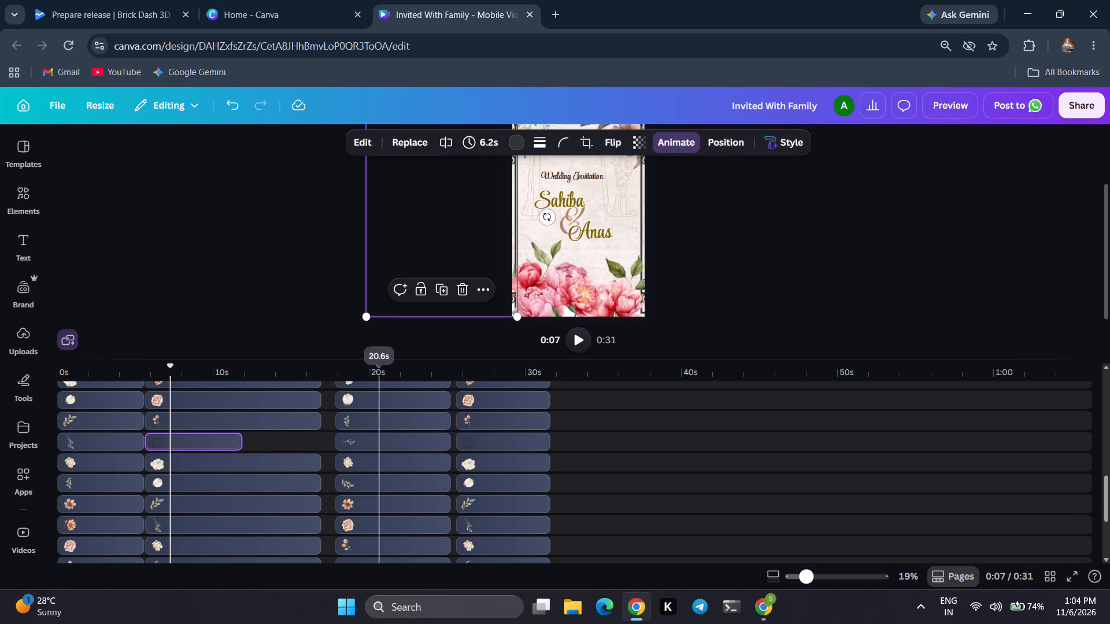
pyautogui.click(574, 341)
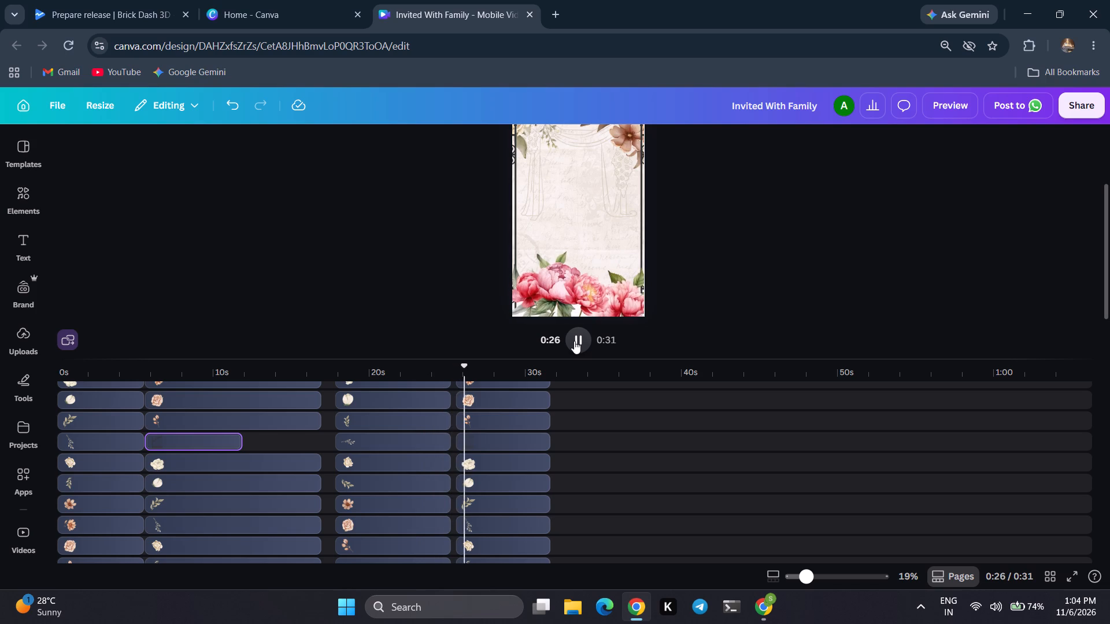
pyautogui.click(579, 340)
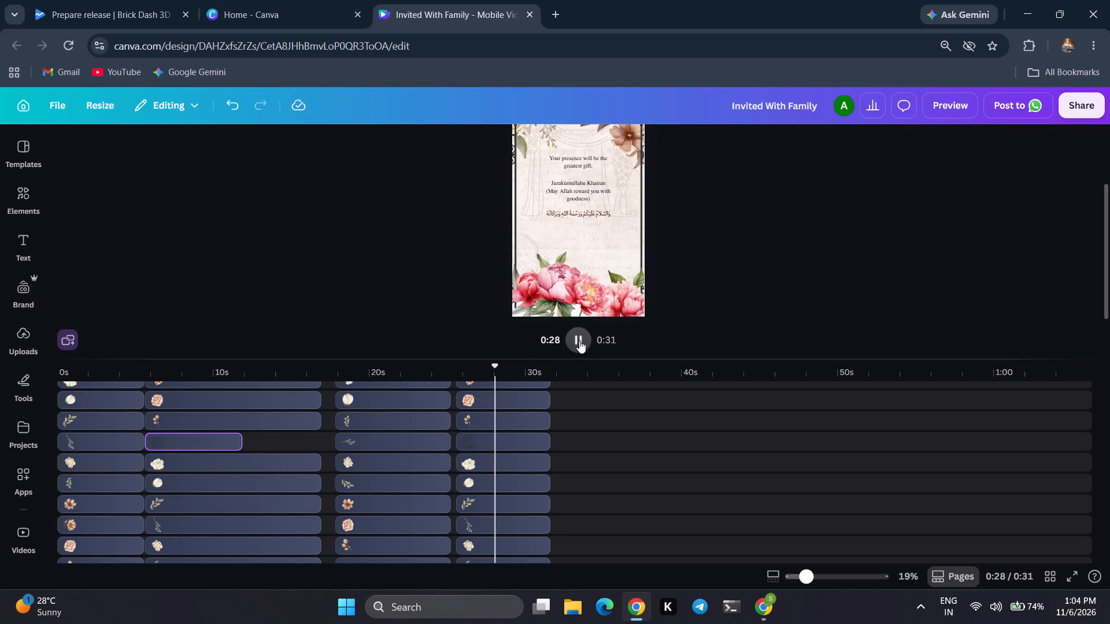
# Extend the ends of the event page's "Saturday", "26", "12" and "2026" texts and both date divider lines so each lasts 5.8 seconds.
pyautogui.click(392, 430)
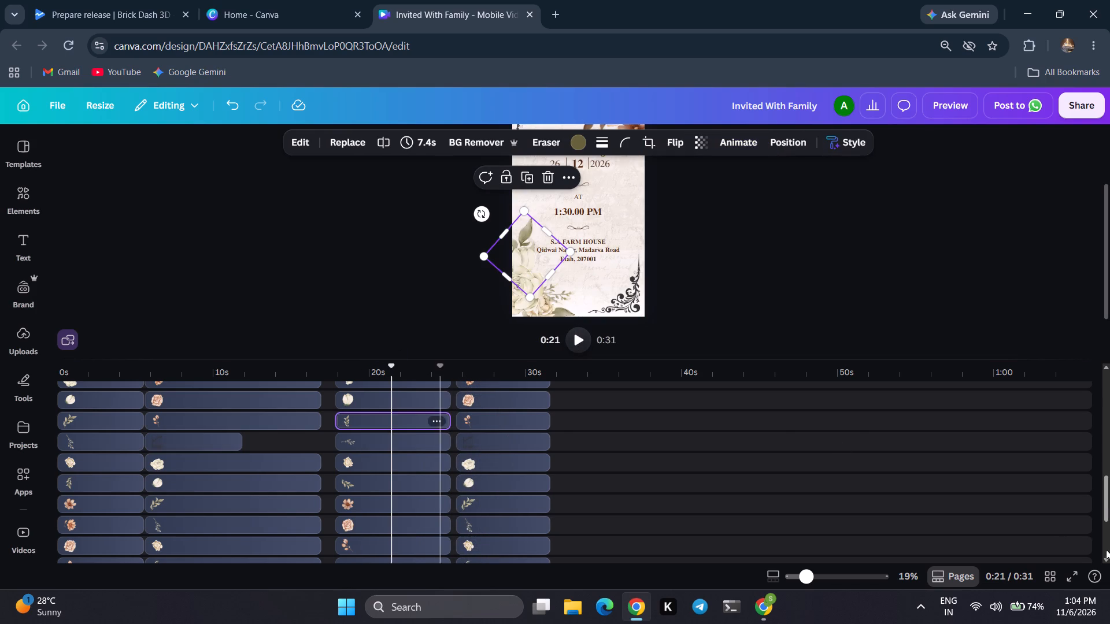
pyautogui.moveTo(1107, 502); pyautogui.dragTo(1109, 458)
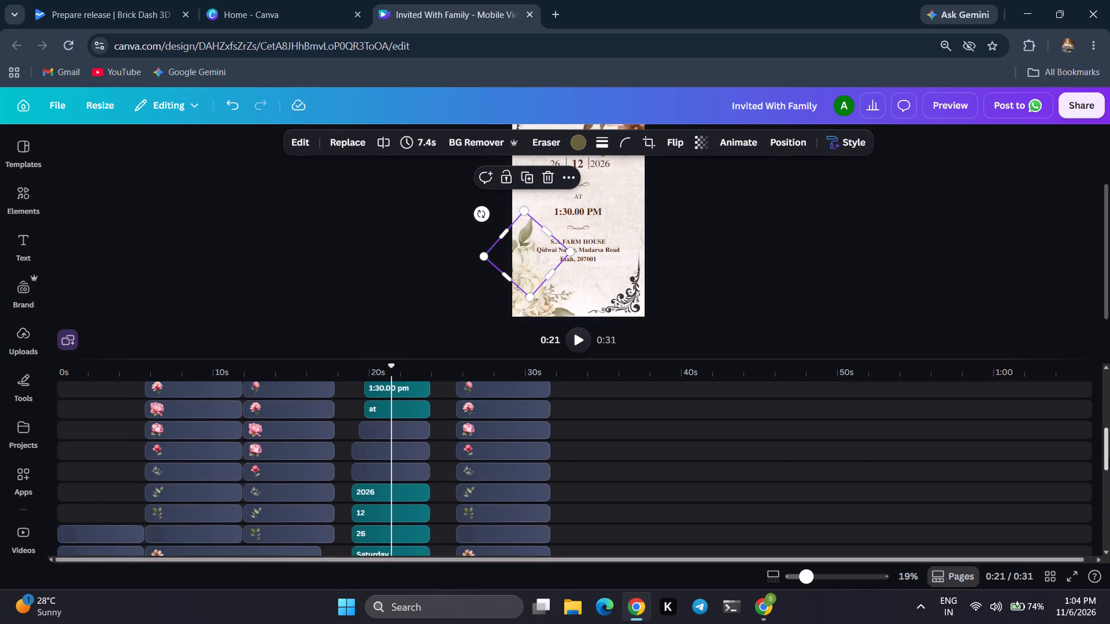
pyautogui.moveTo(1109, 458); pyautogui.dragTo(1107, 466)
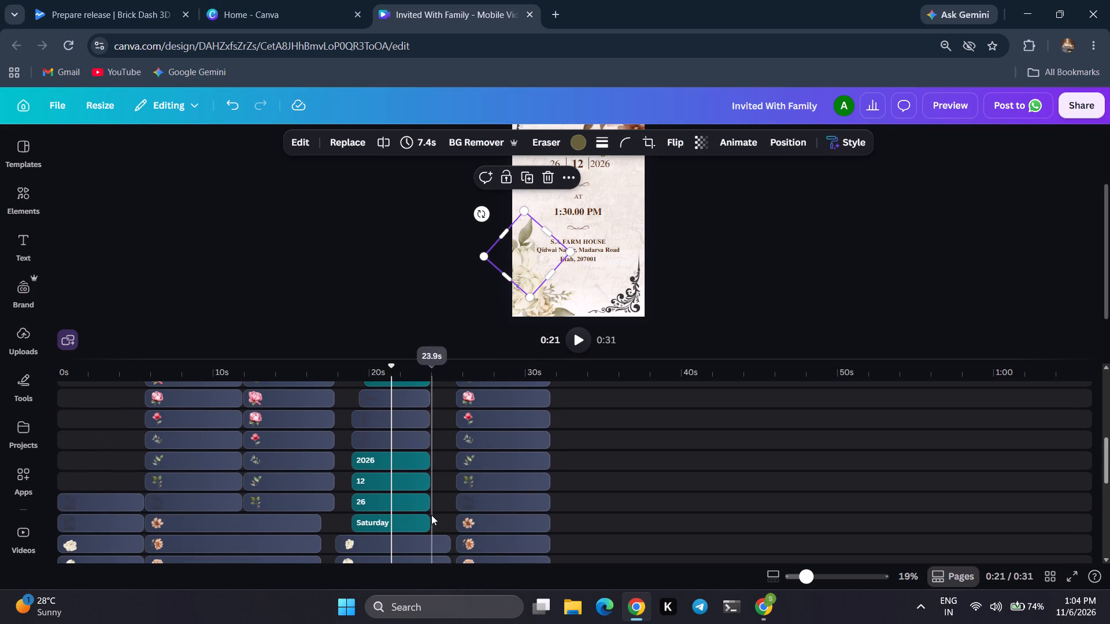
pyautogui.moveTo(428, 519); pyautogui.dragTo(438, 519)
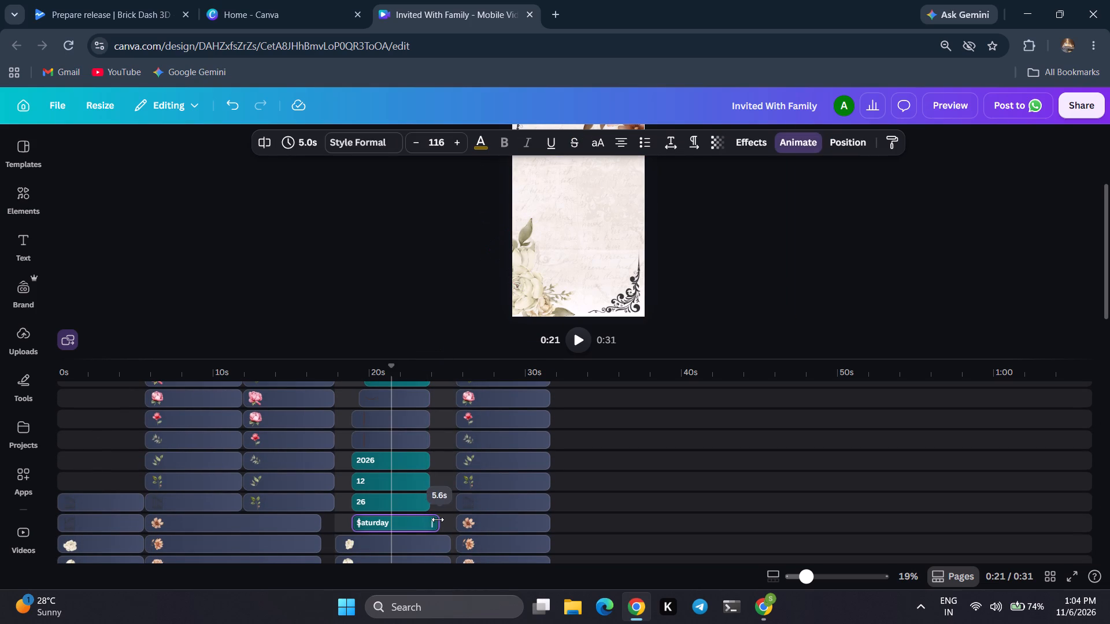
pyautogui.moveTo(438, 519); pyautogui.dragTo(441, 519)
pyautogui.moveTo(441, 519); pyautogui.dragTo(440, 519)
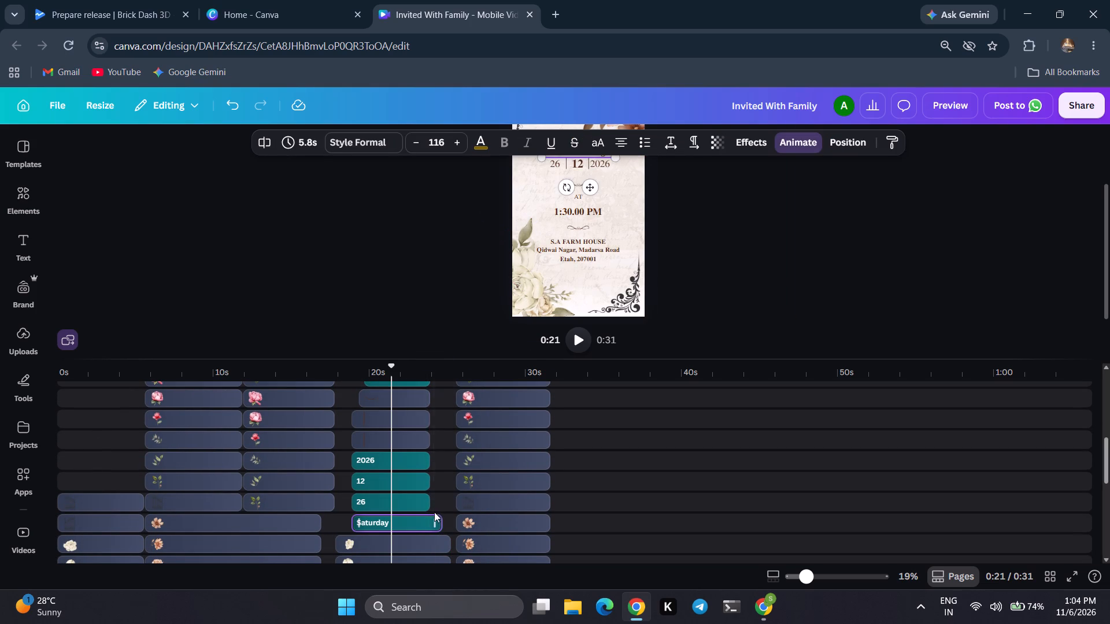
pyautogui.moveTo(427, 501); pyautogui.dragTo(436, 501)
pyautogui.moveTo(424, 476); pyautogui.dragTo(432, 476)
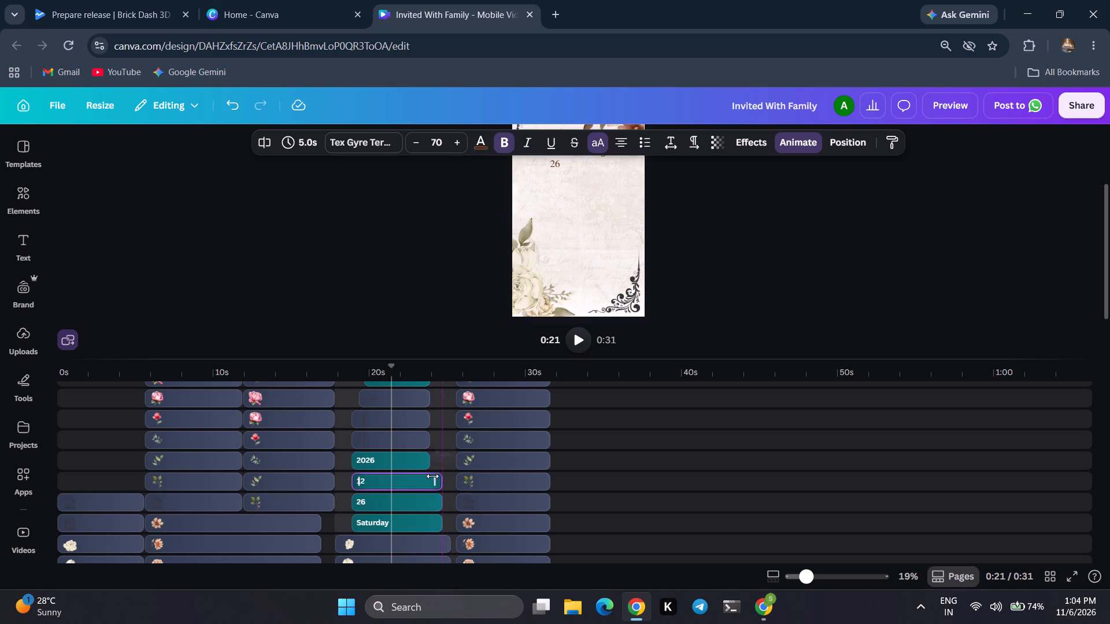
pyautogui.moveTo(432, 476); pyautogui.dragTo(436, 477)
pyautogui.moveTo(429, 462); pyautogui.dragTo(438, 462)
pyautogui.moveTo(424, 438); pyautogui.dragTo(432, 438)
pyautogui.moveTo(424, 417); pyautogui.dragTo(432, 417)
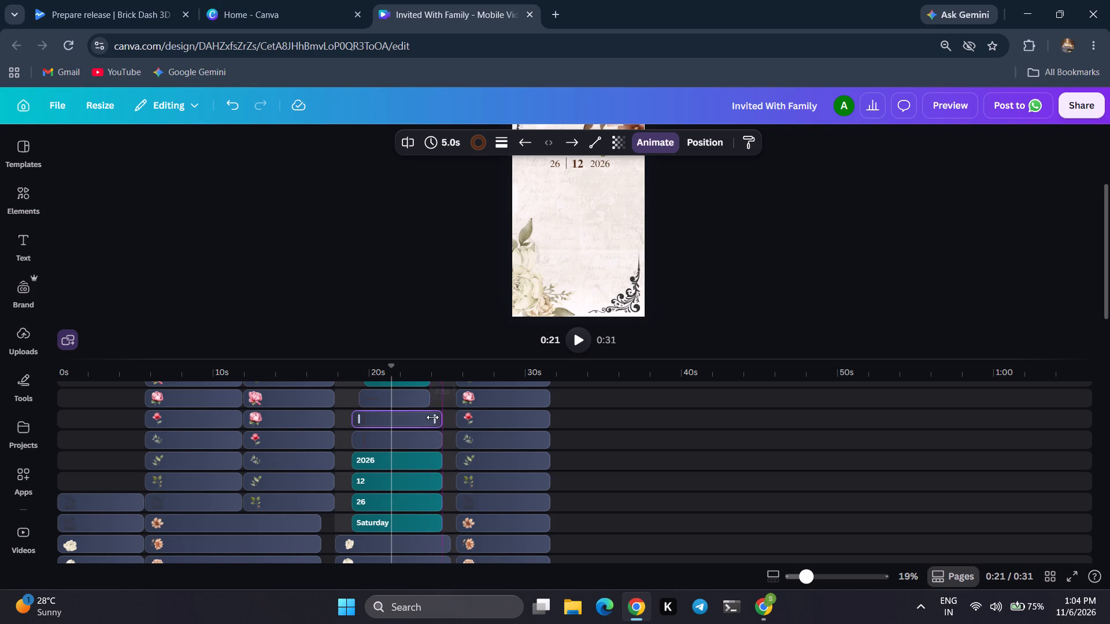
pyautogui.moveTo(432, 417); pyautogui.dragTo(433, 417)
# Extend the end of the event page's flourish divider below the date so it lasts 5.3 seconds.
pyautogui.moveTo(1105, 447); pyautogui.dragTo(1108, 423)
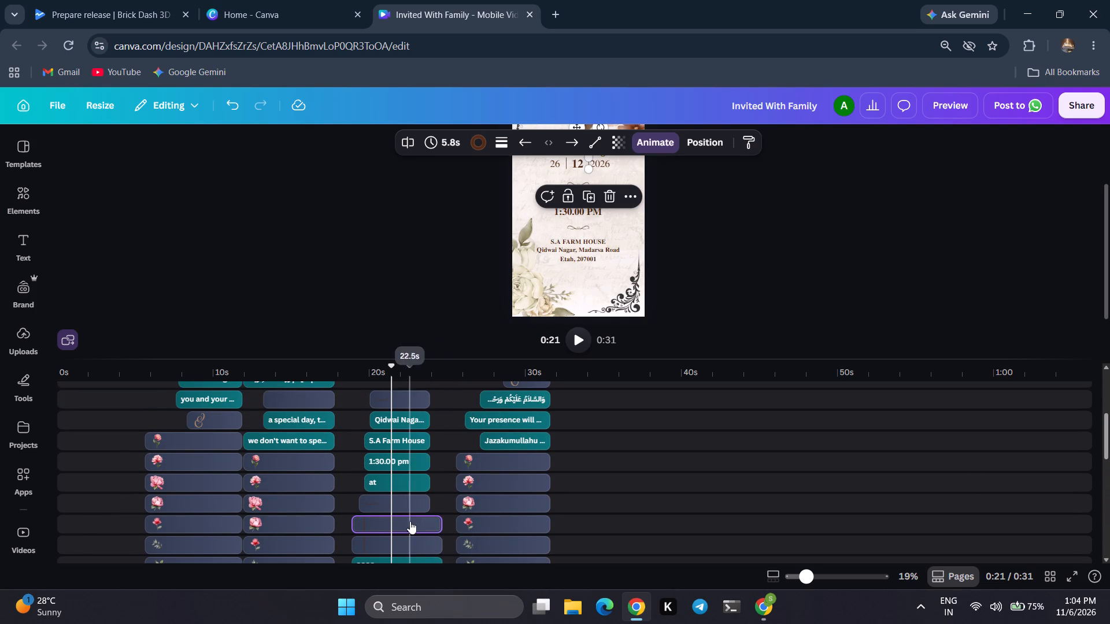
pyautogui.moveTo(429, 499); pyautogui.dragTo(443, 500)
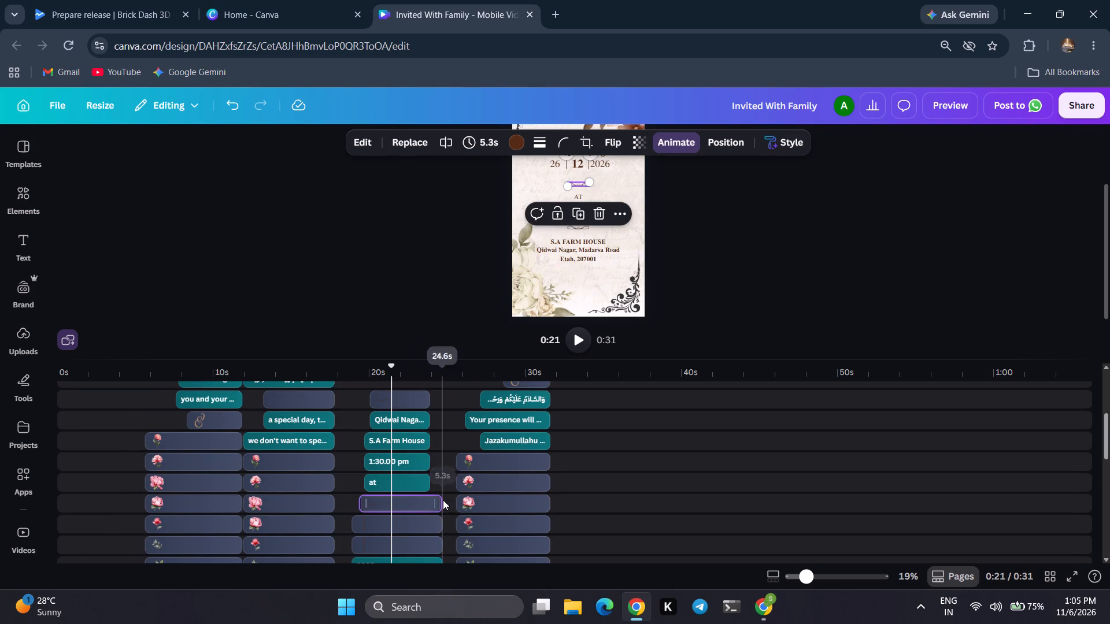
pyautogui.click(438, 504)
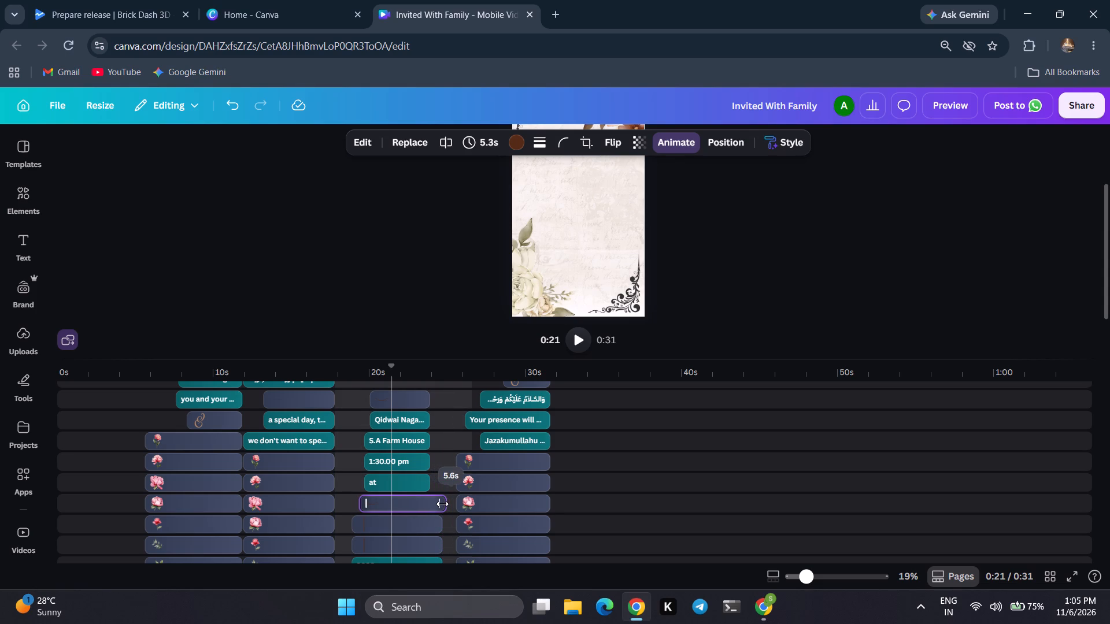
pyautogui.click(436, 523)
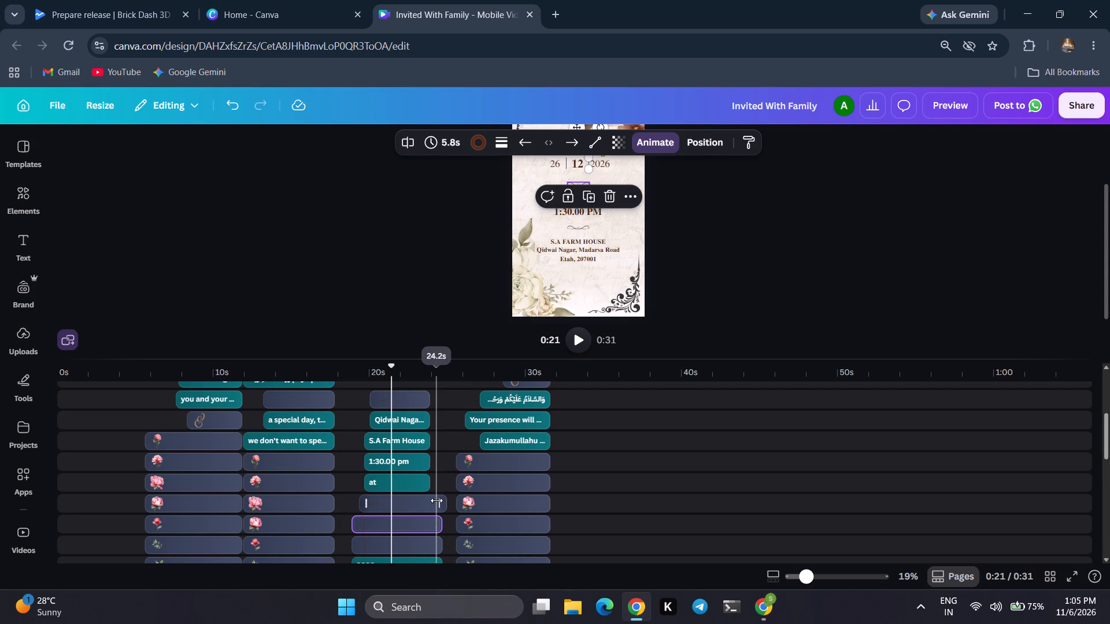
pyautogui.moveTo(436, 500); pyautogui.dragTo(431, 501)
# Extend the ends of the event page's "at", "1:30.00 pm" and "S.A Farm House" texts so each lasts 4.9 seconds.
pyautogui.moveTo(428, 485); pyautogui.dragTo(437, 484)
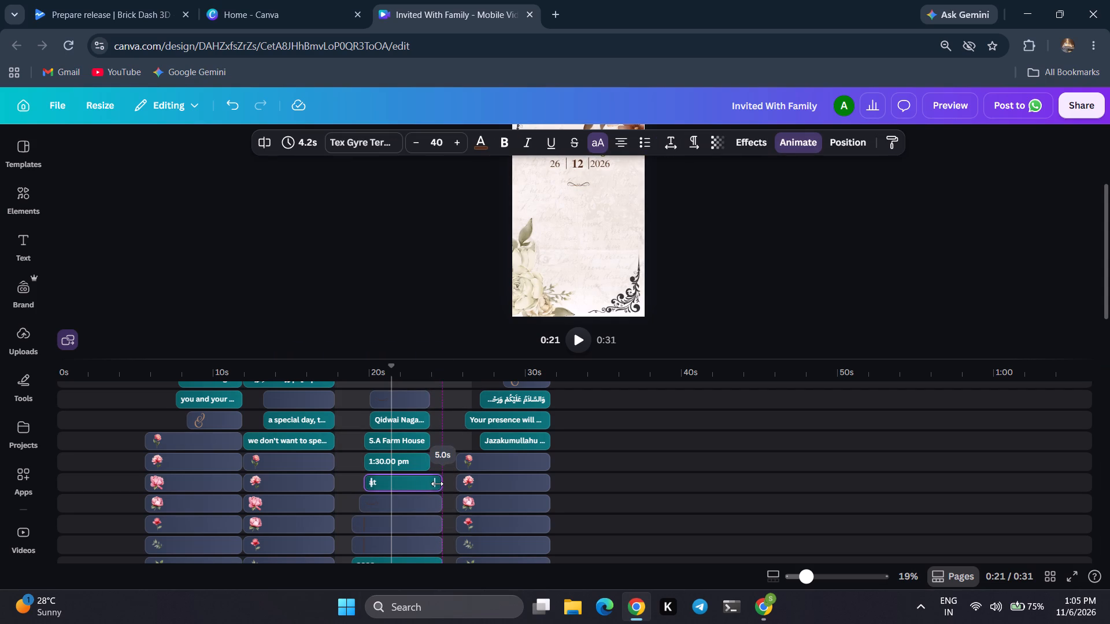
pyautogui.moveTo(437, 484); pyautogui.dragTo(438, 484)
pyautogui.moveTo(428, 463); pyautogui.dragTo(434, 463)
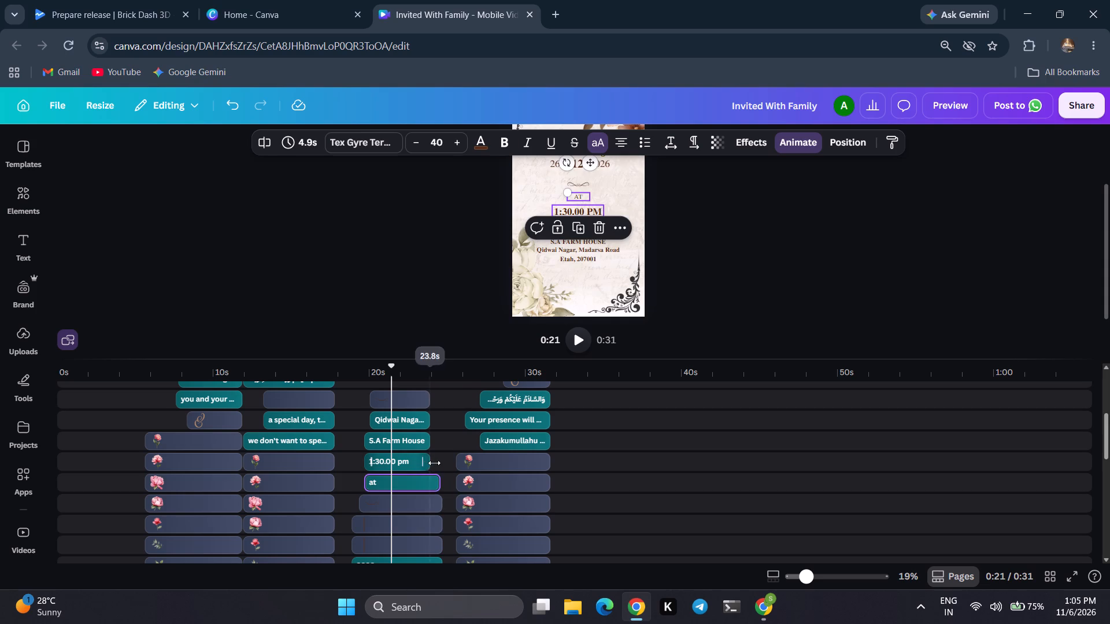
pyautogui.moveTo(434, 463); pyautogui.dragTo(436, 463)
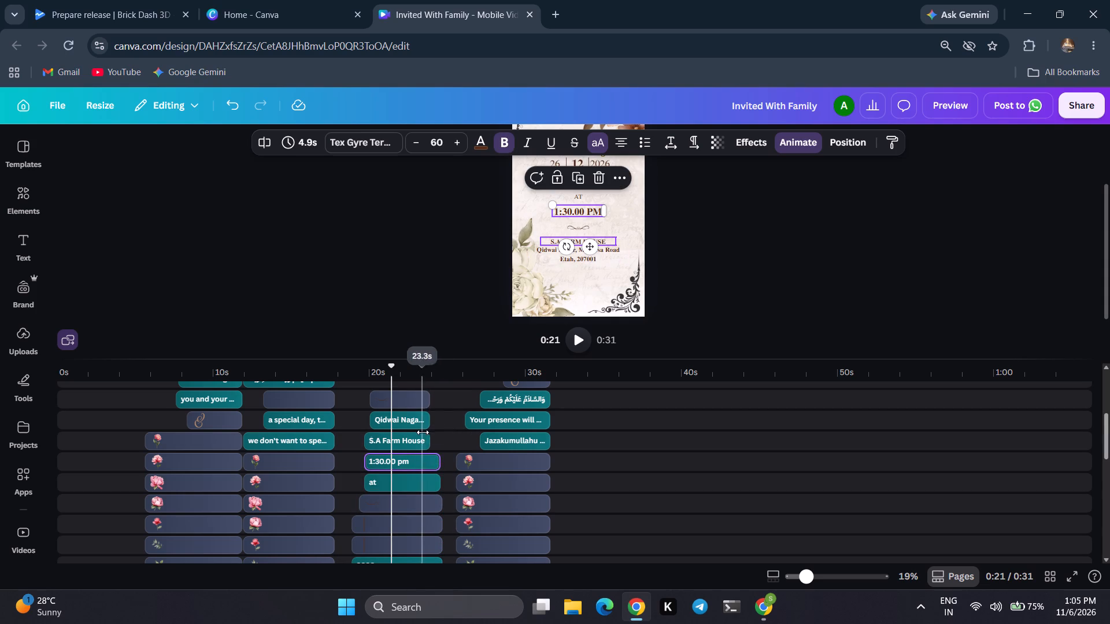
pyautogui.click(427, 441)
pyautogui.moveTo(427, 441); pyautogui.dragTo(438, 441)
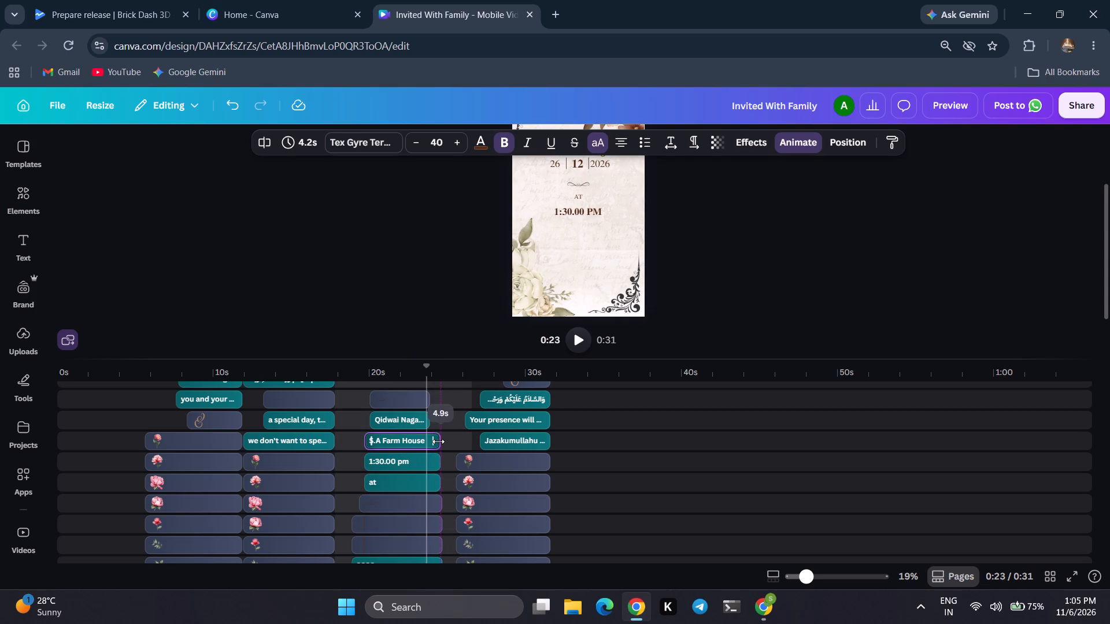
pyautogui.moveTo(438, 441); pyautogui.dragTo(438, 442)
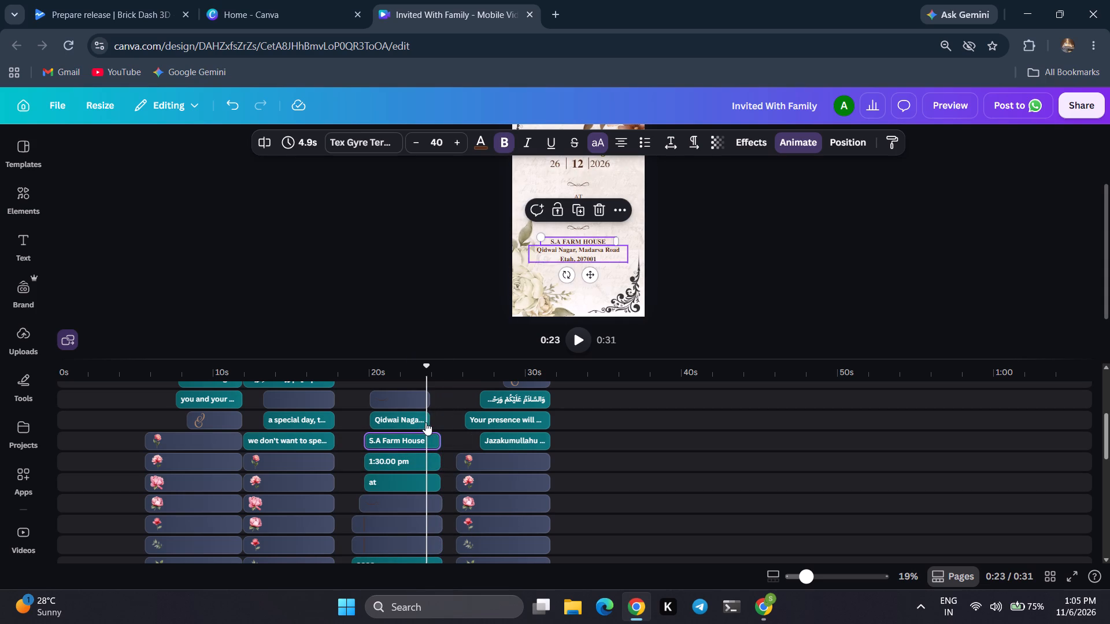
# Extend the ends of the event page's venue address text and the flourish divider above the venue so each lasts 4.7 seconds.
pyautogui.click(424, 422)
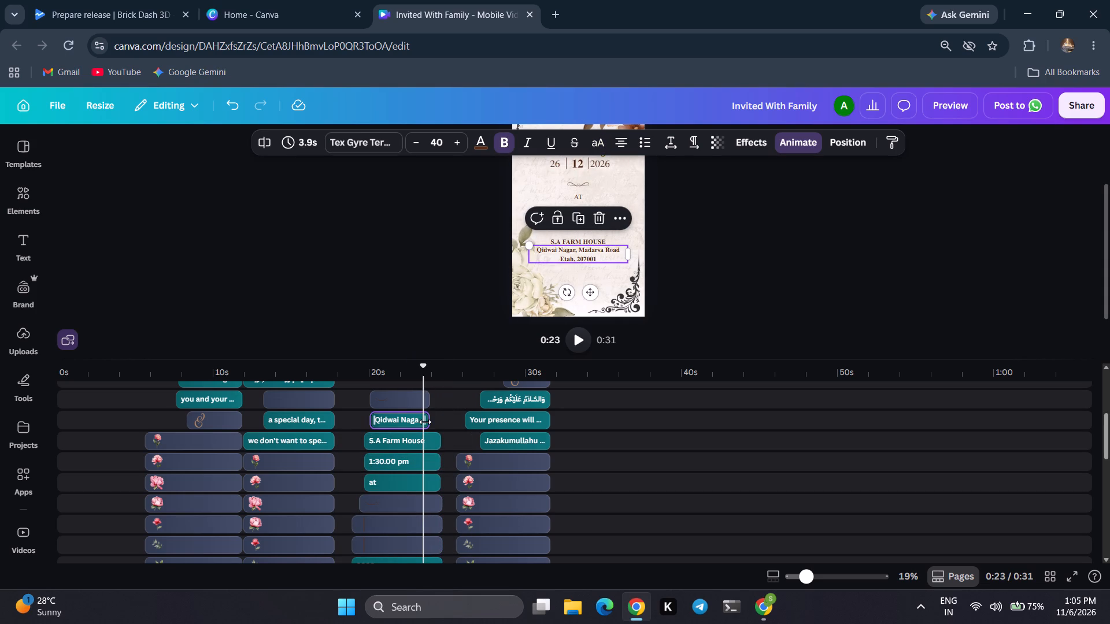
pyautogui.moveTo(425, 422); pyautogui.dragTo(438, 422)
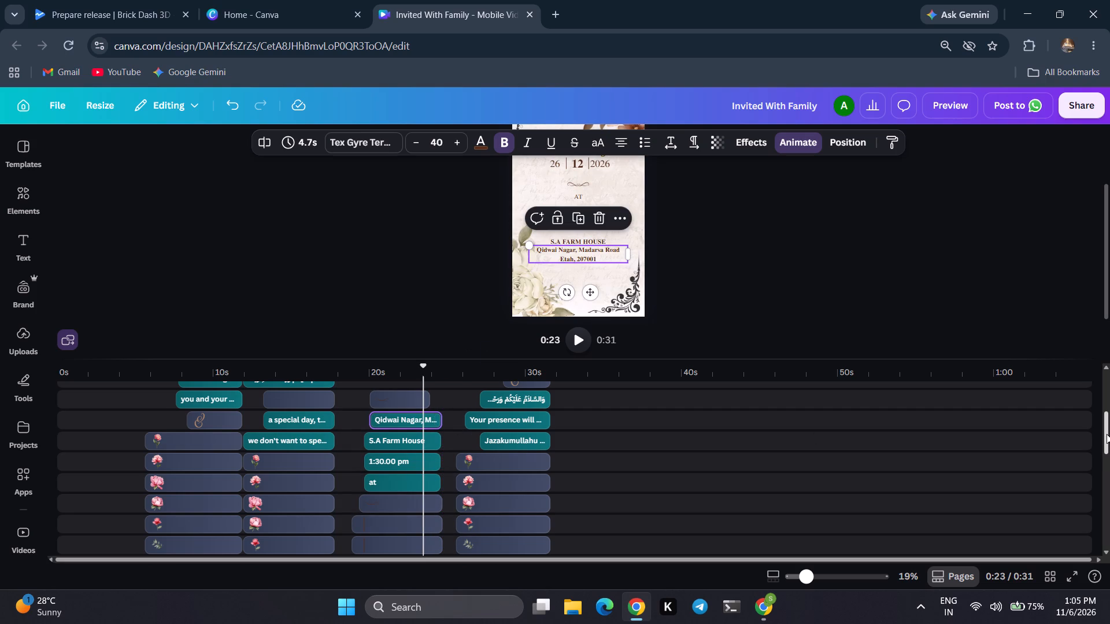
pyautogui.moveTo(1104, 433); pyautogui.dragTo(1104, 441)
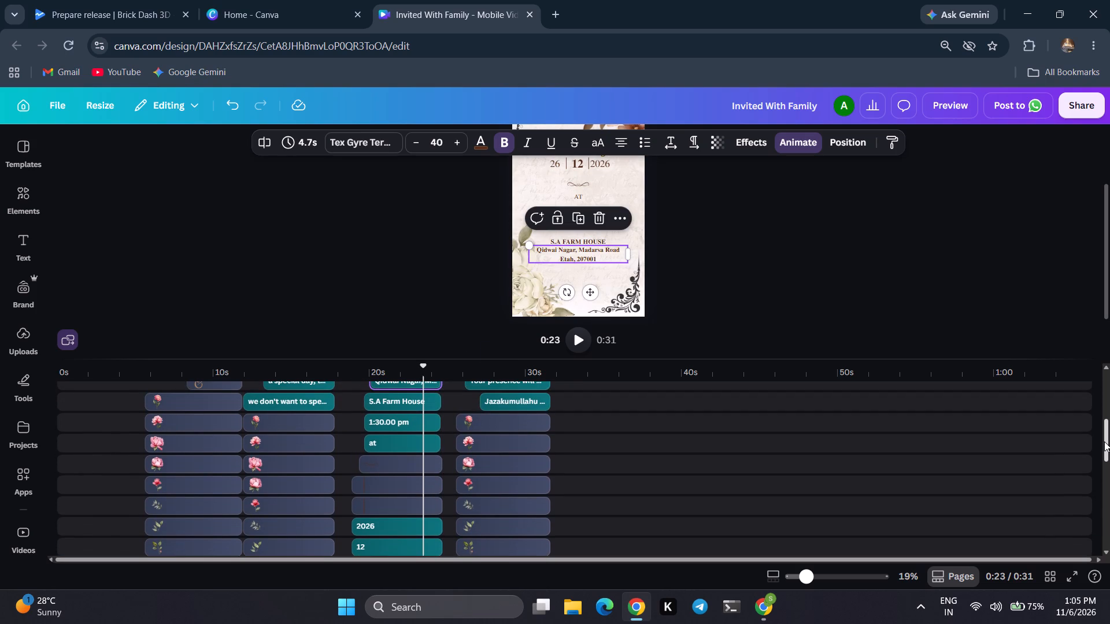
pyautogui.moveTo(1104, 441); pyautogui.dragTo(1105, 422)
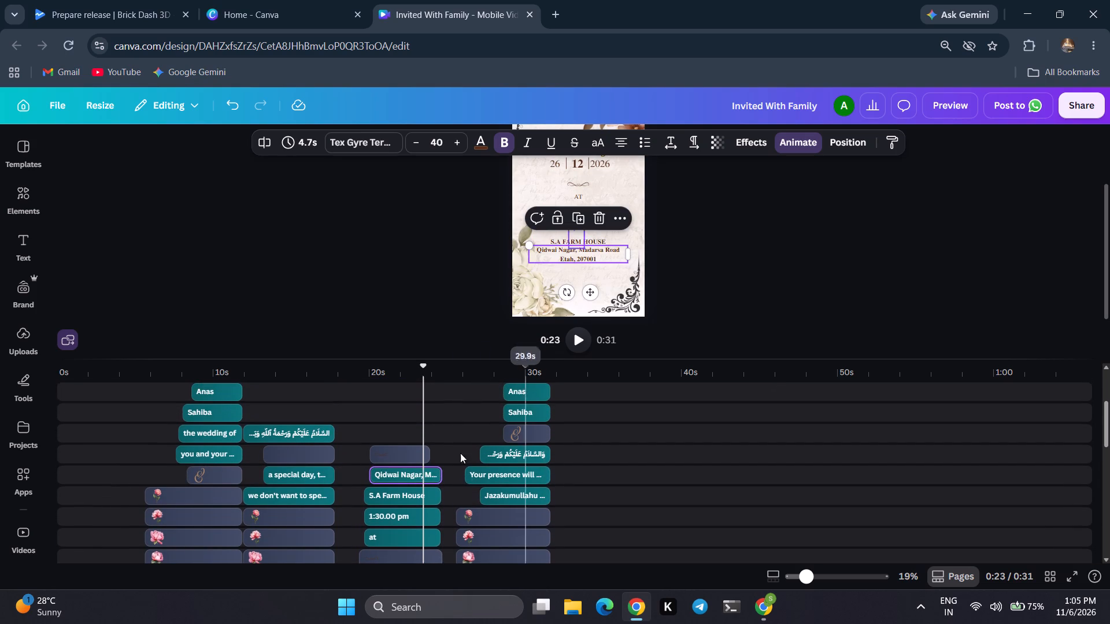
pyautogui.click(425, 453)
pyautogui.moveTo(425, 453); pyautogui.dragTo(434, 454)
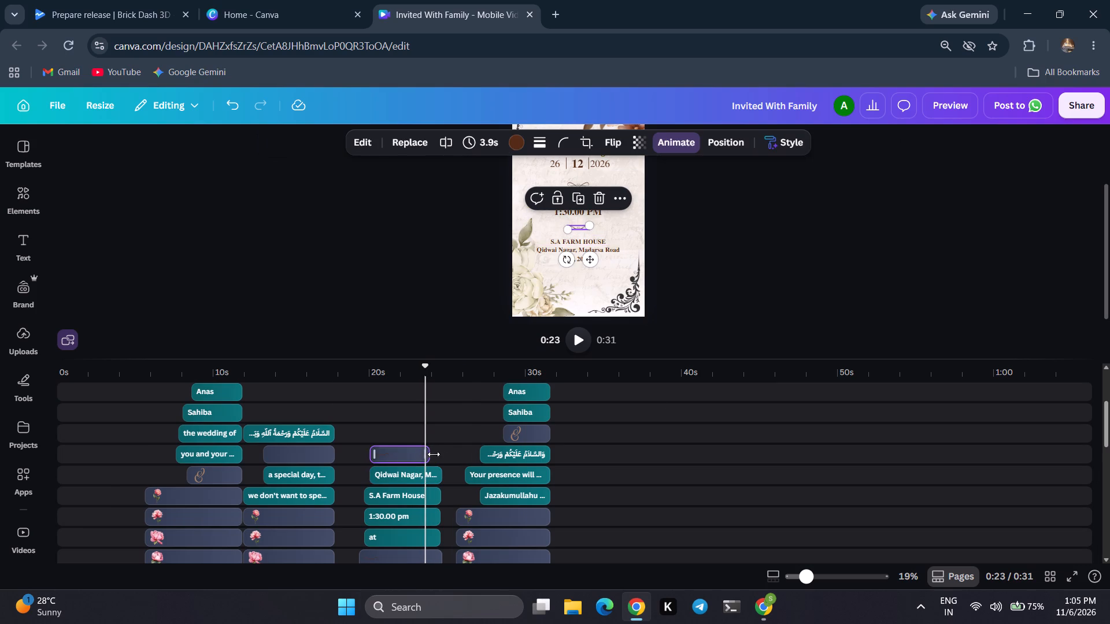
pyautogui.moveTo(434, 454); pyautogui.dragTo(439, 456)
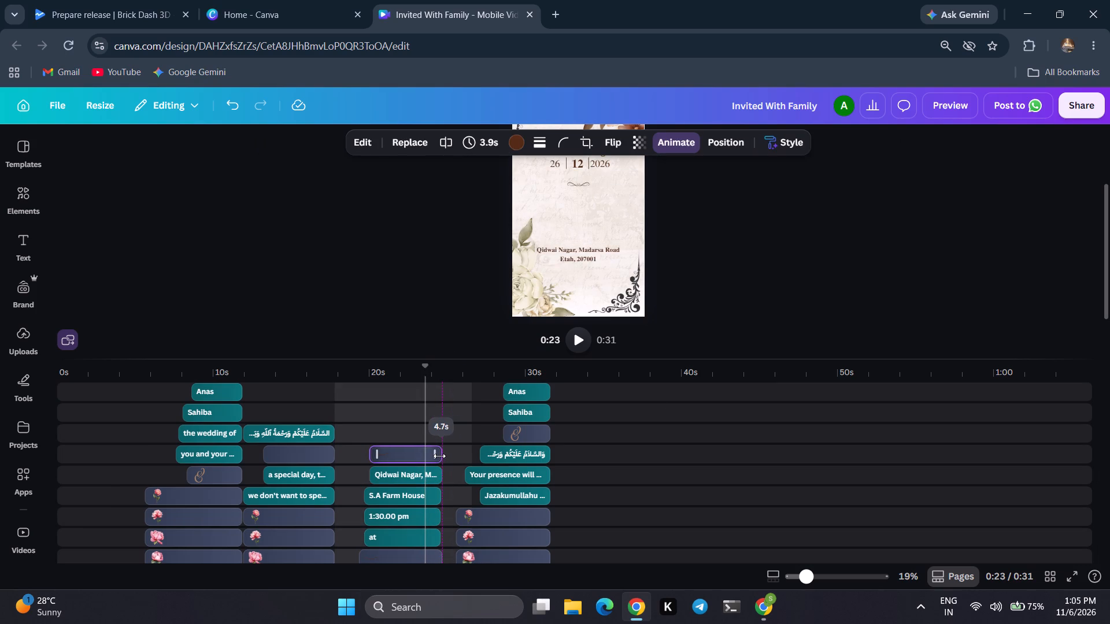
pyautogui.moveTo(439, 456); pyautogui.dragTo(439, 456)
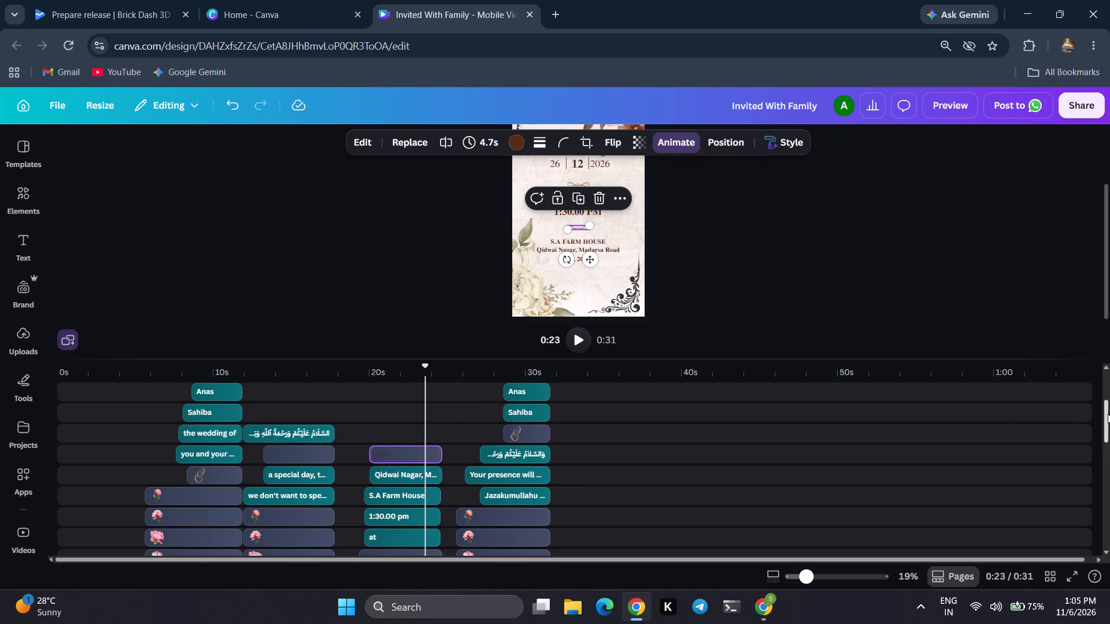
# Examine the element timings on the lower timeline tracks and play the video from the start into the wedding names page.
pyautogui.moveTo(1108, 414); pyautogui.dragTo(1104, 467)
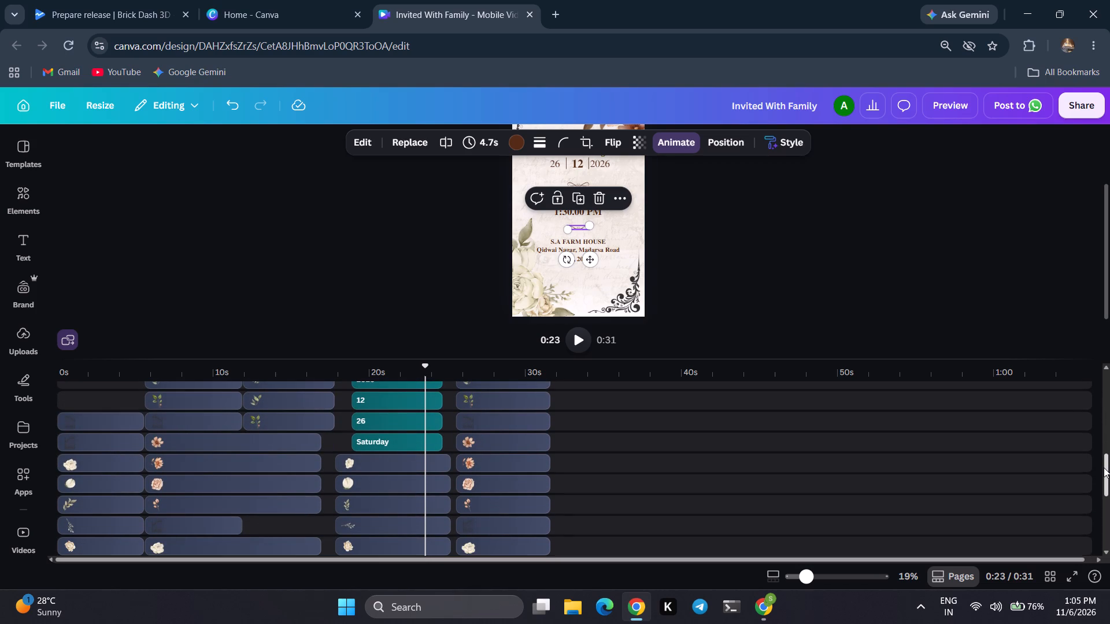
pyautogui.moveTo(1104, 467); pyautogui.dragTo(1104, 467)
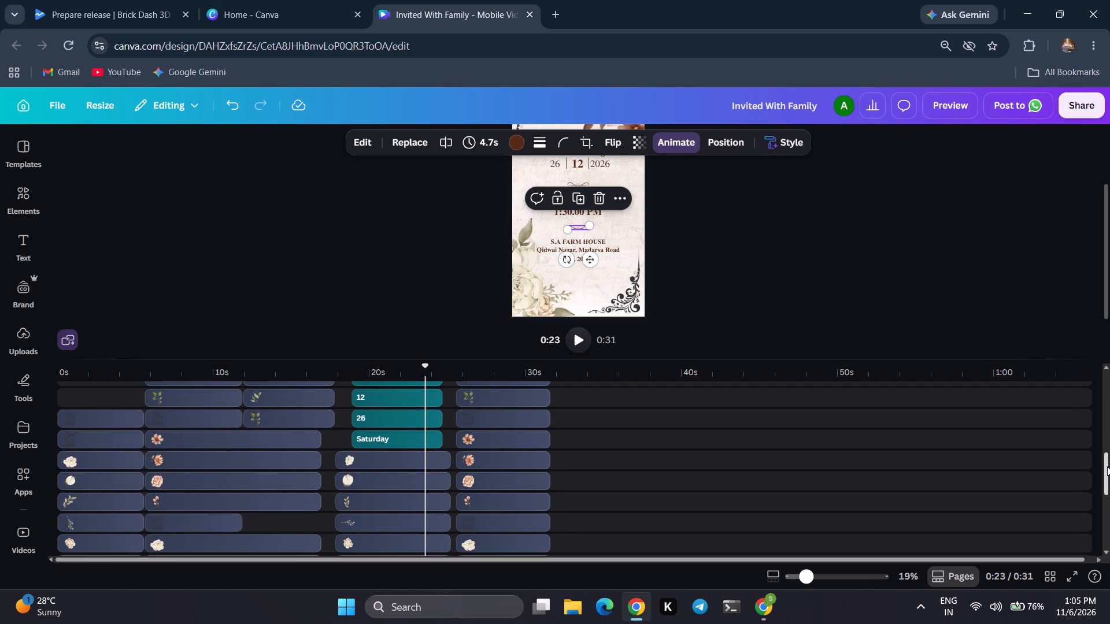
pyautogui.moveTo(1107, 466); pyautogui.dragTo(1109, 451)
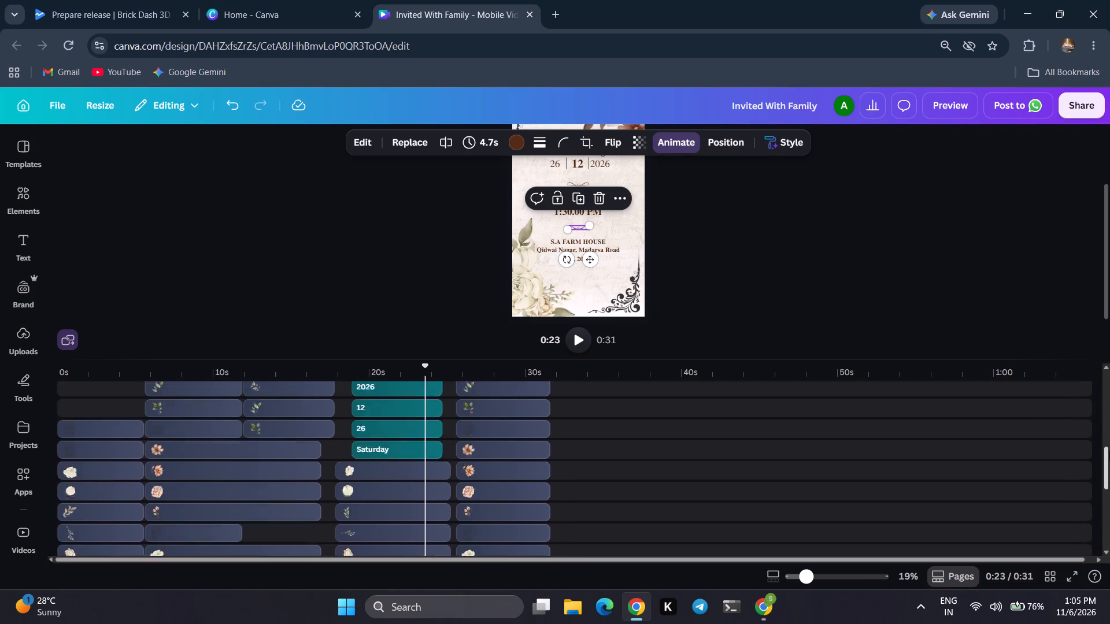
pyautogui.moveTo(1109, 451); pyautogui.dragTo(1109, 428)
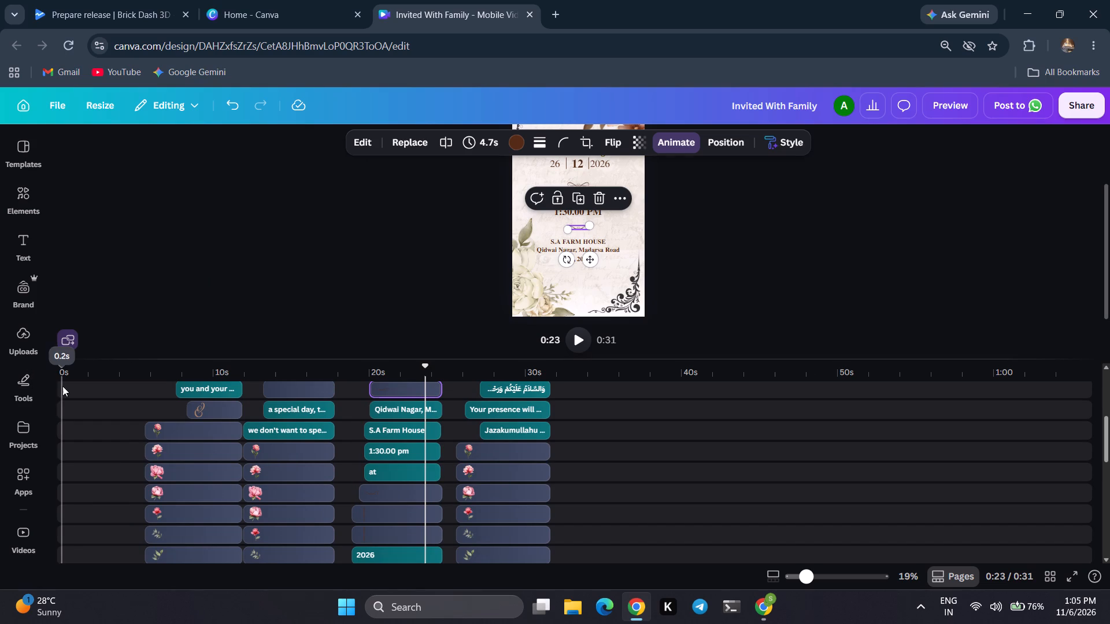
pyautogui.click(62, 386)
pyautogui.click(62, 386)
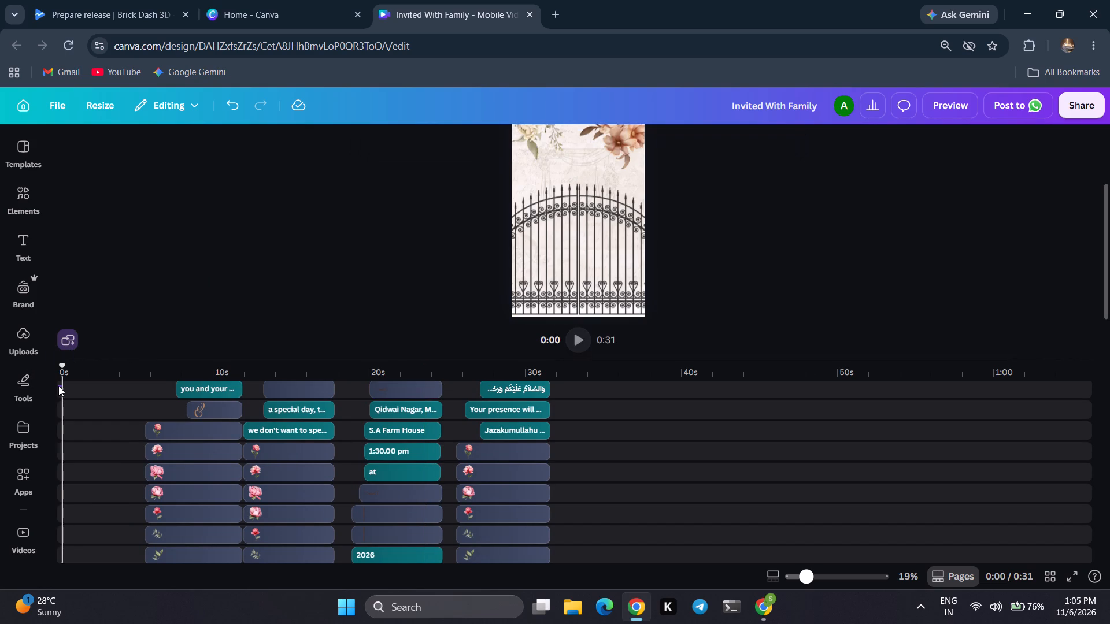
pyautogui.click(58, 386)
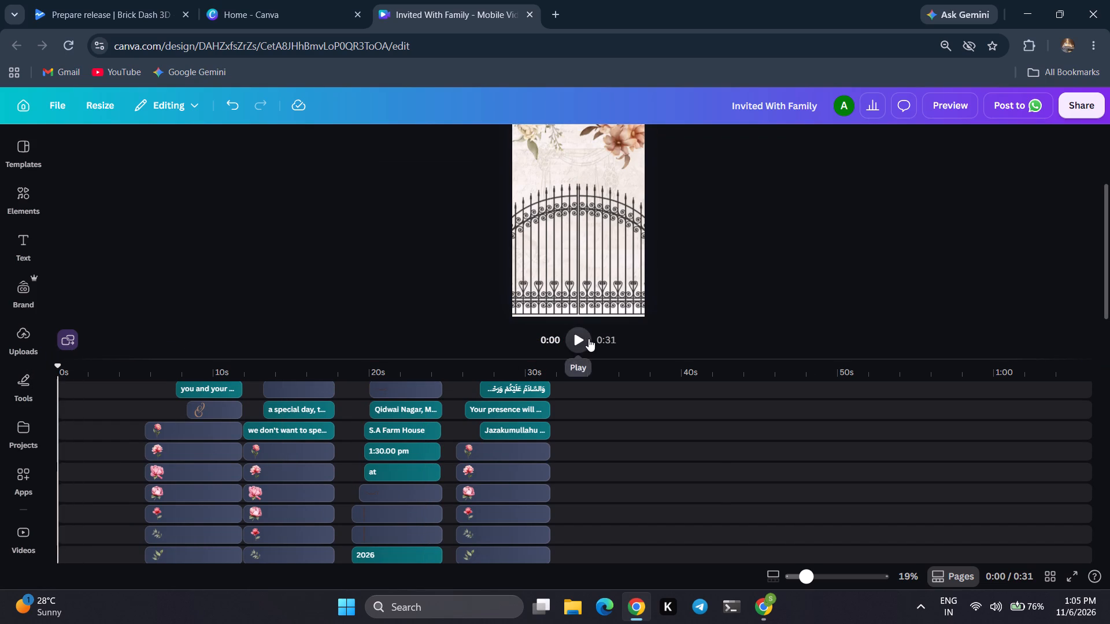
pyautogui.click(589, 339)
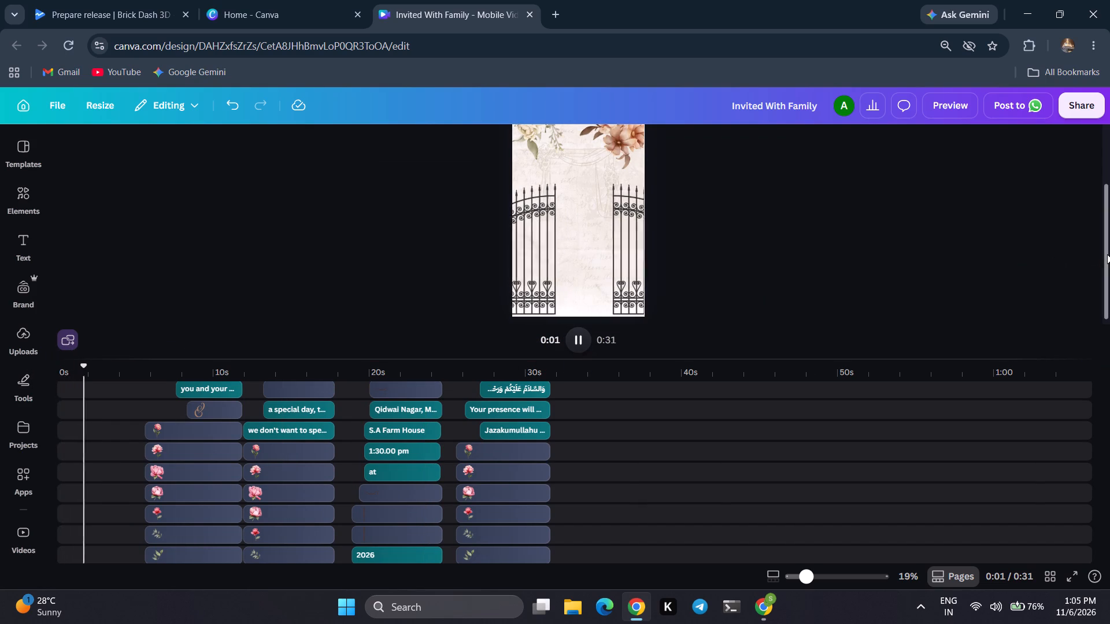
pyautogui.moveTo(1107, 254); pyautogui.dragTo(1109, 223)
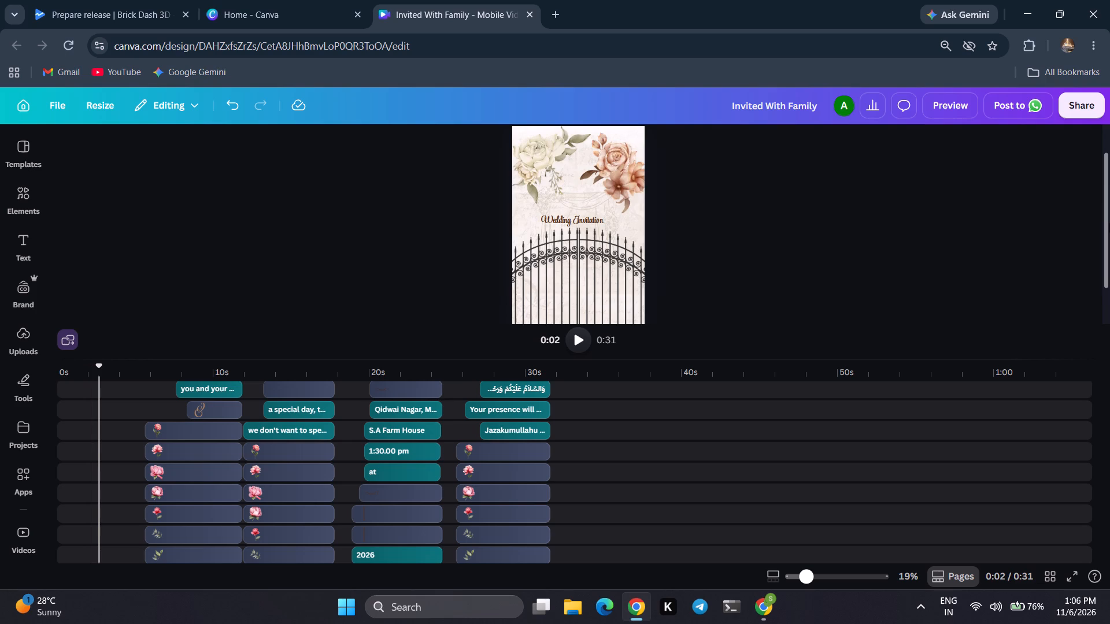
pyautogui.click(59, 391)
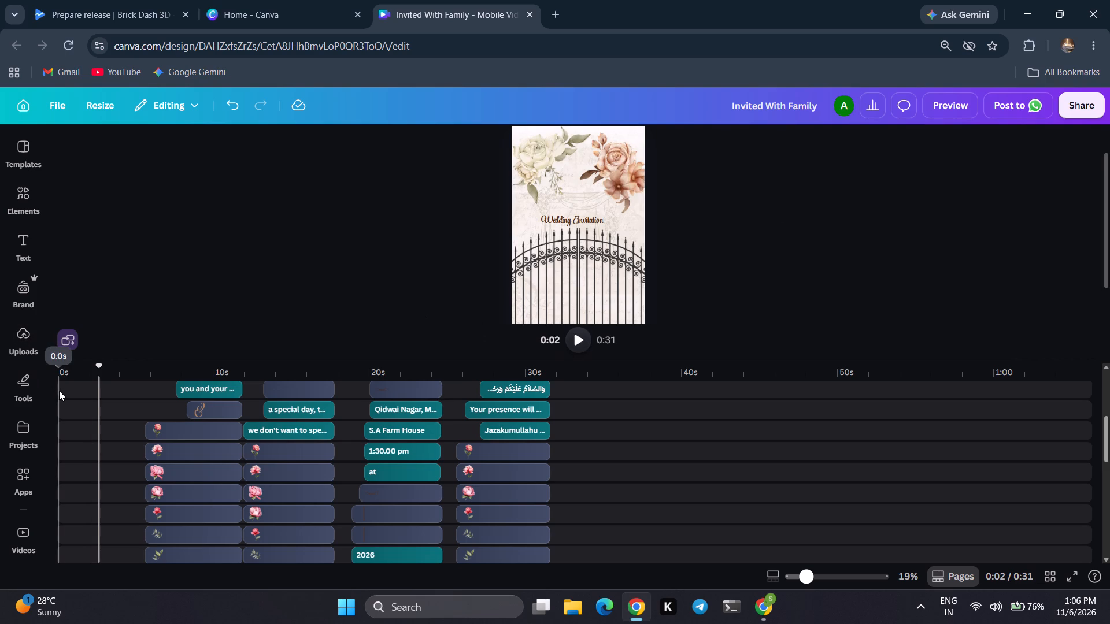
pyautogui.click(585, 337)
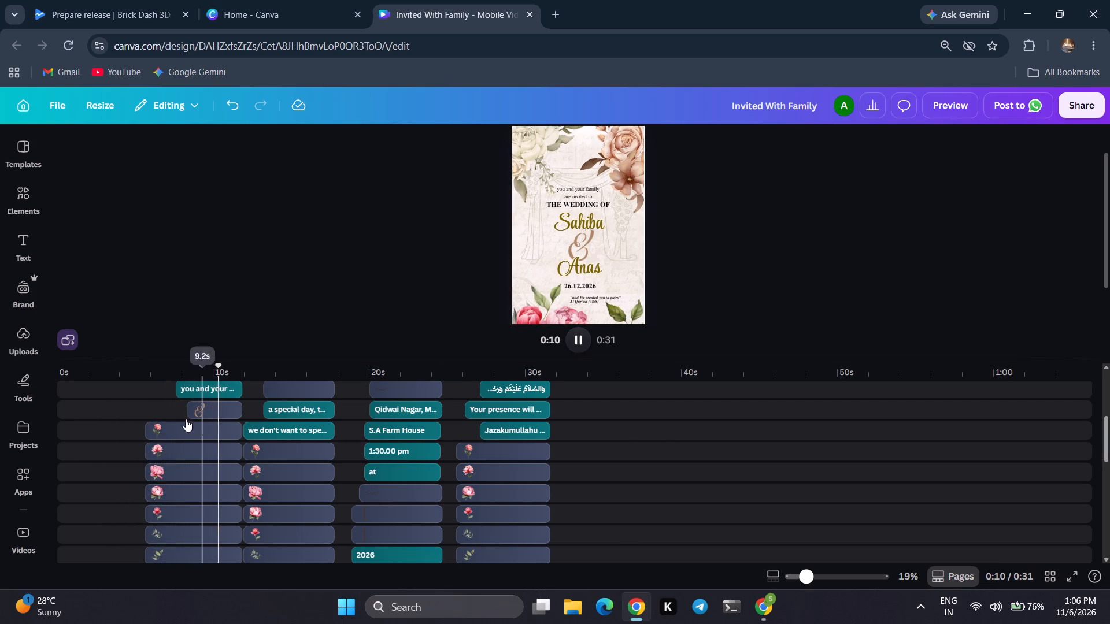
pyautogui.click(131, 418)
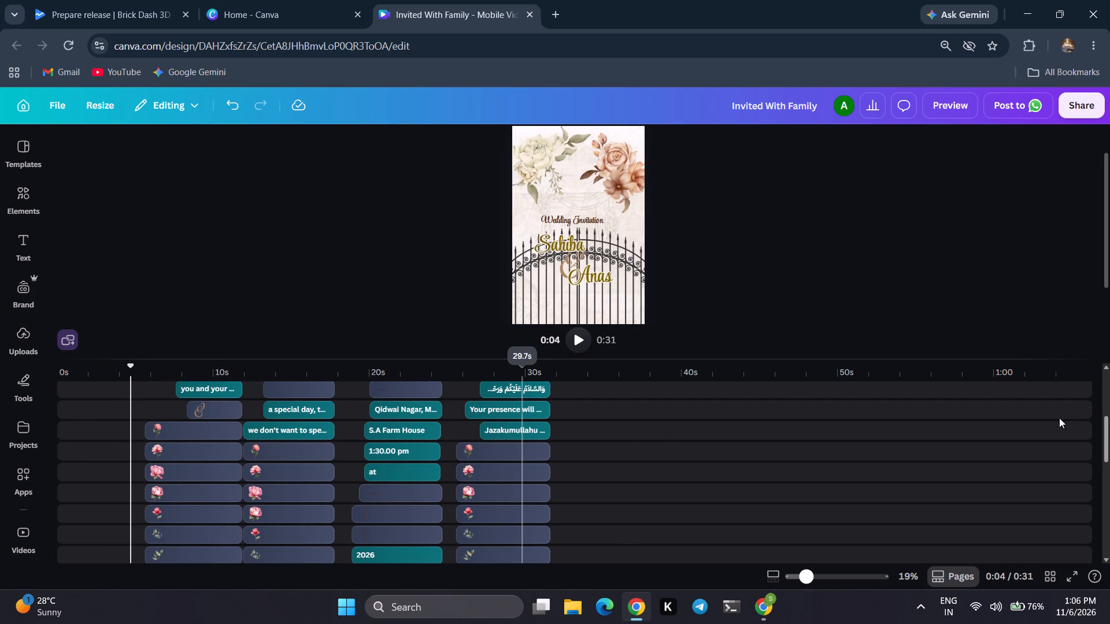
# Examine the element tracks across the timeline and play the video from about 1 second through the wedding names page.
pyautogui.moveTo(1109, 436); pyautogui.dragTo(1106, 398)
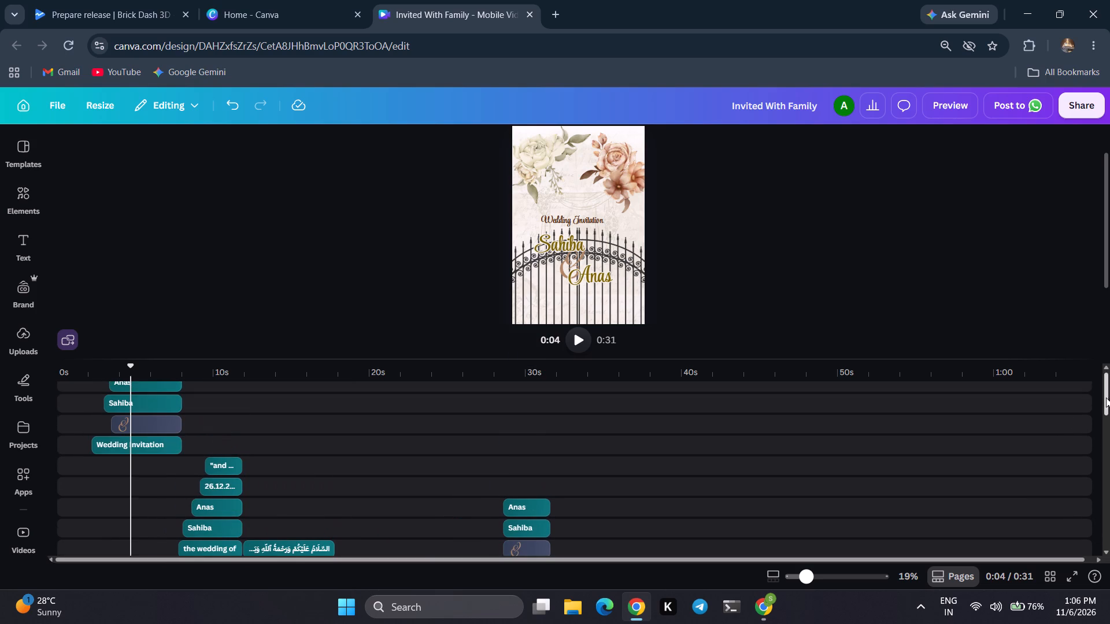
pyautogui.moveTo(1106, 398); pyautogui.dragTo(1098, 474)
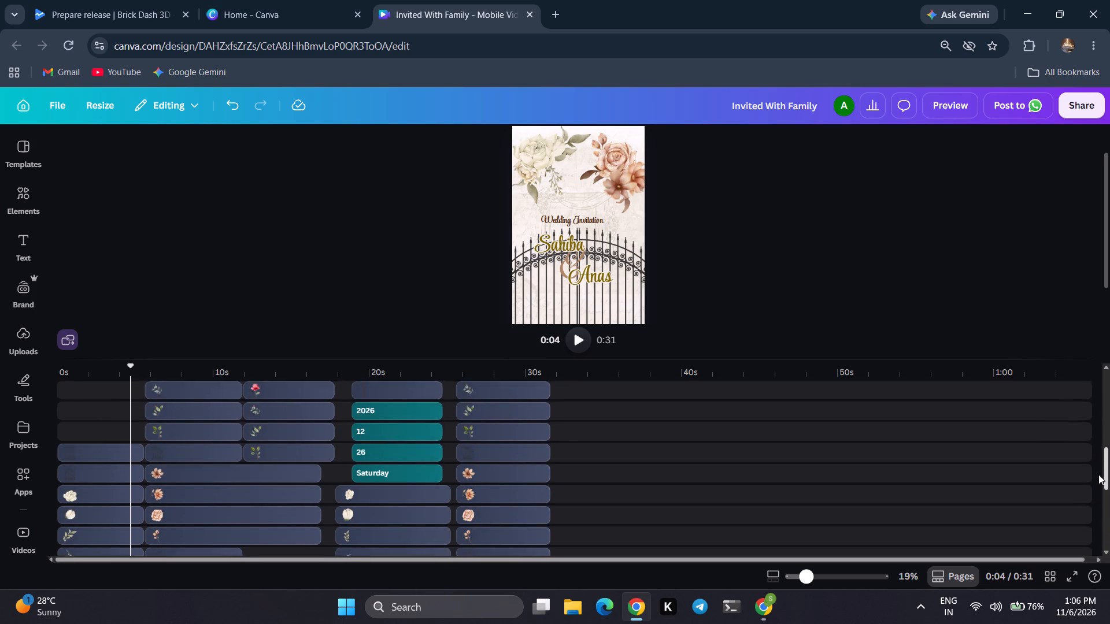
pyautogui.moveTo(1098, 474); pyautogui.dragTo(1098, 485)
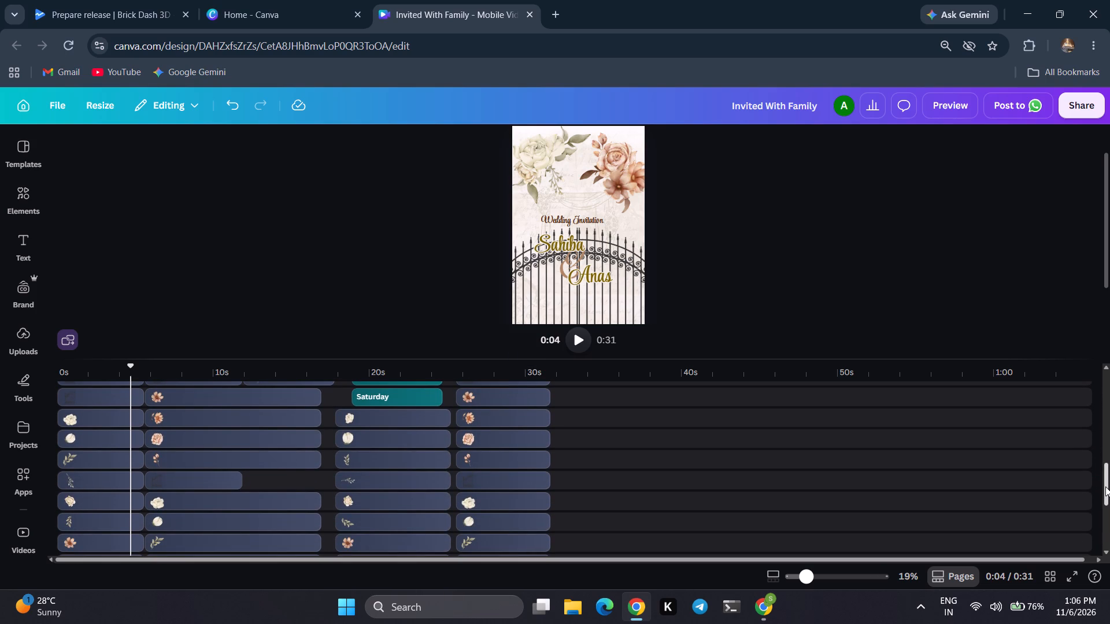
pyautogui.moveTo(1105, 485); pyautogui.dragTo(1107, 448)
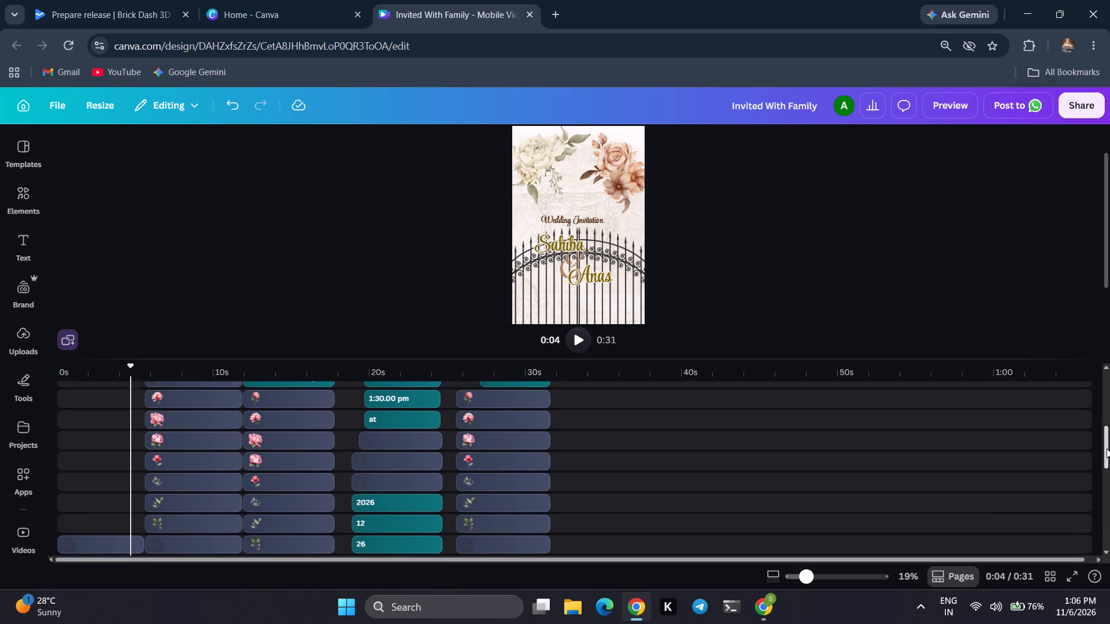
pyautogui.moveTo(1107, 448); pyautogui.dragTo(1105, 387)
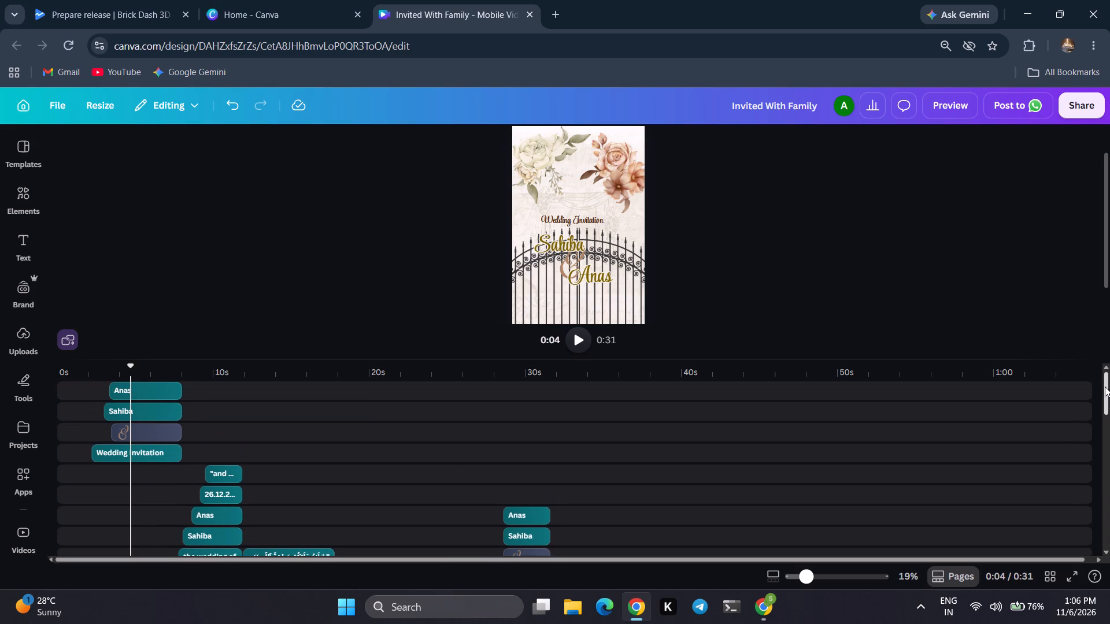
pyautogui.moveTo(1105, 387); pyautogui.dragTo(1105, 374)
pyautogui.click(80, 418)
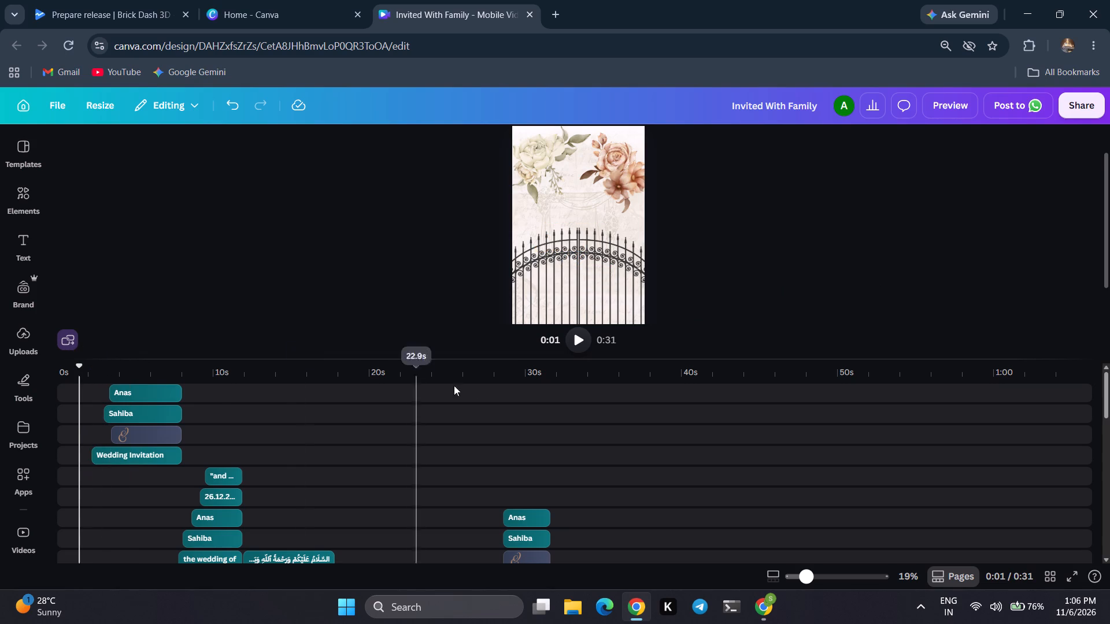
pyautogui.click(578, 346)
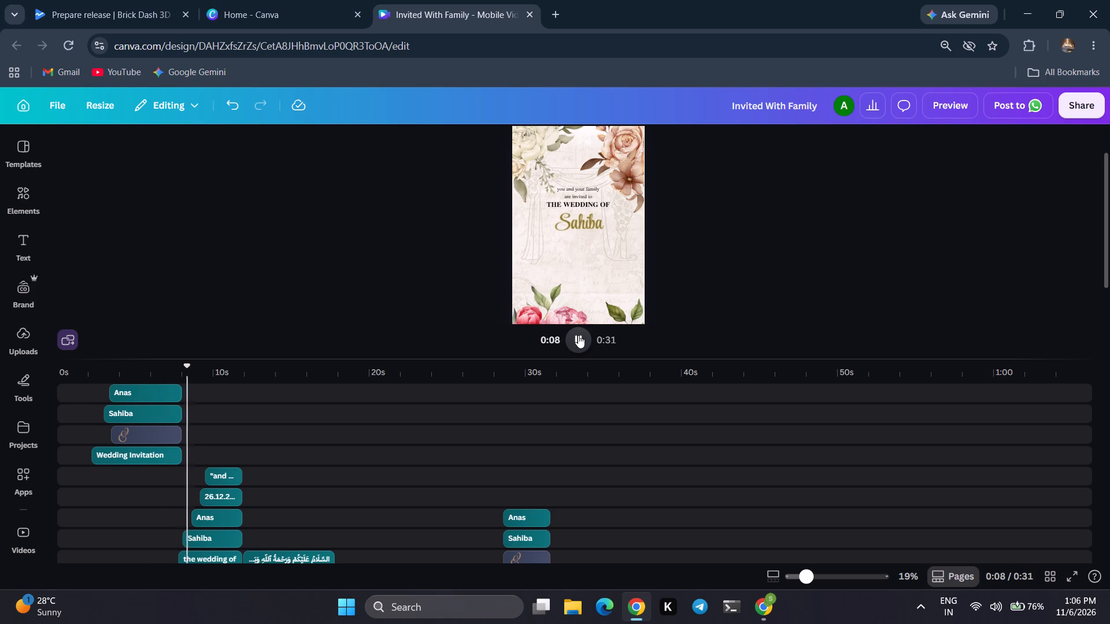
pyautogui.press('space')
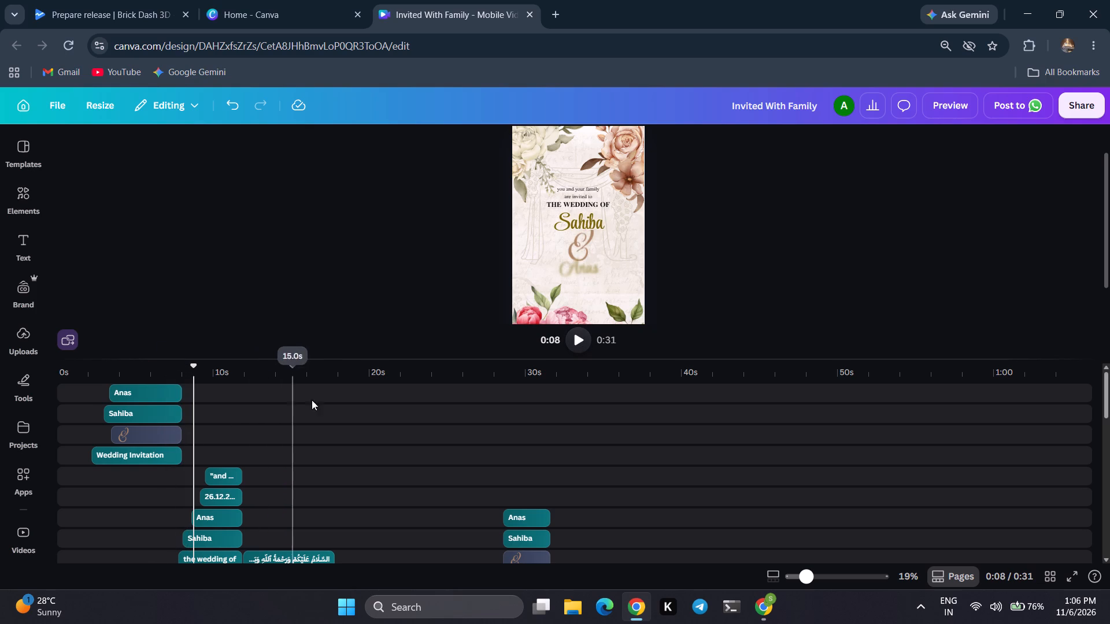
pyautogui.click(580, 335)
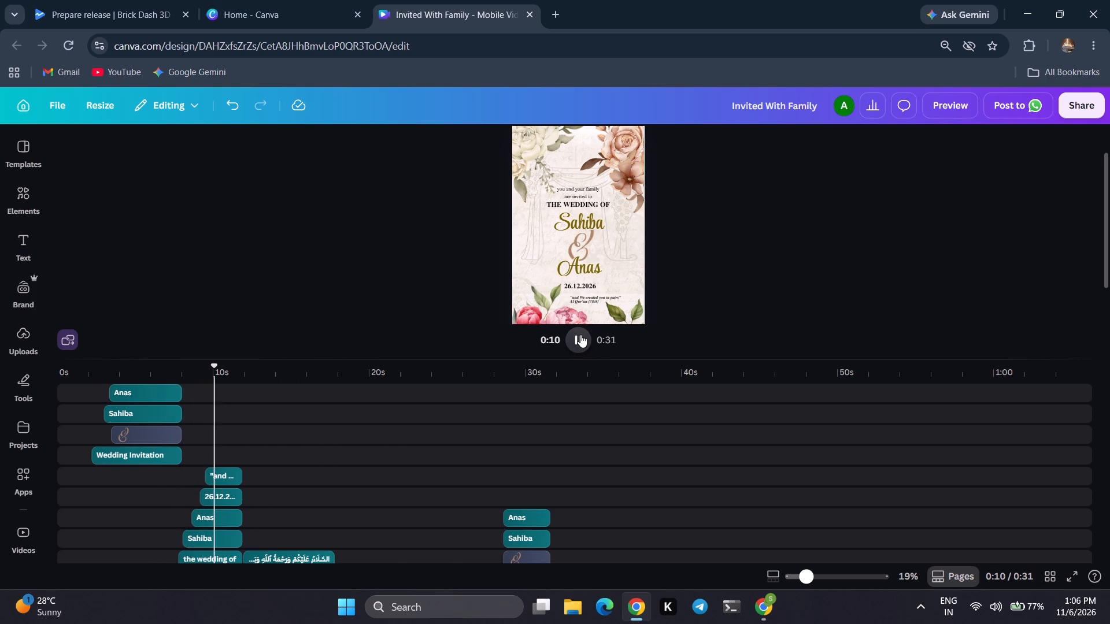
pyautogui.click(580, 335)
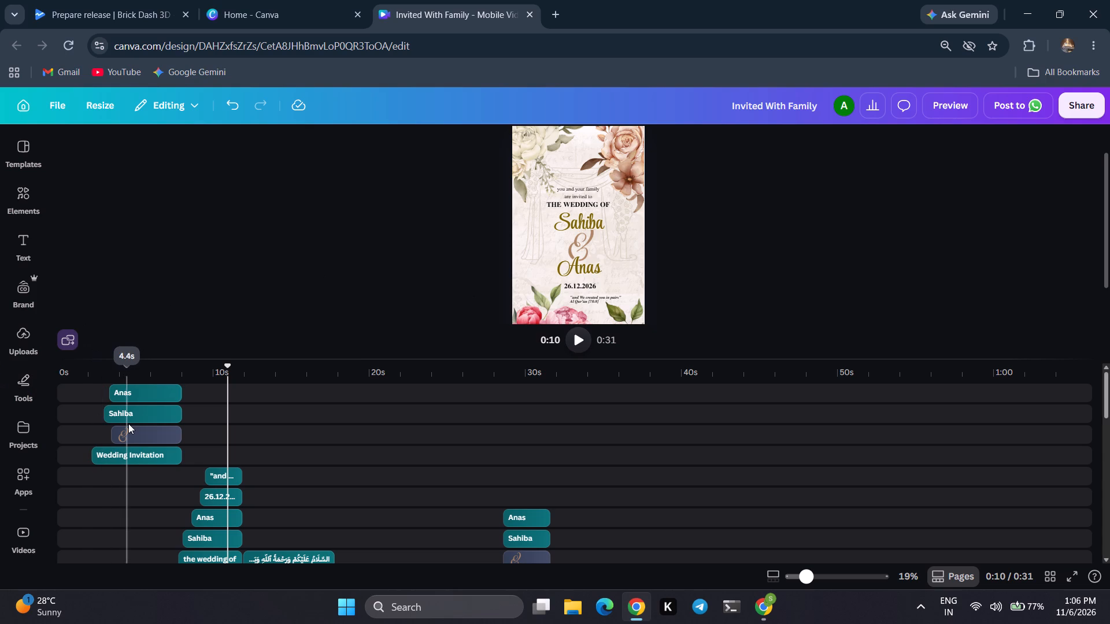
# Examine frame by frame how the opening page's title and names overlap the gate opening and the wedding names page, between 4 and 8 seconds.
pyautogui.click(128, 424)
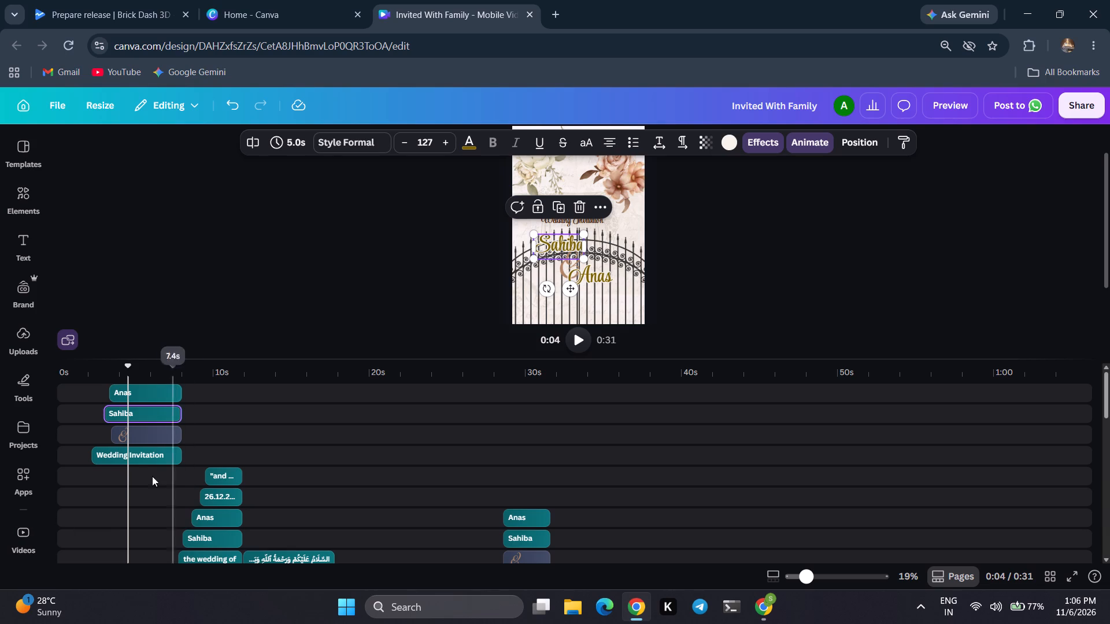
pyautogui.click(127, 484)
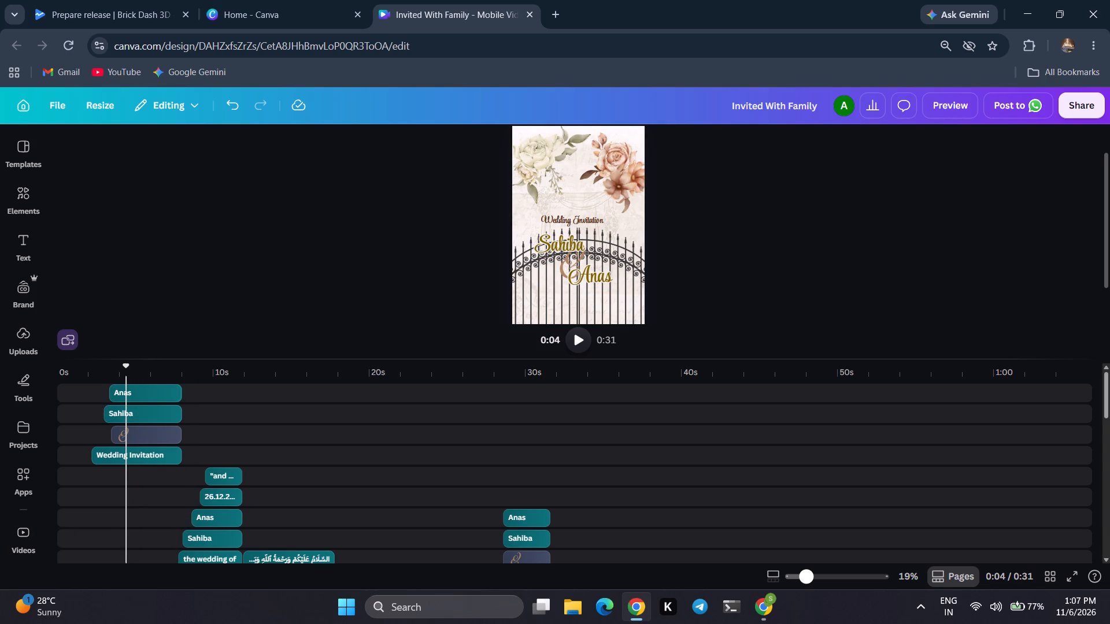
pyautogui.moveTo(124, 376); pyautogui.dragTo(142, 377)
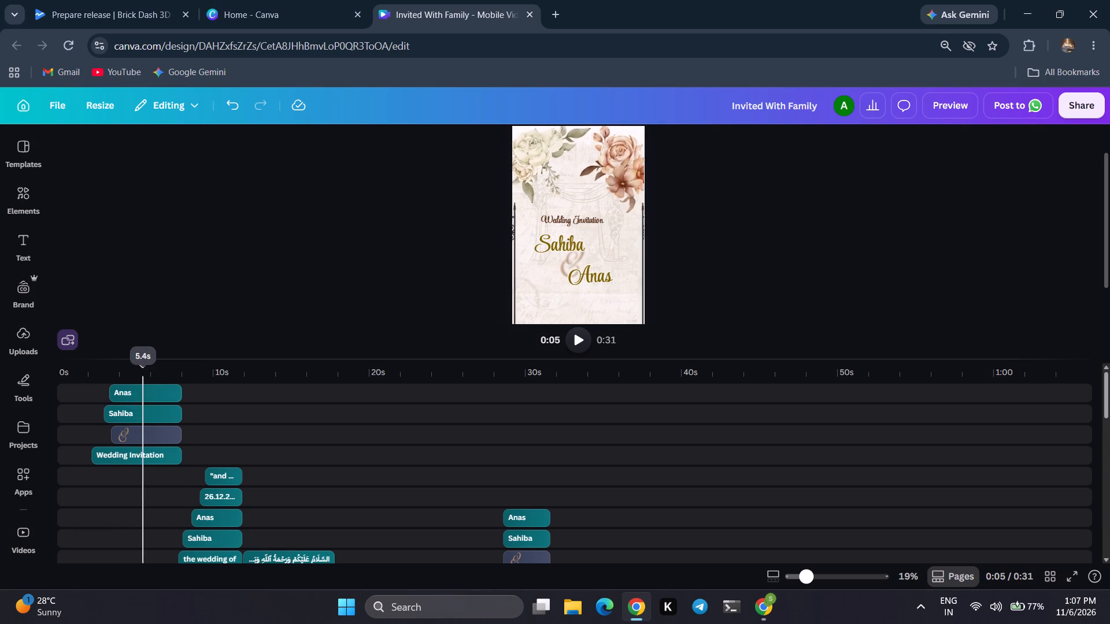
pyautogui.moveTo(142, 377); pyautogui.dragTo(155, 377)
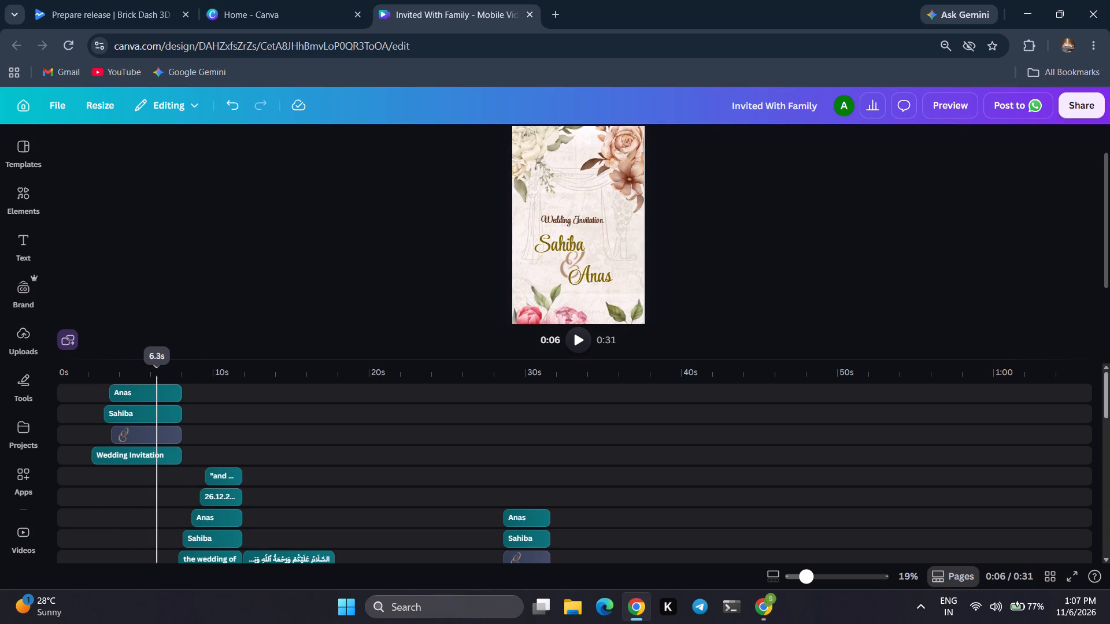
pyautogui.moveTo(155, 377); pyautogui.dragTo(171, 379)
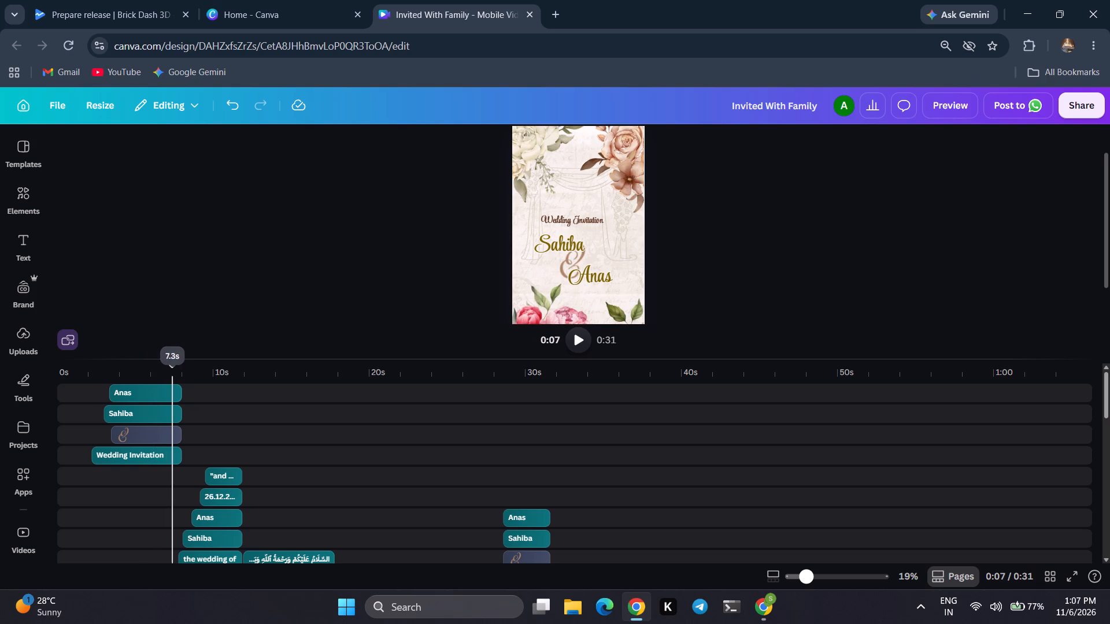
pyautogui.moveTo(171, 379); pyautogui.dragTo(176, 381)
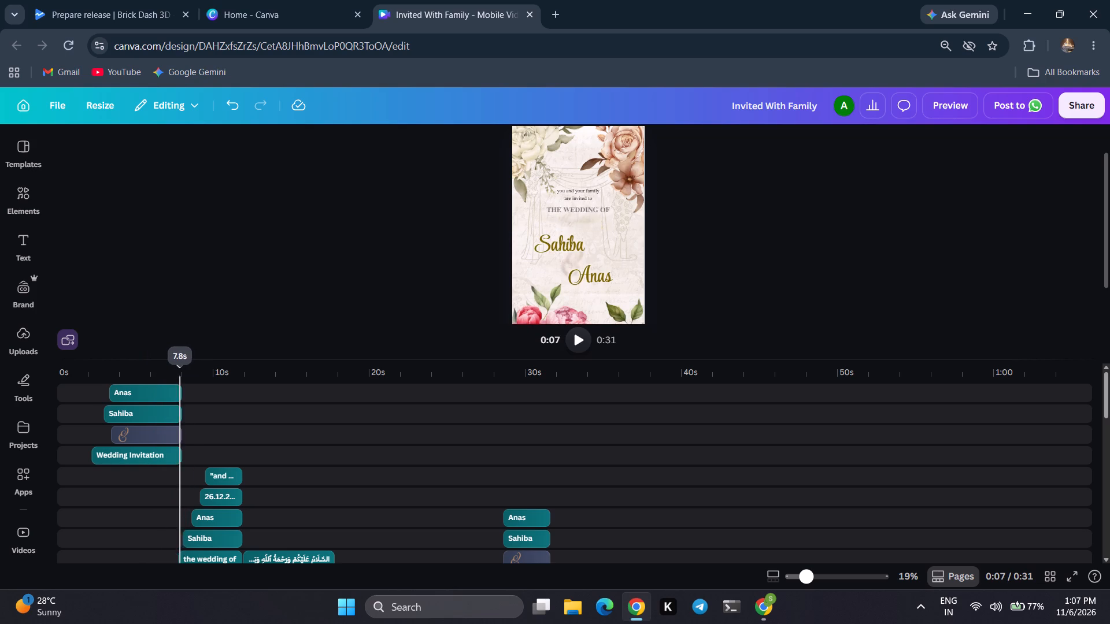
pyautogui.moveTo(176, 381); pyautogui.dragTo(168, 380)
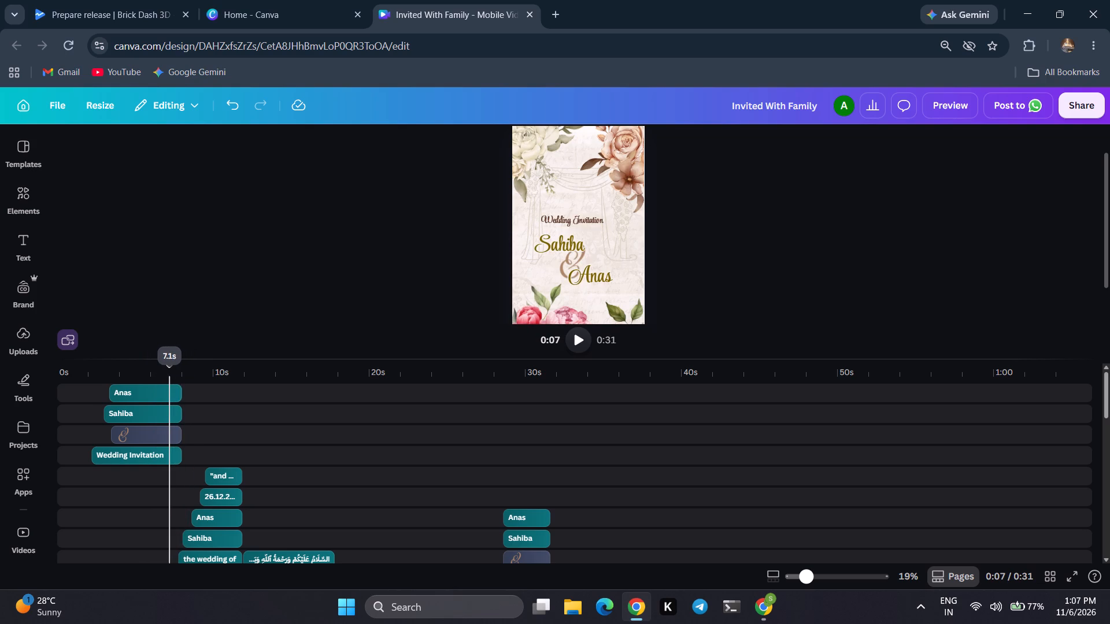
pyautogui.moveTo(168, 380); pyautogui.dragTo(116, 370)
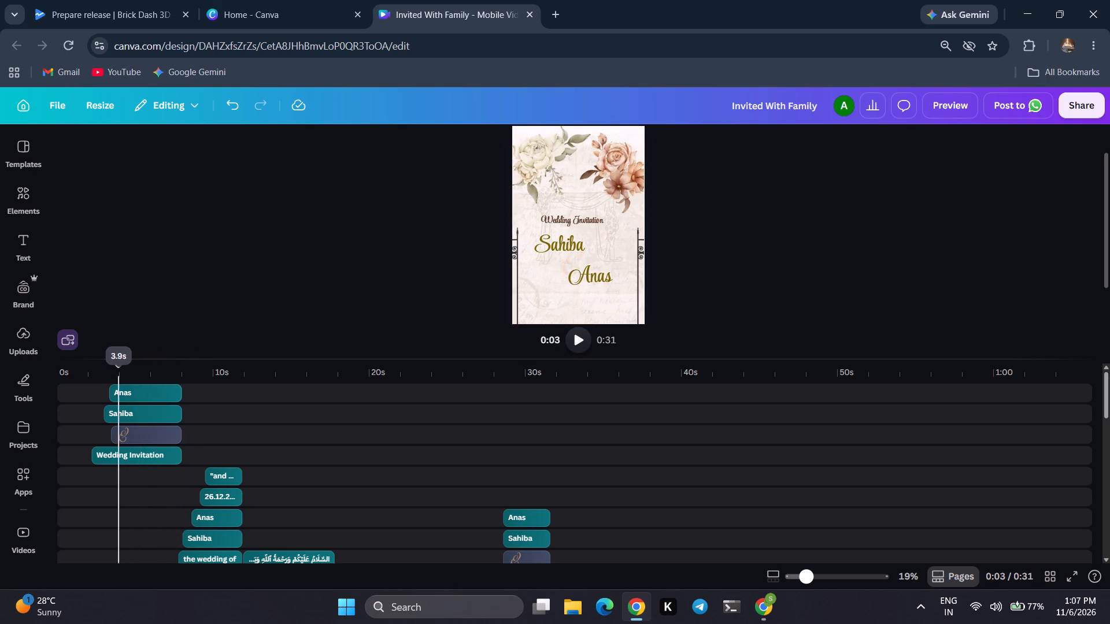
pyautogui.moveTo(116, 370); pyautogui.dragTo(140, 373)
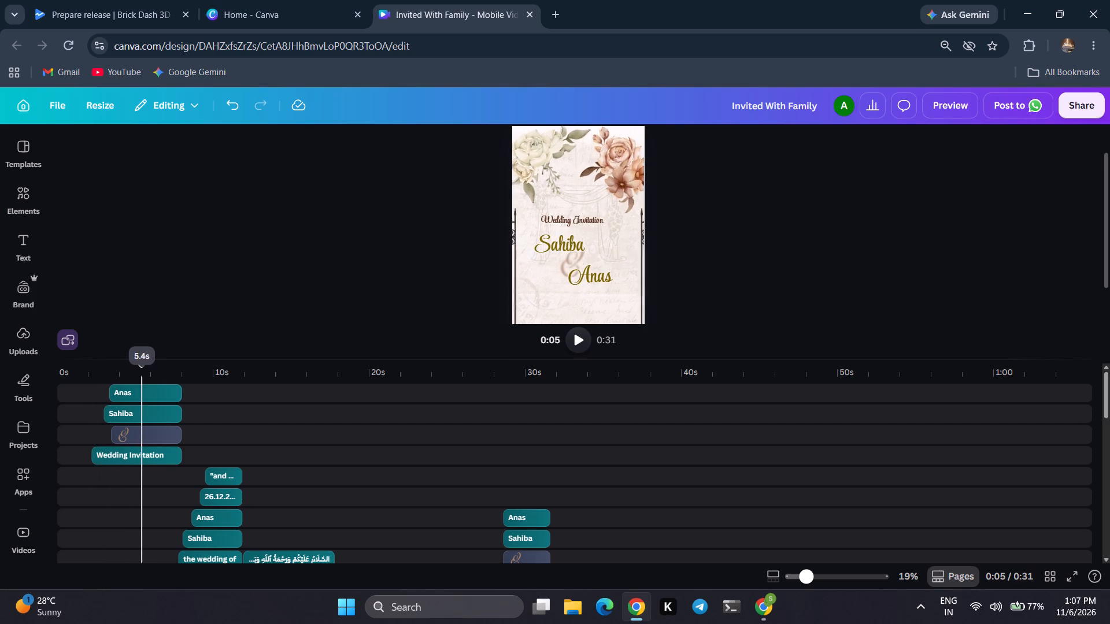
pyautogui.moveTo(140, 373); pyautogui.dragTo(156, 374)
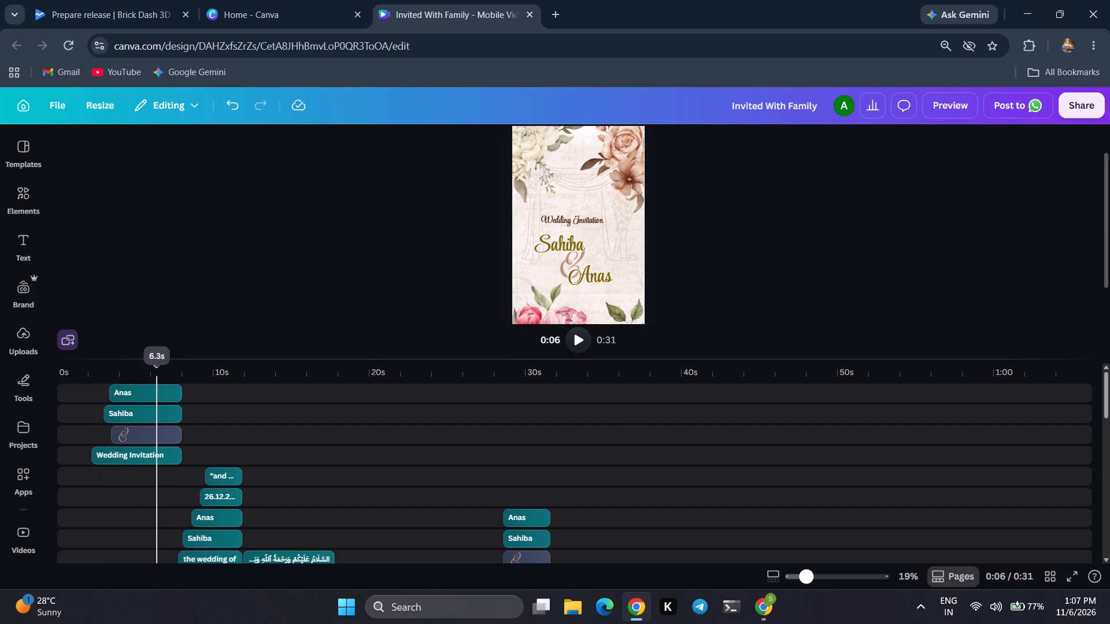
pyautogui.moveTo(156, 374); pyautogui.dragTo(165, 374)
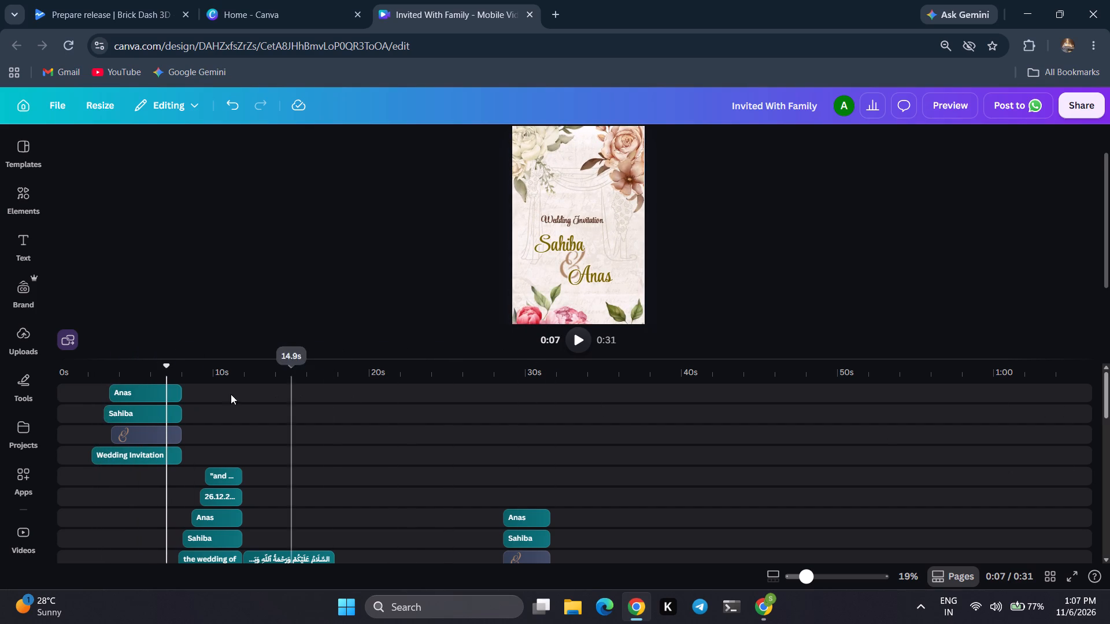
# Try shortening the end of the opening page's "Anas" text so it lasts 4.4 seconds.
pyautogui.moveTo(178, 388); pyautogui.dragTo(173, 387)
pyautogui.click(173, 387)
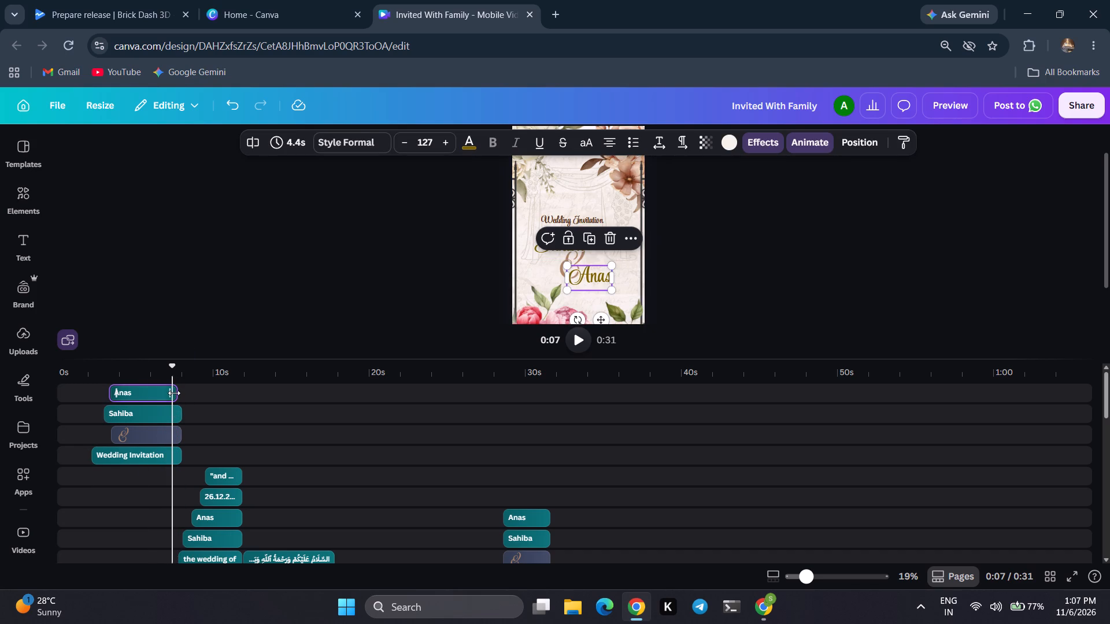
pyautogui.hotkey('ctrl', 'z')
# Shorten the ends of the opening page's "Anas", "Sahiba", ampersand (3.9 seconds) and "Wedding Invitation" (5.2 seconds) so all end at about 7.3 seconds.
pyautogui.moveTo(172, 373); pyautogui.dragTo(153, 371)
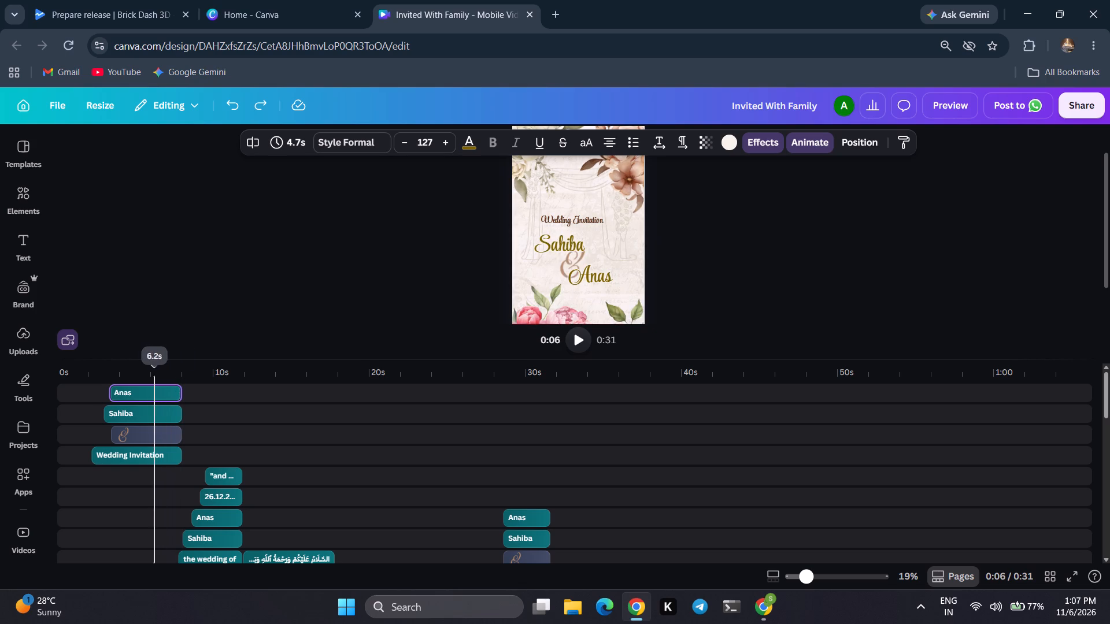
pyautogui.moveTo(153, 371); pyautogui.dragTo(162, 368)
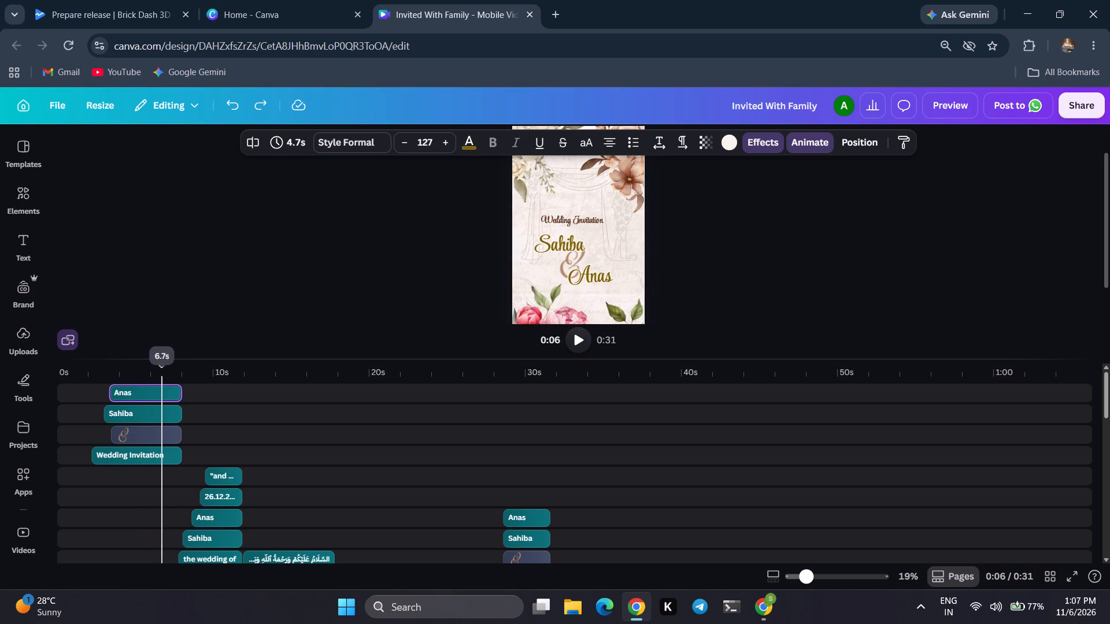
pyautogui.moveTo(162, 368); pyautogui.dragTo(165, 368)
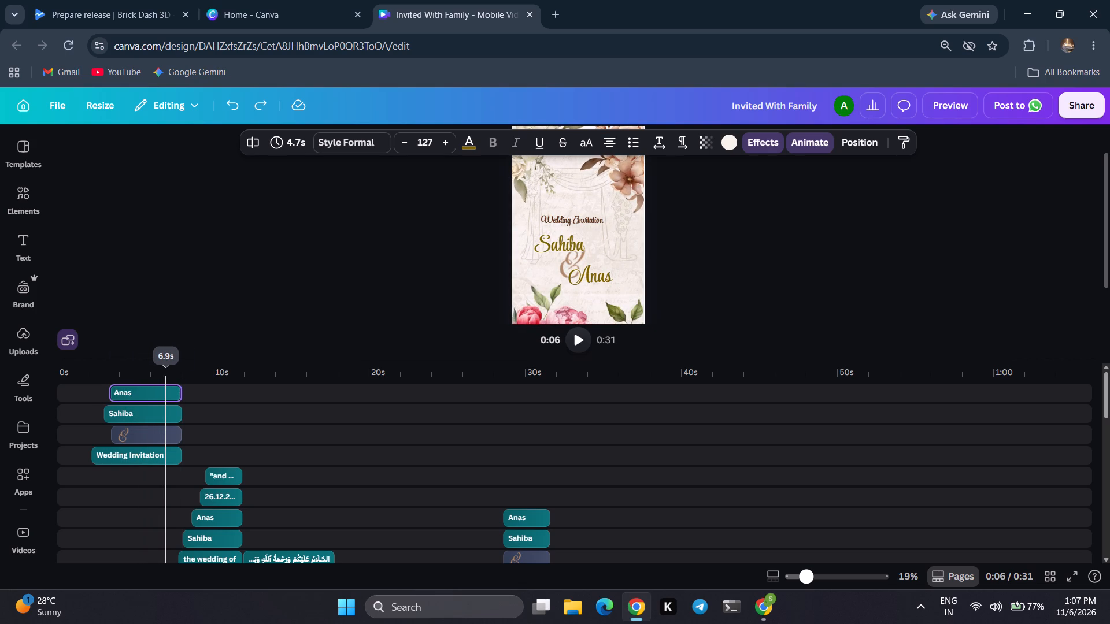
pyautogui.moveTo(165, 368); pyautogui.dragTo(115, 356)
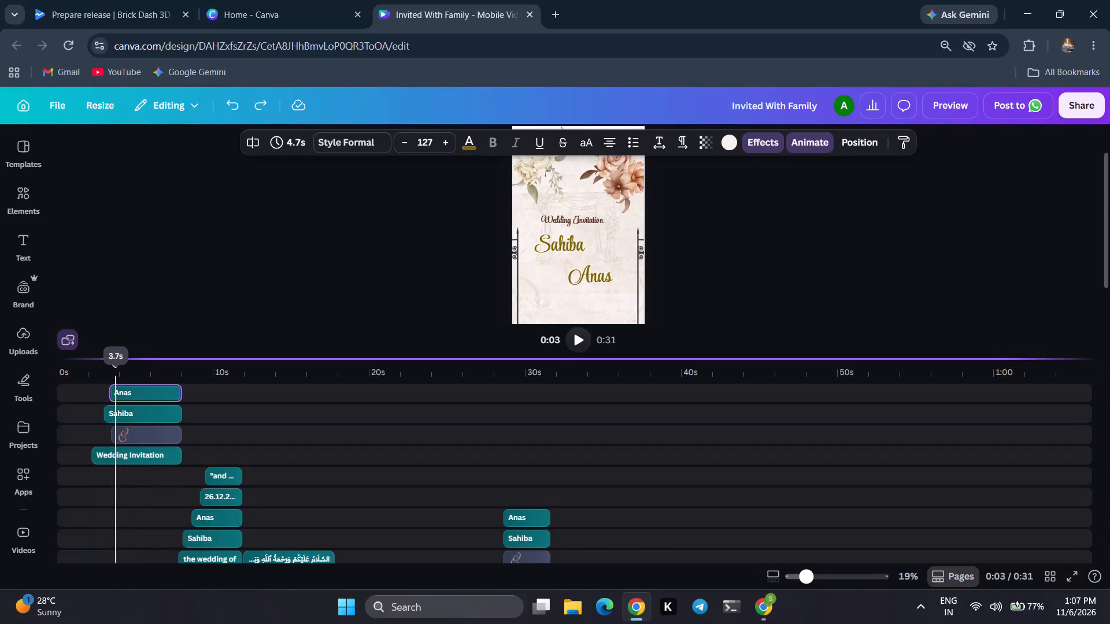
pyautogui.moveTo(115, 356); pyautogui.dragTo(162, 359)
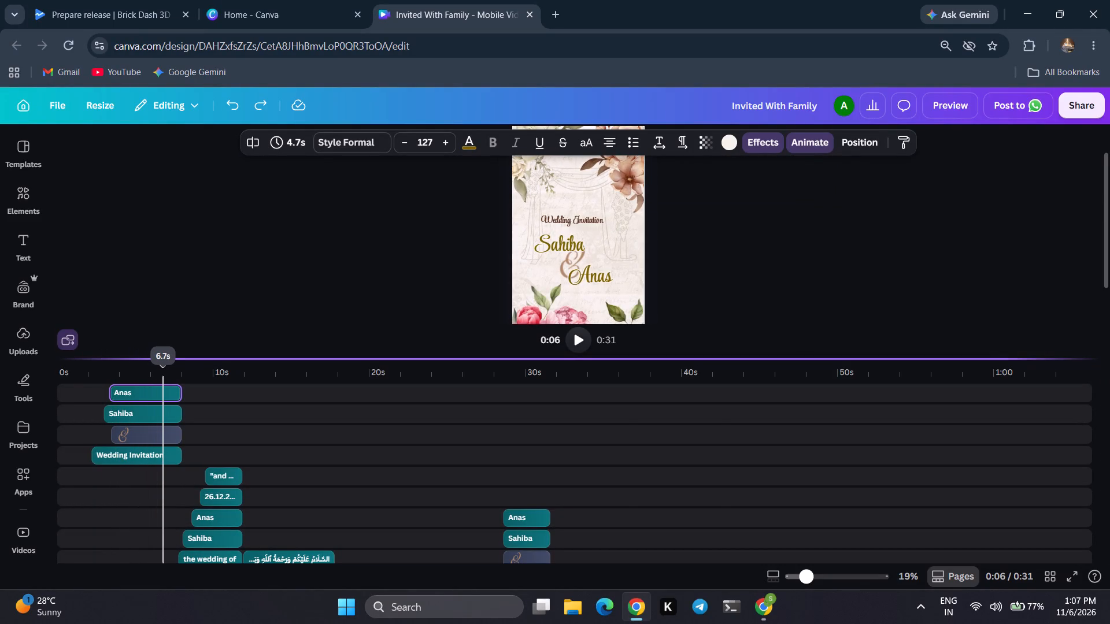
pyautogui.moveTo(162, 359); pyautogui.dragTo(165, 359)
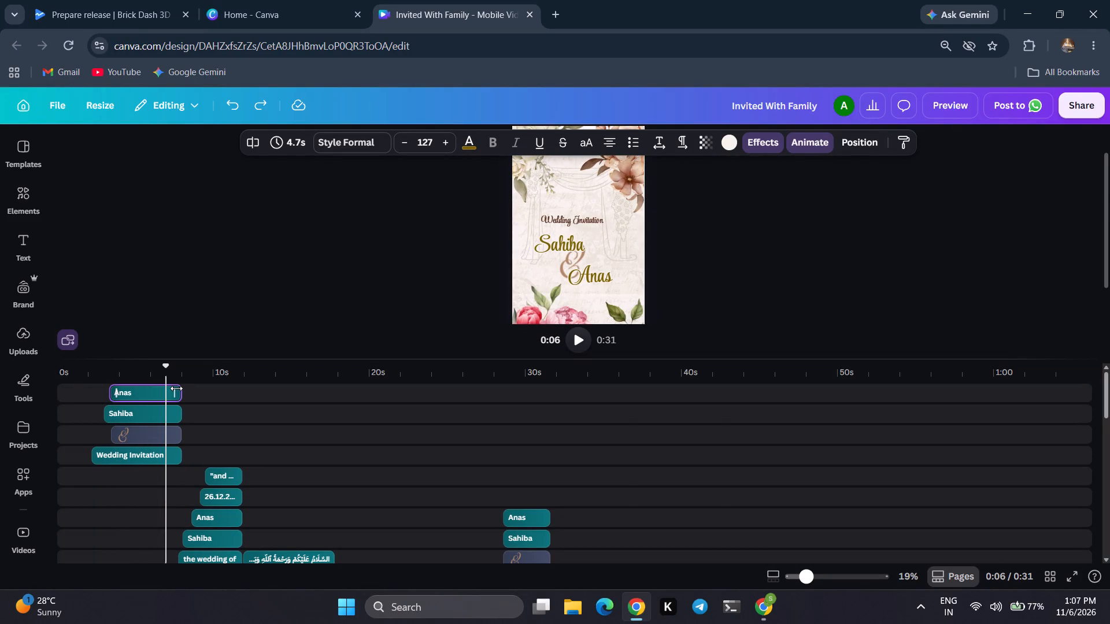
pyautogui.moveTo(176, 388); pyautogui.dragTo(166, 387)
pyautogui.moveTo(176, 413); pyautogui.dragTo(165, 412)
pyautogui.moveTo(175, 434); pyautogui.dragTo(165, 434)
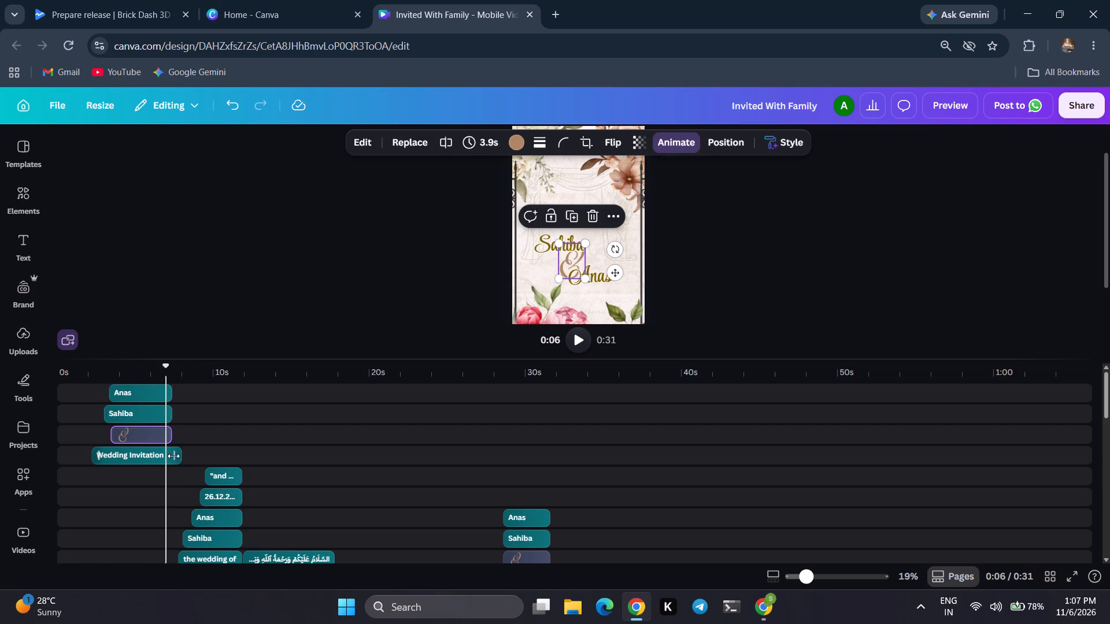
pyautogui.moveTo(175, 458); pyautogui.dragTo(165, 455)
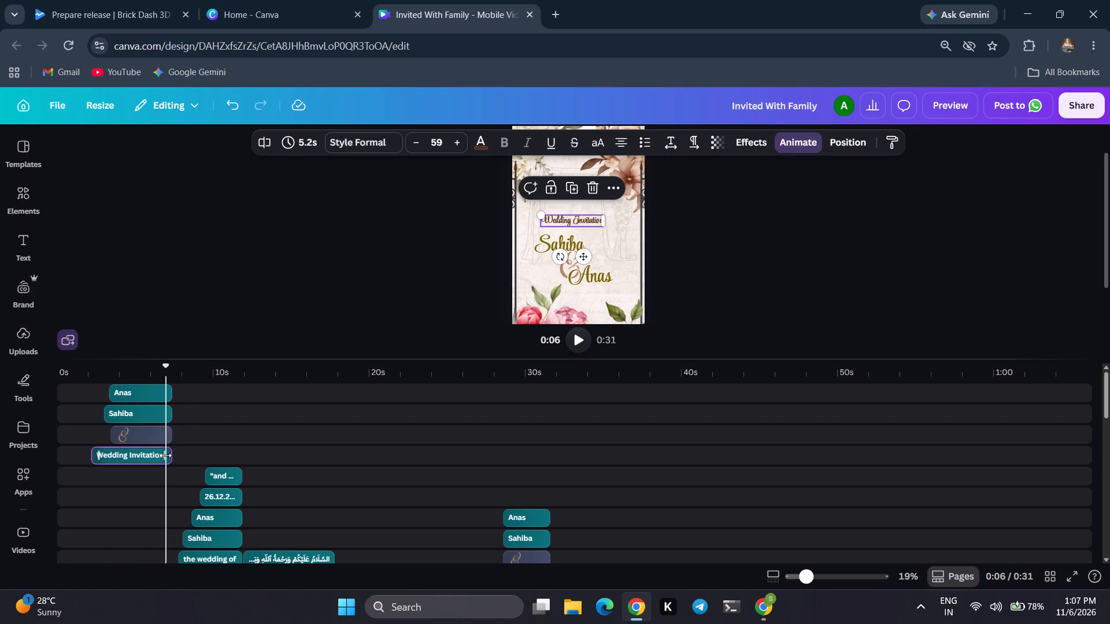
# Play the video from about 2 seconds onward and replay the greeting page's exit into the Saturday event page, around 16 to 18 seconds.
pyautogui.click(98, 398)
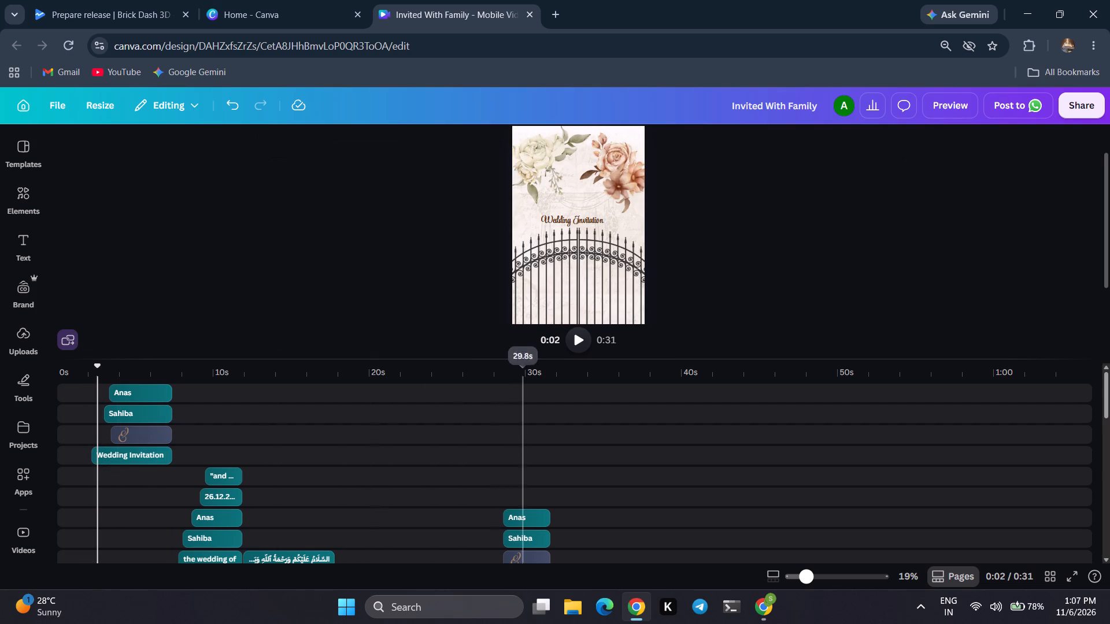
pyautogui.click(578, 345)
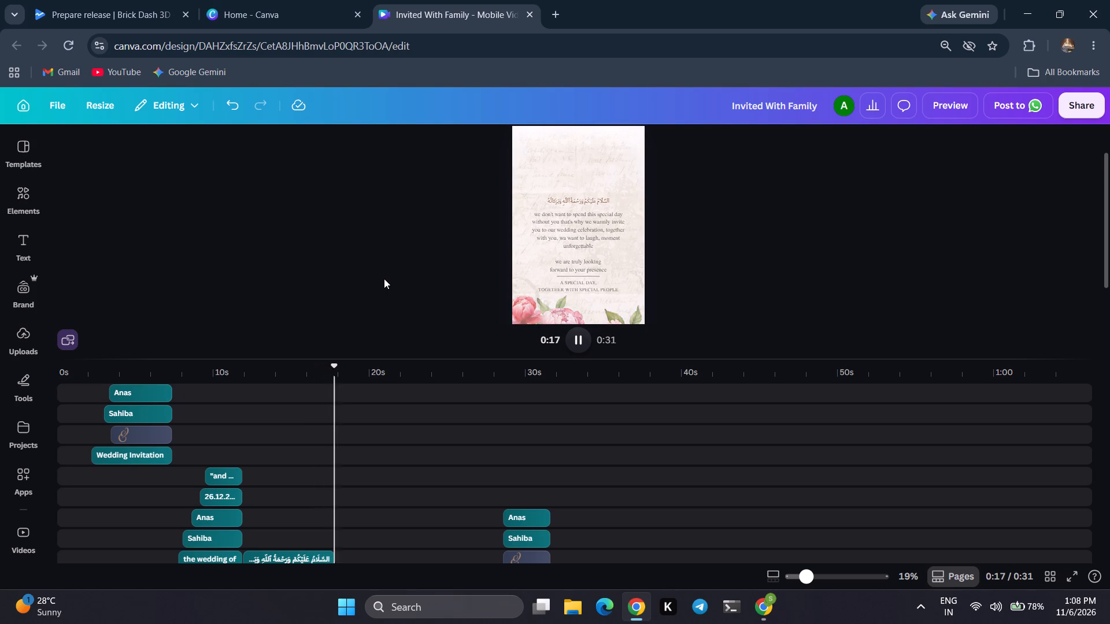
pyautogui.click(314, 530)
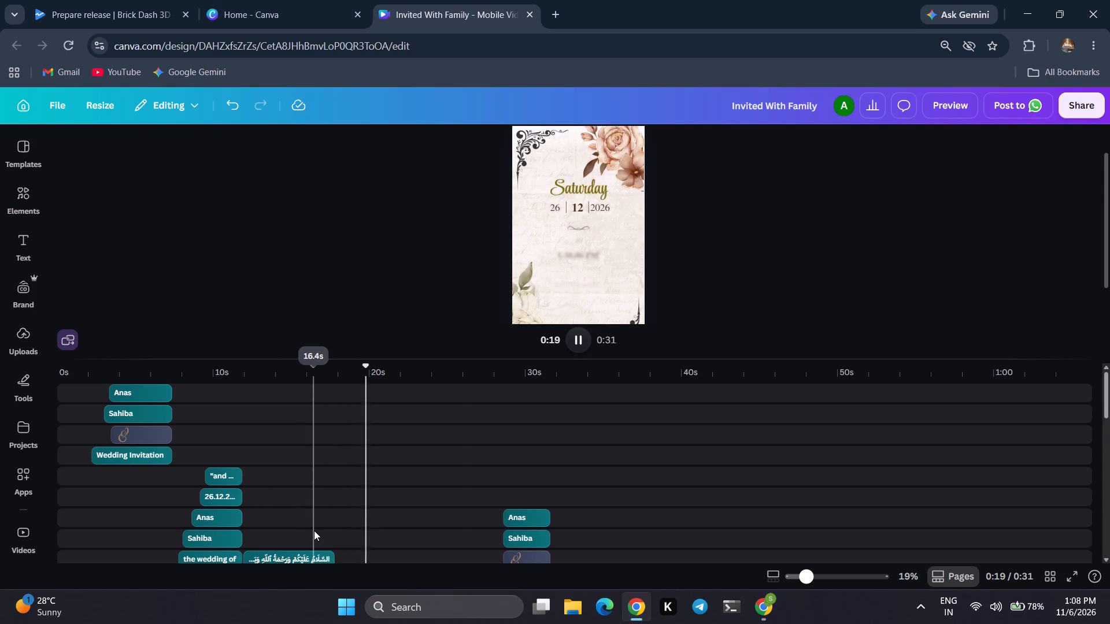
pyautogui.click(581, 339)
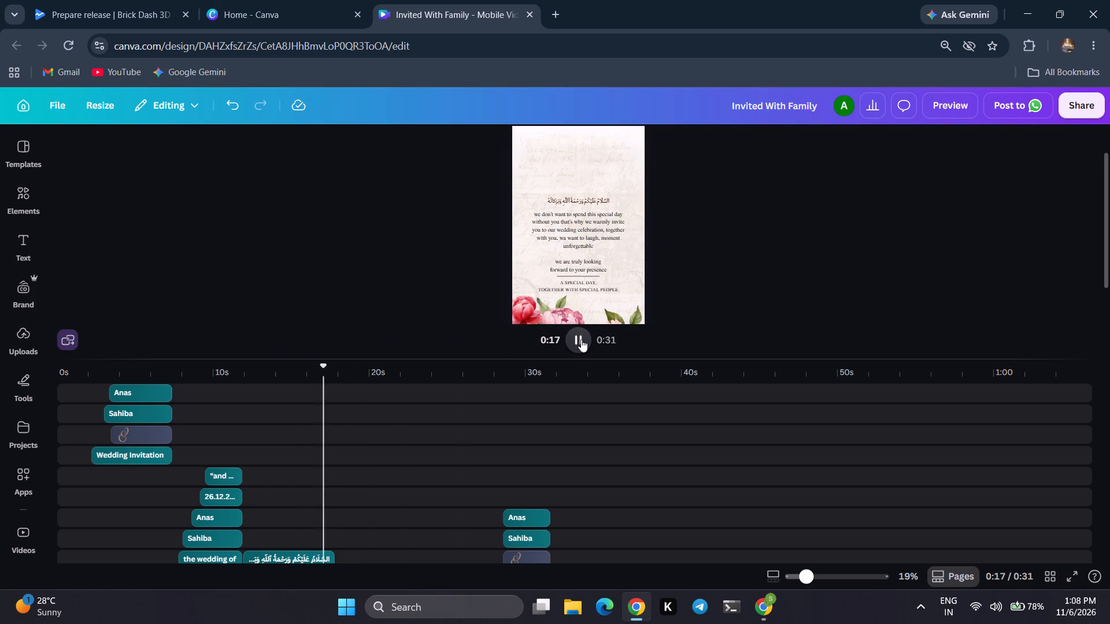
pyautogui.click(581, 339)
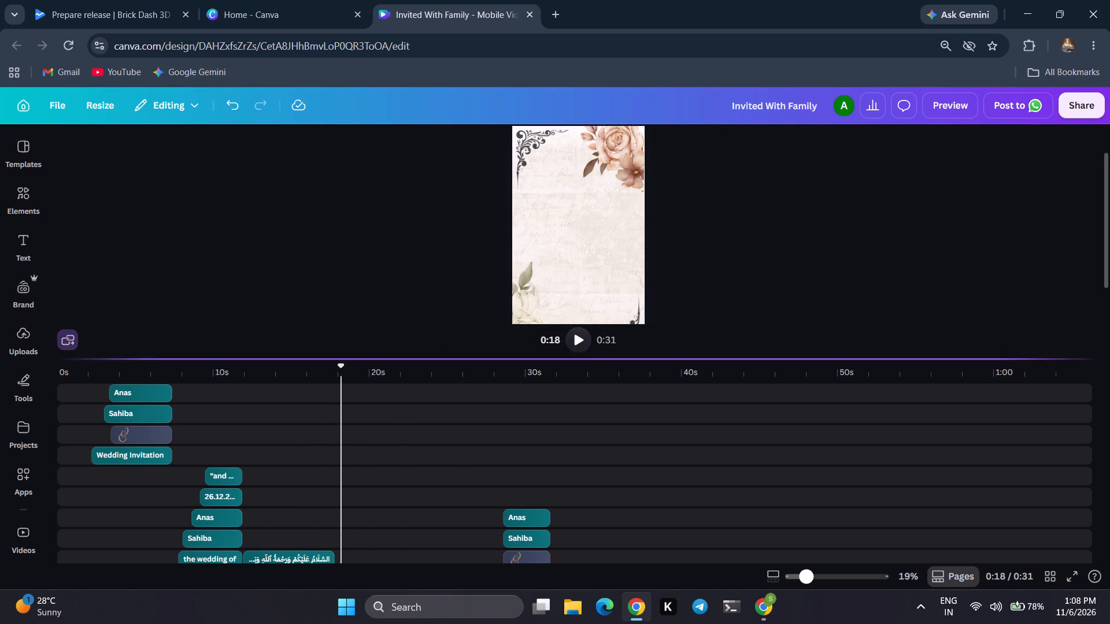
pyautogui.click(316, 480)
pyautogui.click(586, 344)
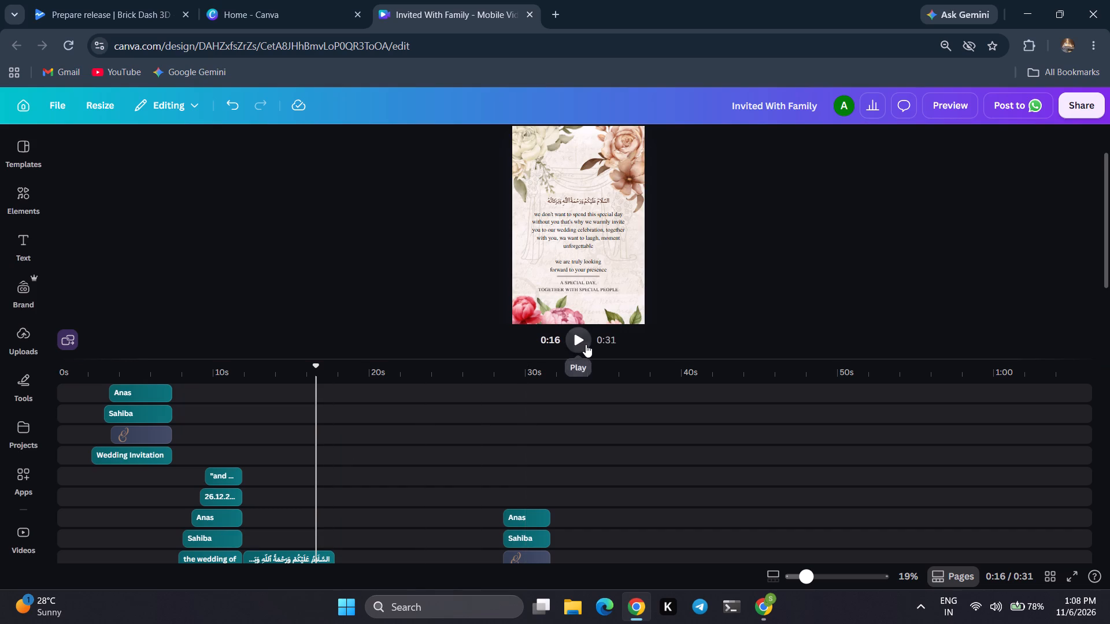
pyautogui.click(586, 344)
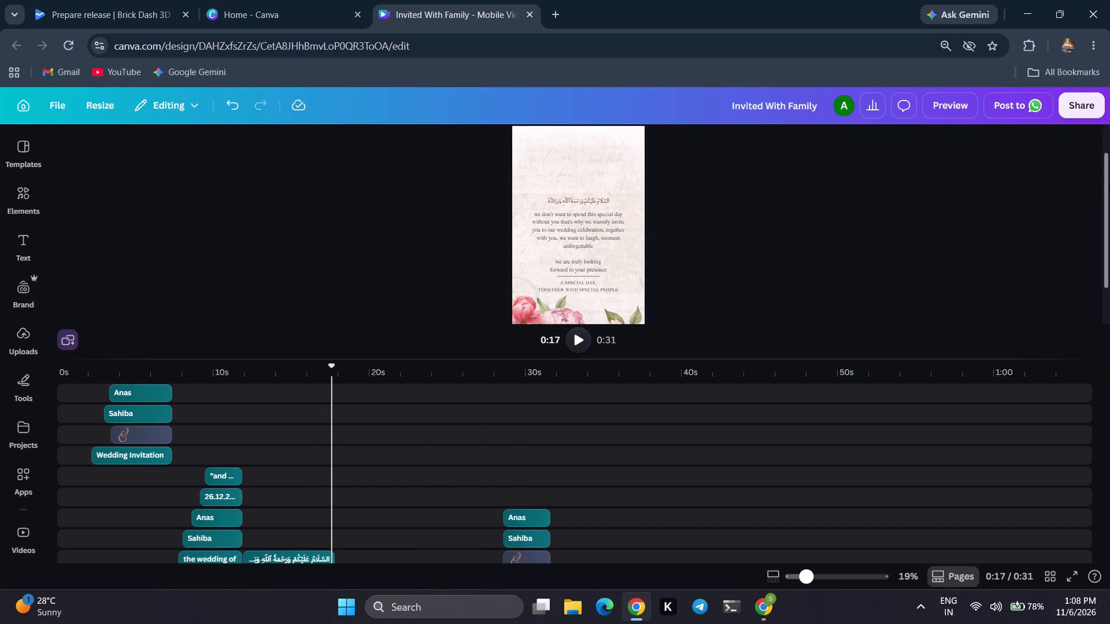
# Shorten the end of the greeting page's "we don't want to spend this special day" text so it lasts 5.0 seconds.
pyautogui.moveTo(1106, 404); pyautogui.dragTo(1106, 433)
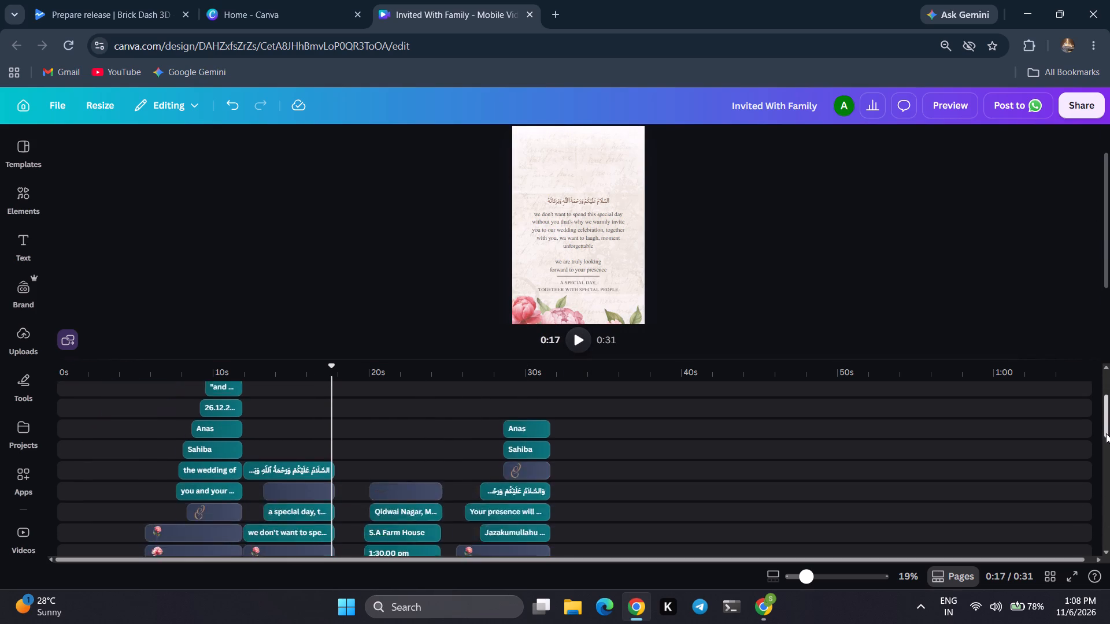
pyautogui.moveTo(1106, 433); pyautogui.dragTo(1102, 487)
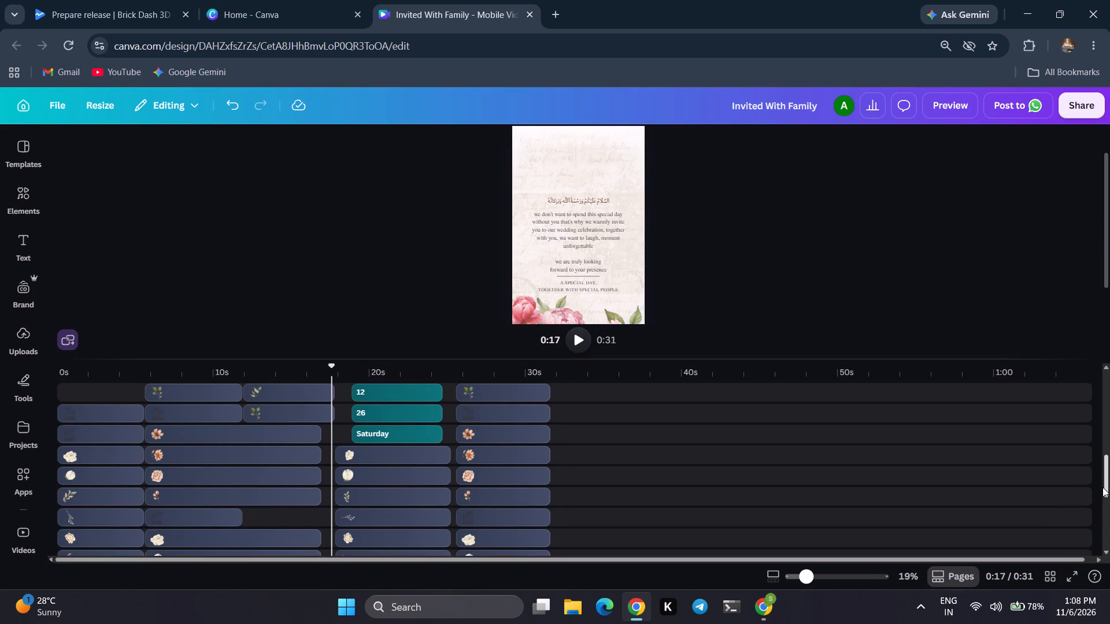
pyautogui.moveTo(1102, 487); pyautogui.dragTo(1101, 551)
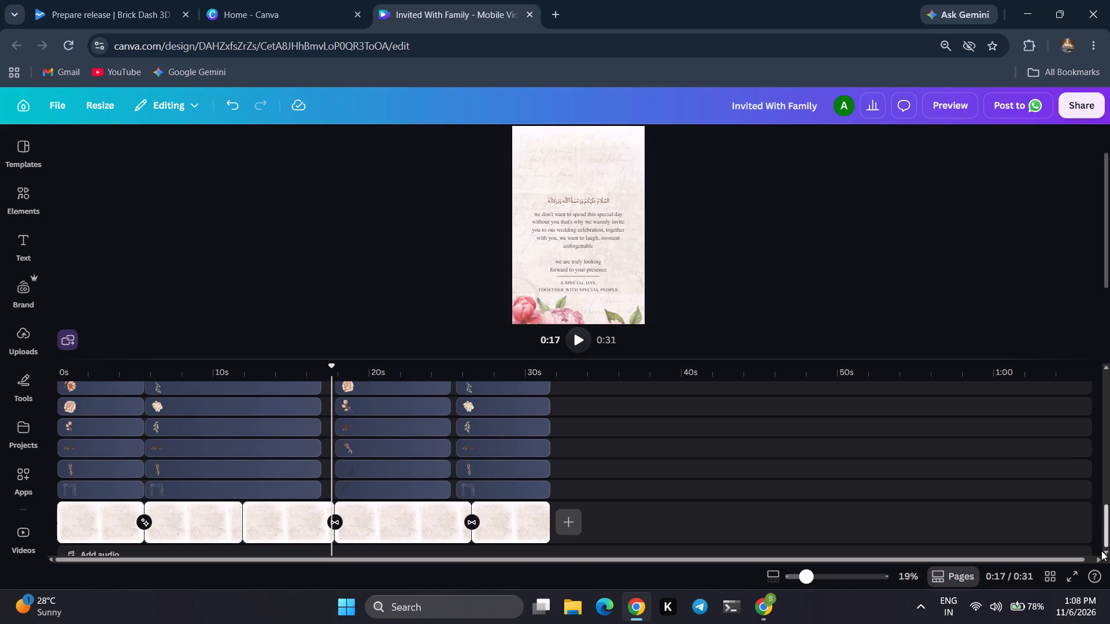
pyautogui.moveTo(1101, 551); pyautogui.dragTo(1109, 443)
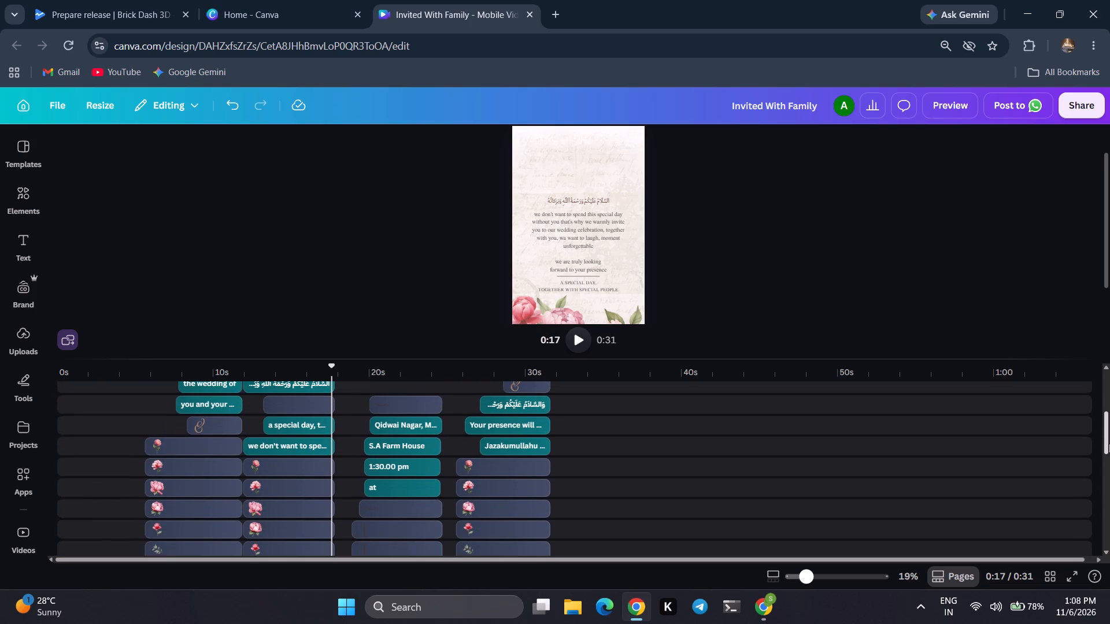
pyautogui.moveTo(1109, 443); pyautogui.dragTo(1109, 437)
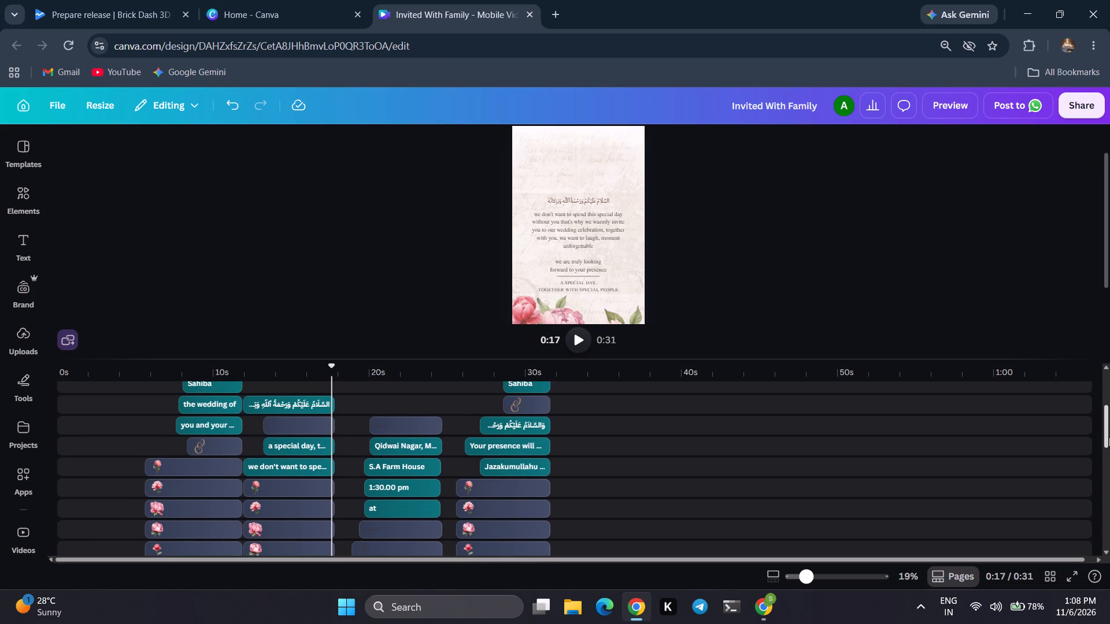
pyautogui.moveTo(1109, 437); pyautogui.dragTo(1108, 437)
pyautogui.click(302, 466)
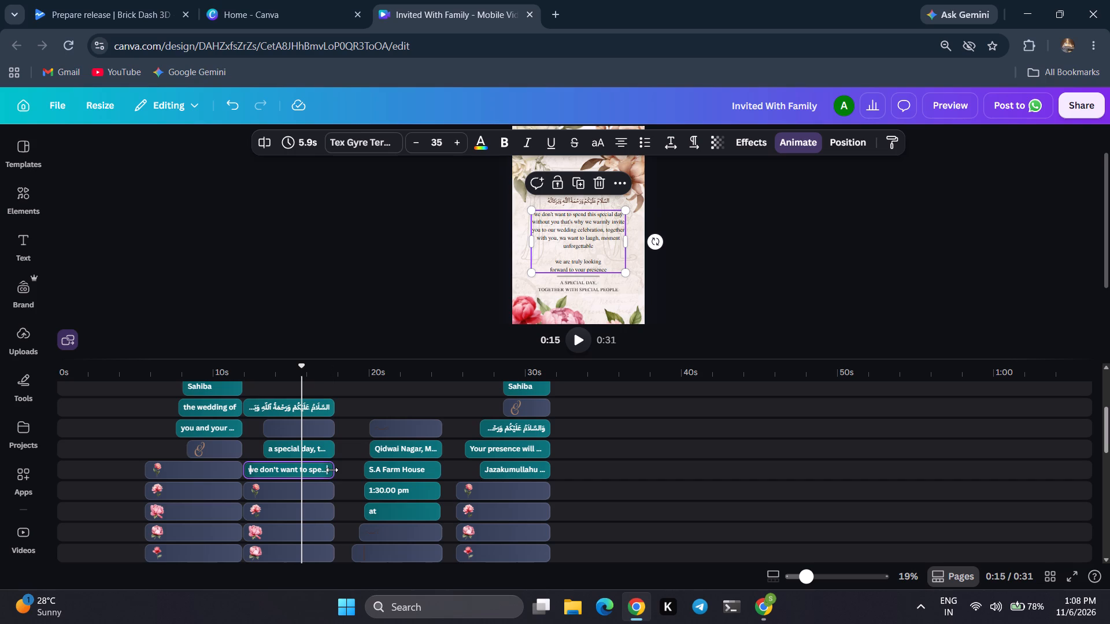
pyautogui.moveTo(332, 470); pyautogui.dragTo(324, 470)
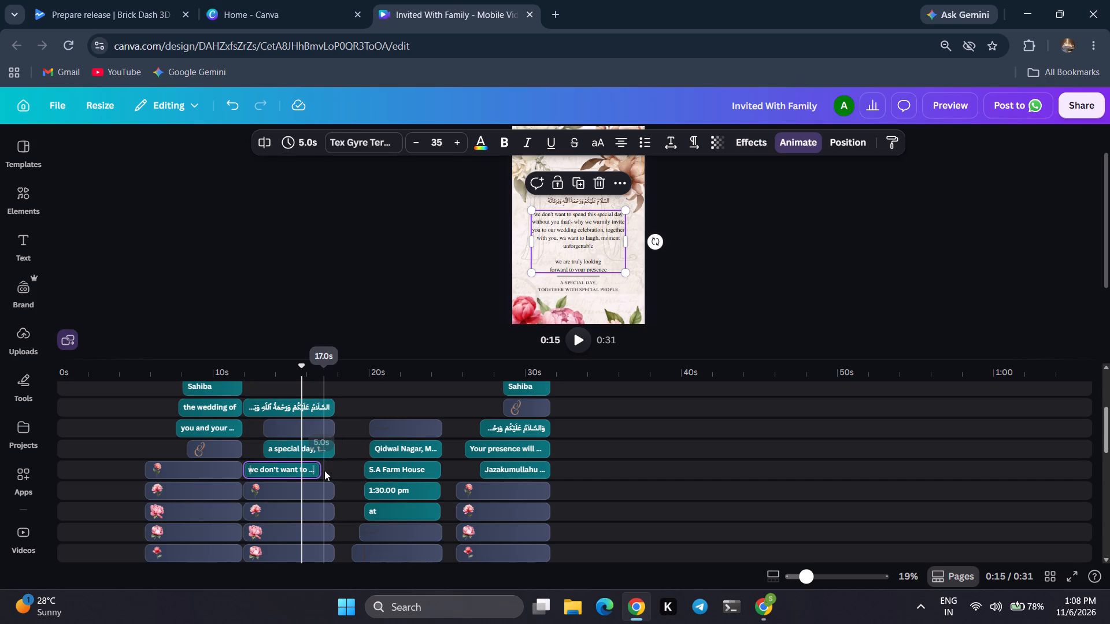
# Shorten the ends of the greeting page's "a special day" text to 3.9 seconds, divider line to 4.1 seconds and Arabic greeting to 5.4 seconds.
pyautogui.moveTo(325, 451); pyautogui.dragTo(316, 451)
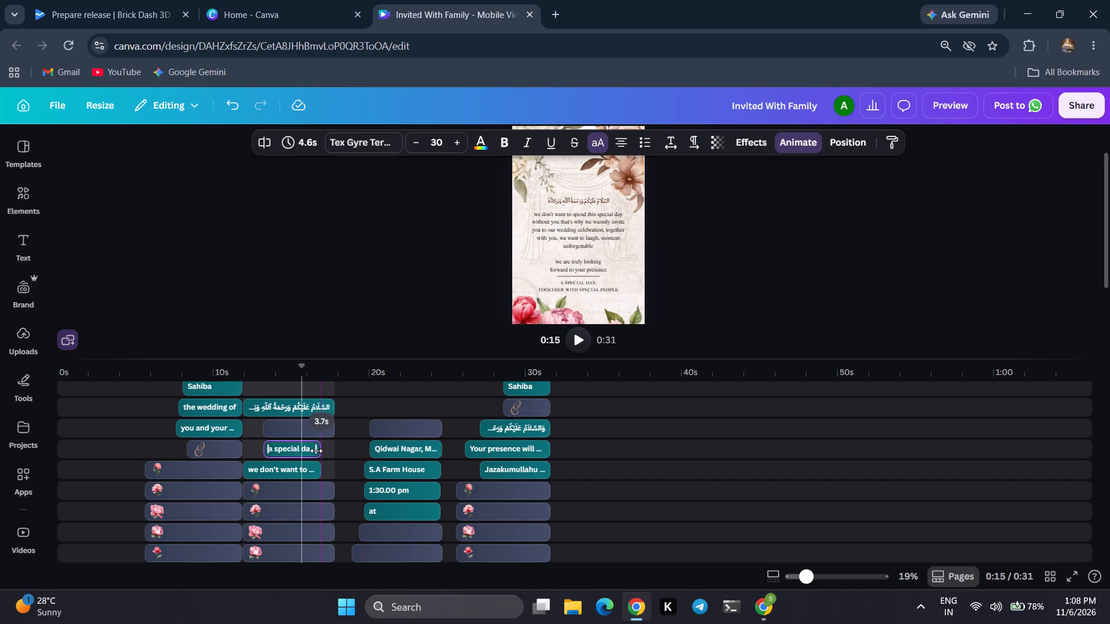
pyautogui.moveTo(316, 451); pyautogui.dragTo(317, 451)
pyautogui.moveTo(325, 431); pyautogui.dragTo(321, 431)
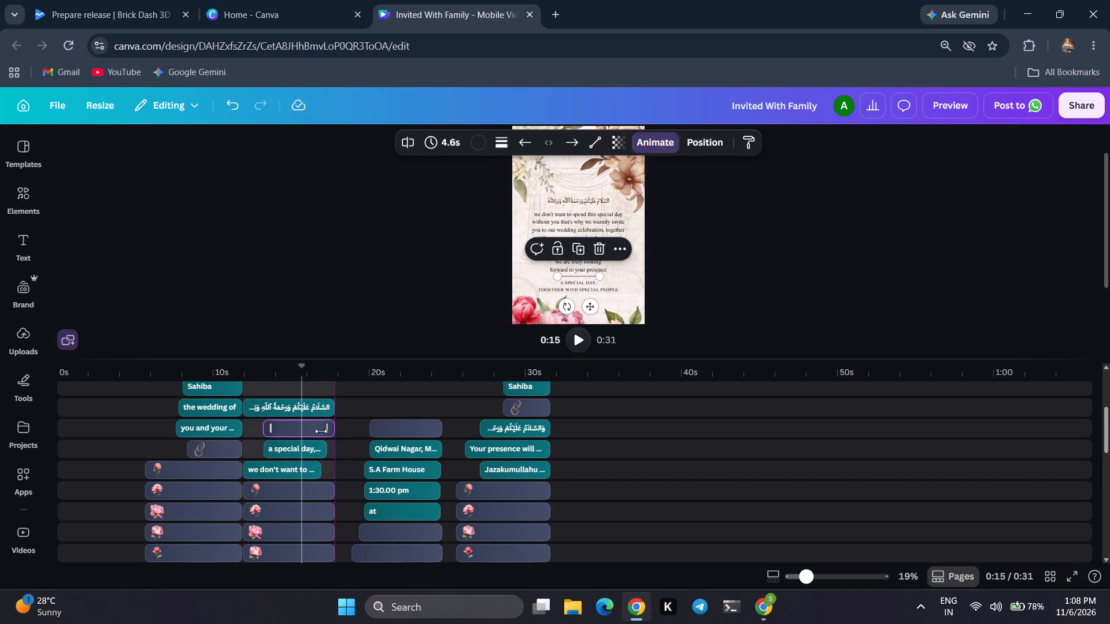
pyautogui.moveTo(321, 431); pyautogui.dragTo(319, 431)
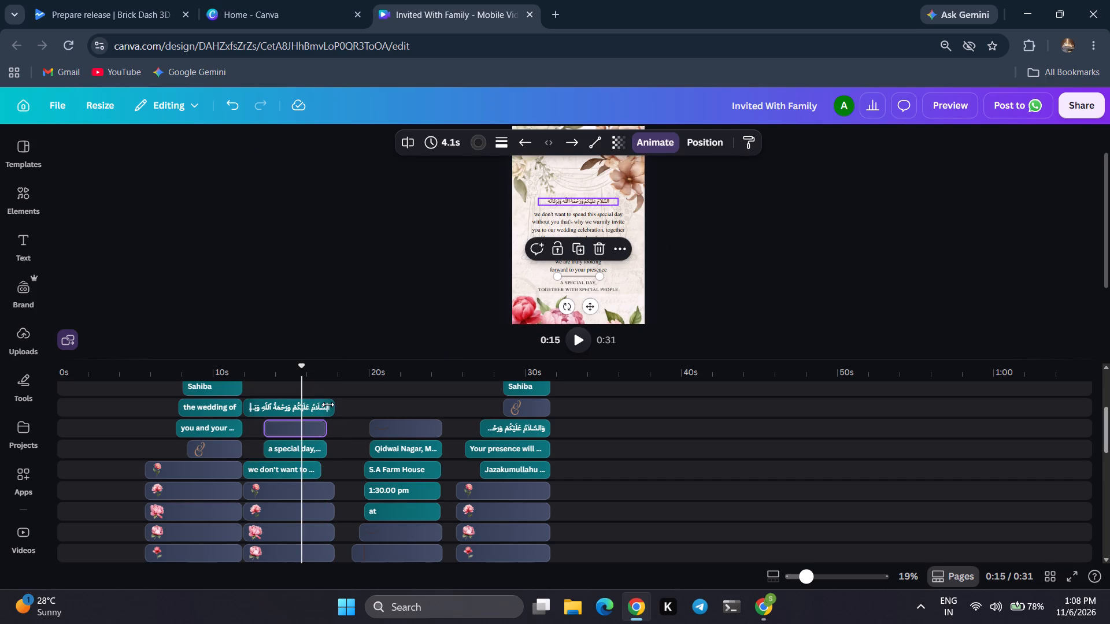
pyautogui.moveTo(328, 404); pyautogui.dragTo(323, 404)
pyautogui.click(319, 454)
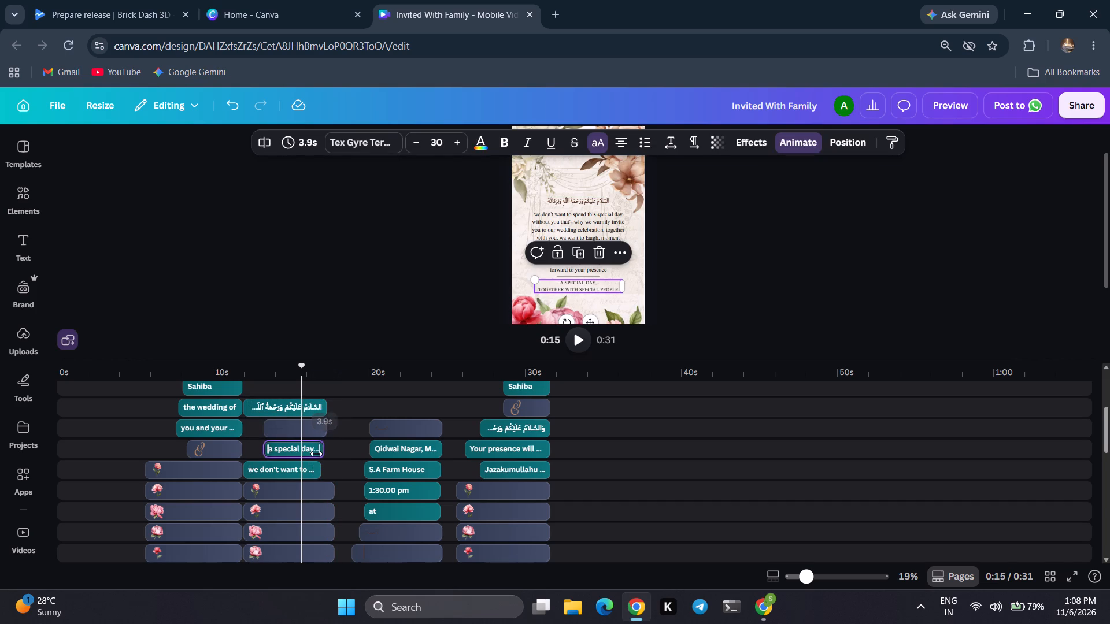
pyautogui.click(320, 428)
# Play the video from about 6.5 seconds to check how the greeting page's texts end.
pyautogui.click(238, 420)
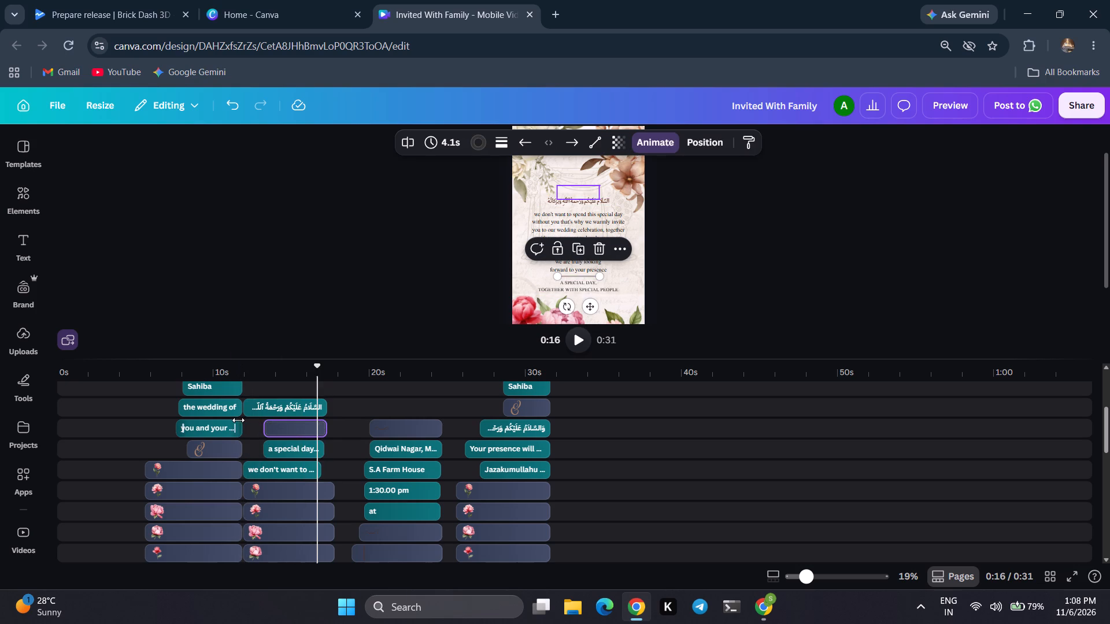
pyautogui.click(160, 410)
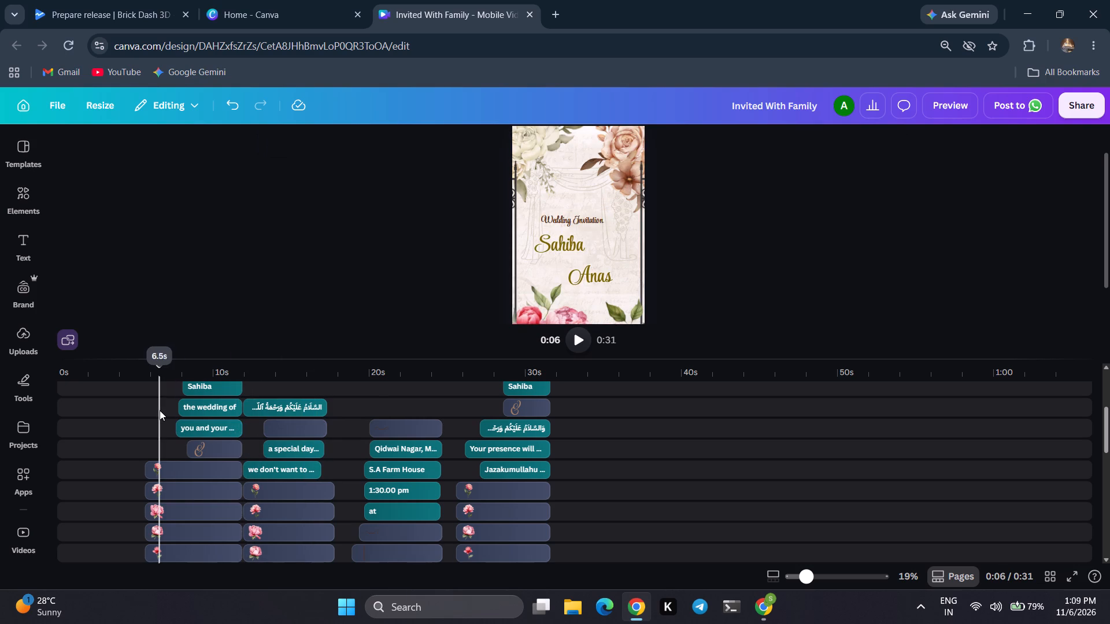
pyautogui.click(579, 341)
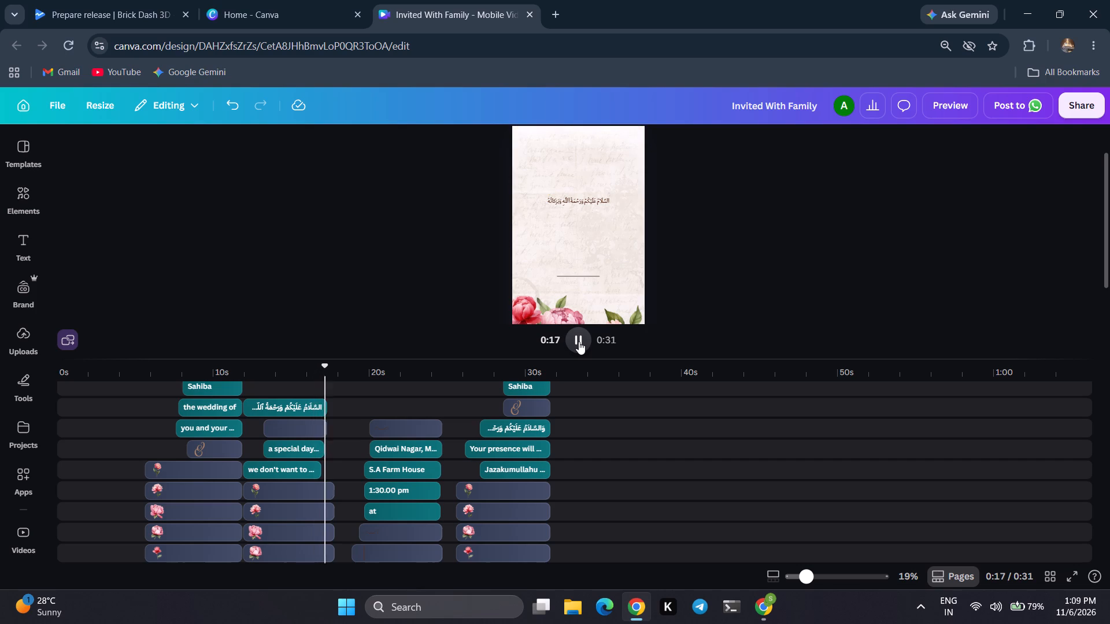
# Shorten the greeting page's divider line to 3.7 seconds, Arabic greeting to 5.0 seconds and "a special day" text so all end at about 17 seconds.
pyautogui.click(304, 413)
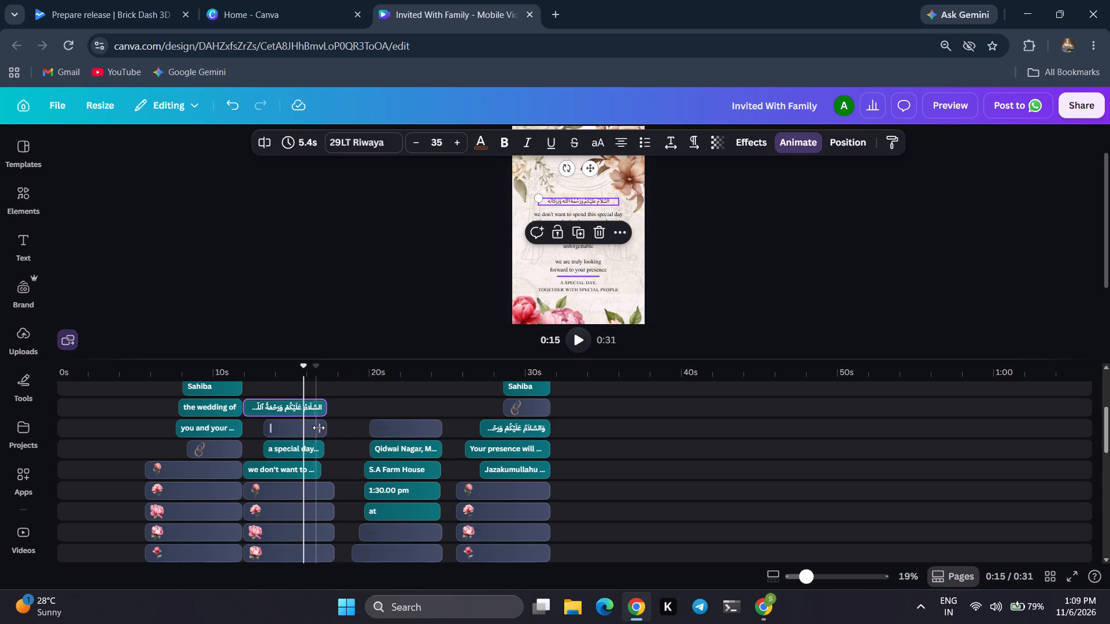
pyautogui.moveTo(321, 428); pyautogui.dragTo(315, 426)
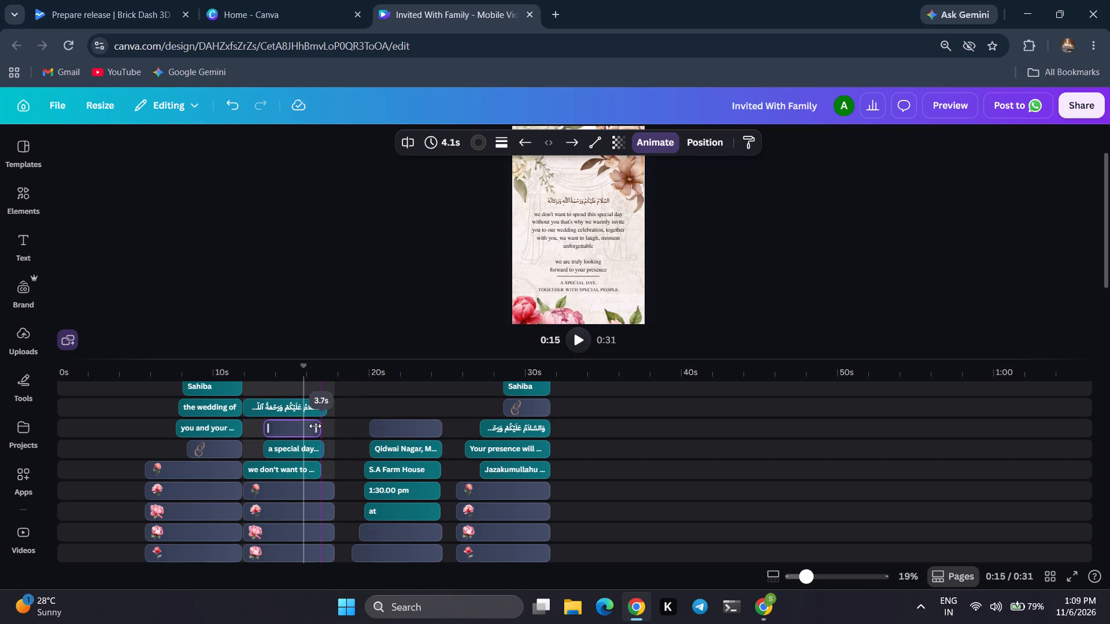
pyautogui.moveTo(315, 426); pyautogui.dragTo(316, 426)
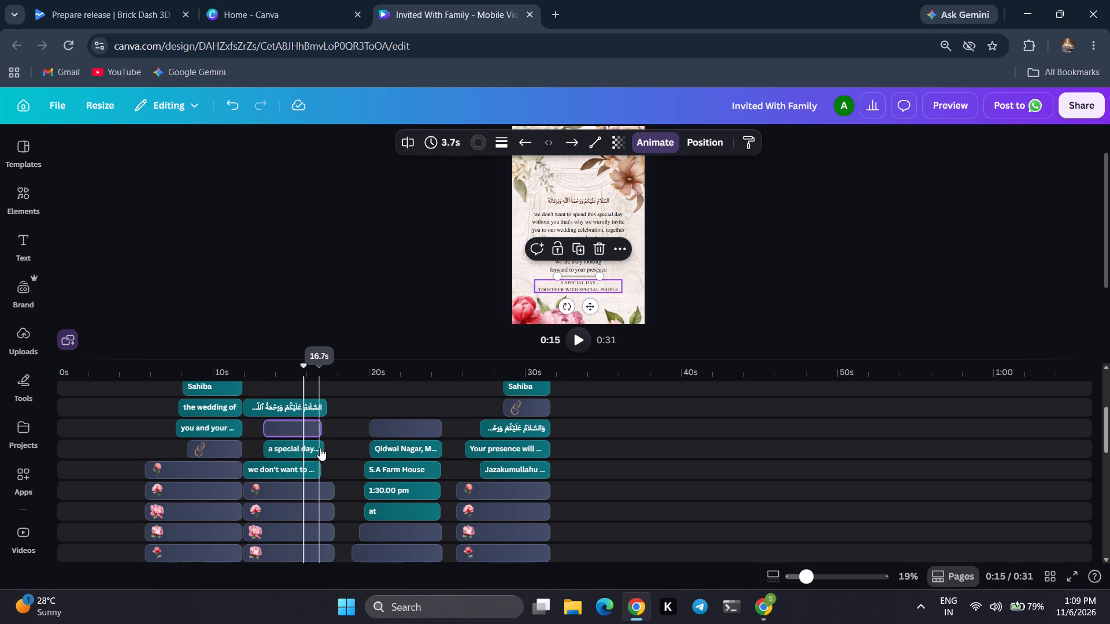
pyautogui.click(317, 448)
pyautogui.click(317, 448)
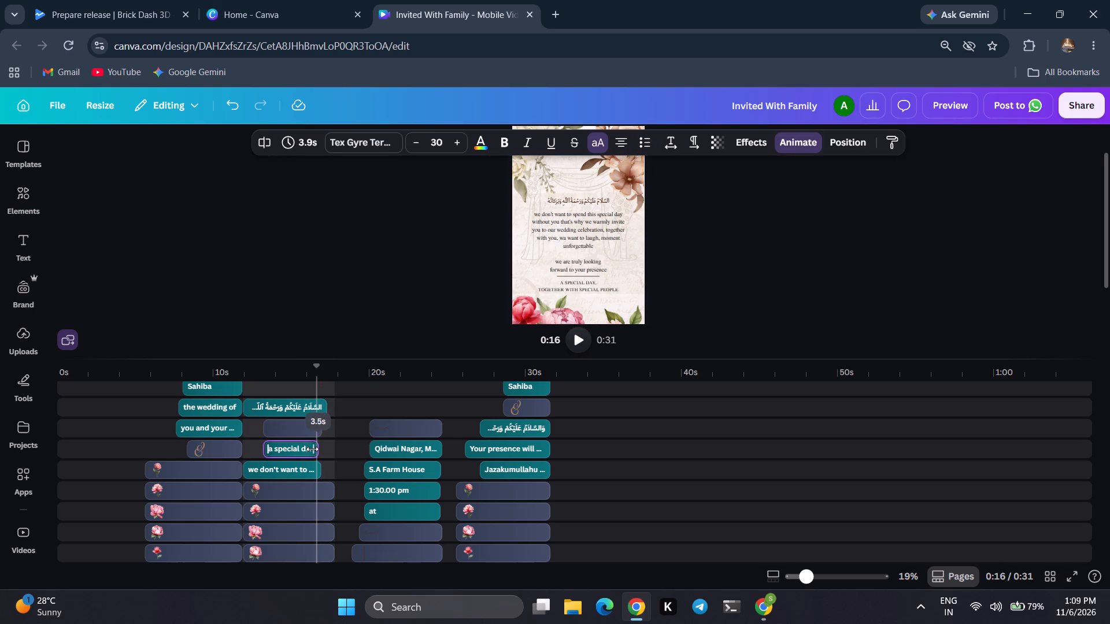
pyautogui.moveTo(319, 410); pyautogui.dragTo(312, 409)
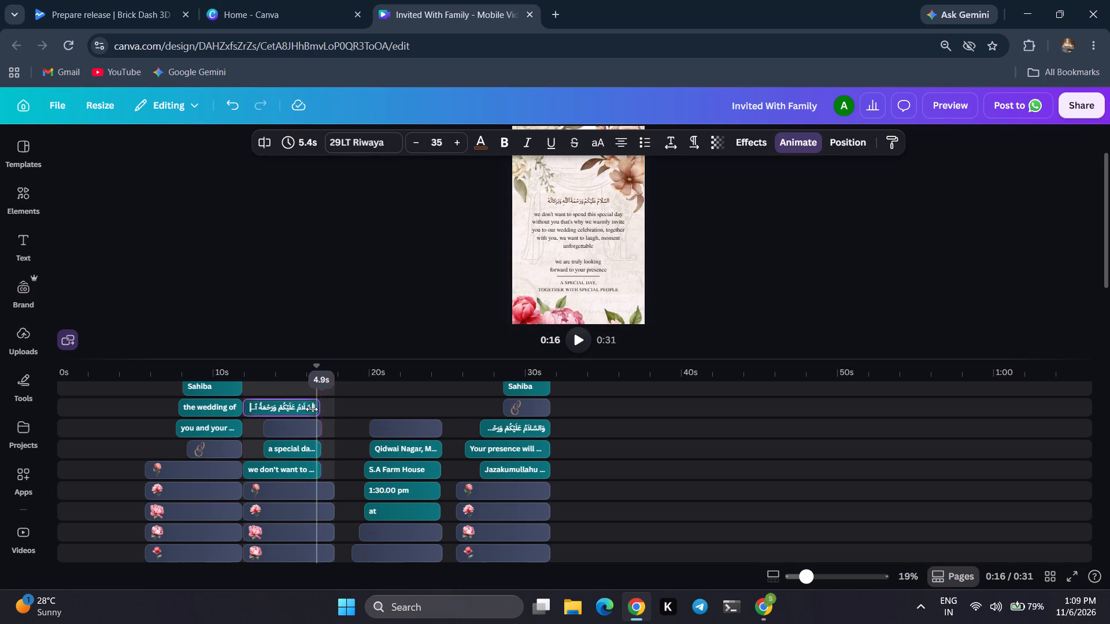
pyautogui.moveTo(312, 409); pyautogui.dragTo(312, 409)
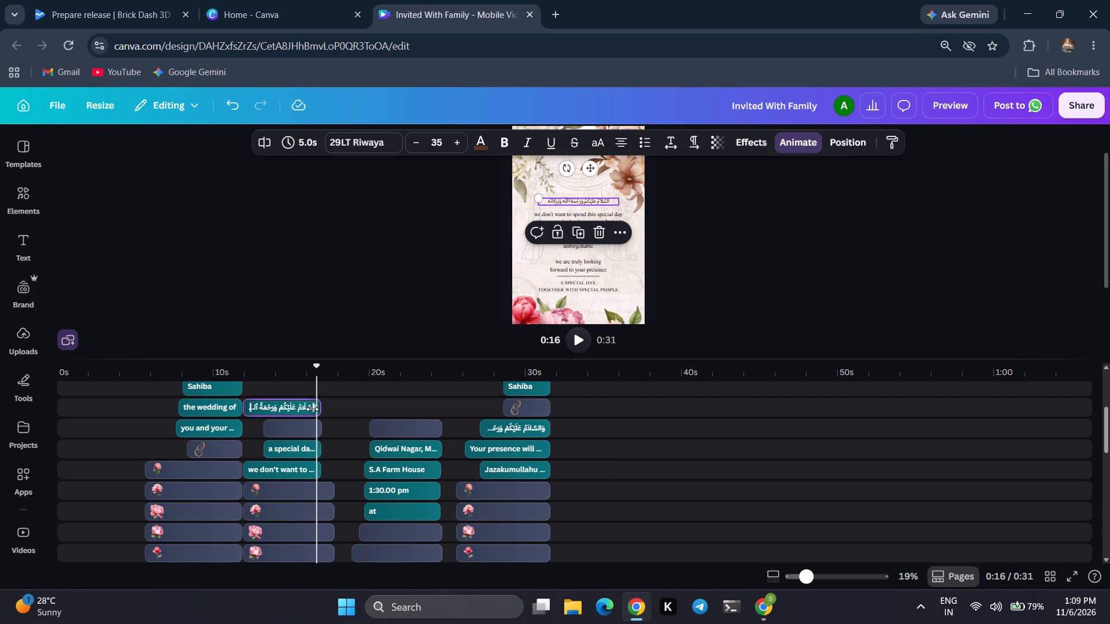
# Play the video from about 12 seconds into the Saturday event page, and replay the greeting page's ending from about 15 seconds.
pyautogui.click(1105, 419)
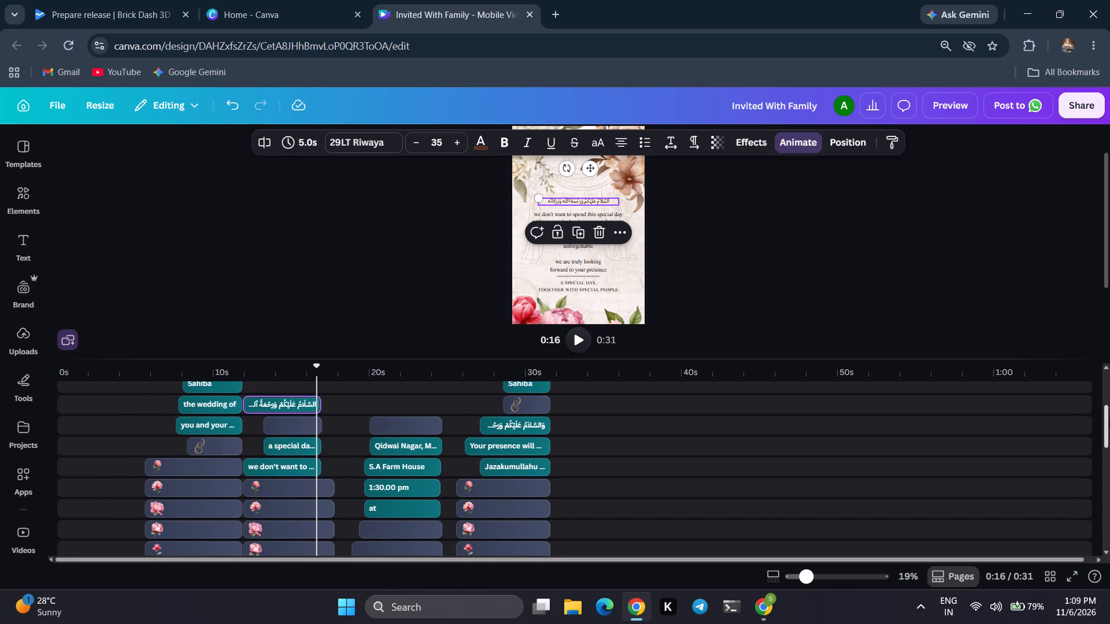
pyautogui.click(247, 431)
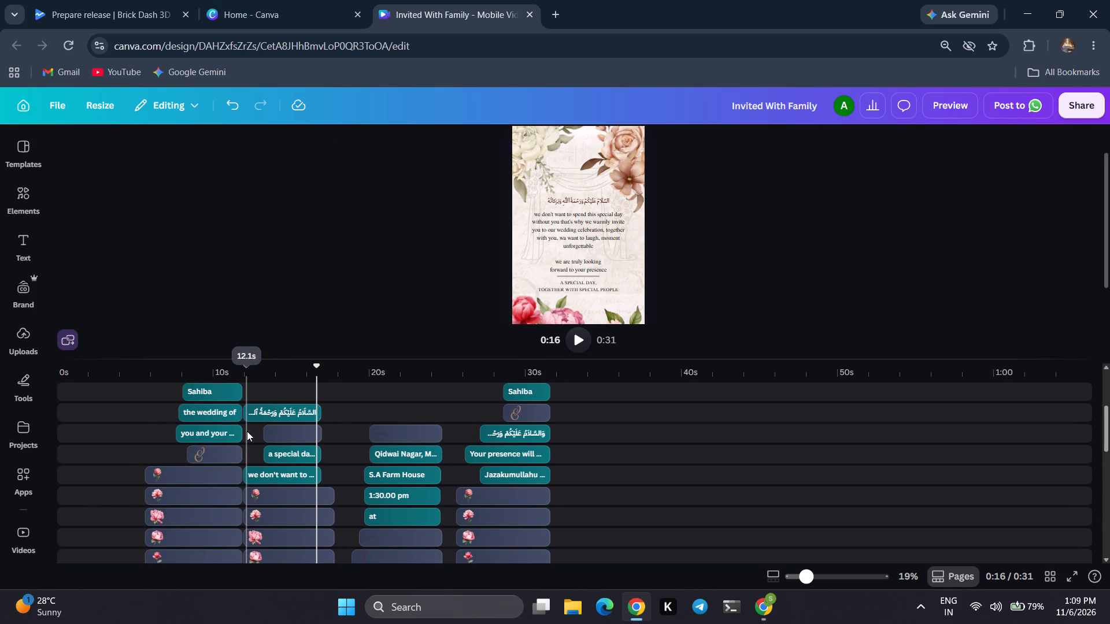
pyautogui.click(582, 336)
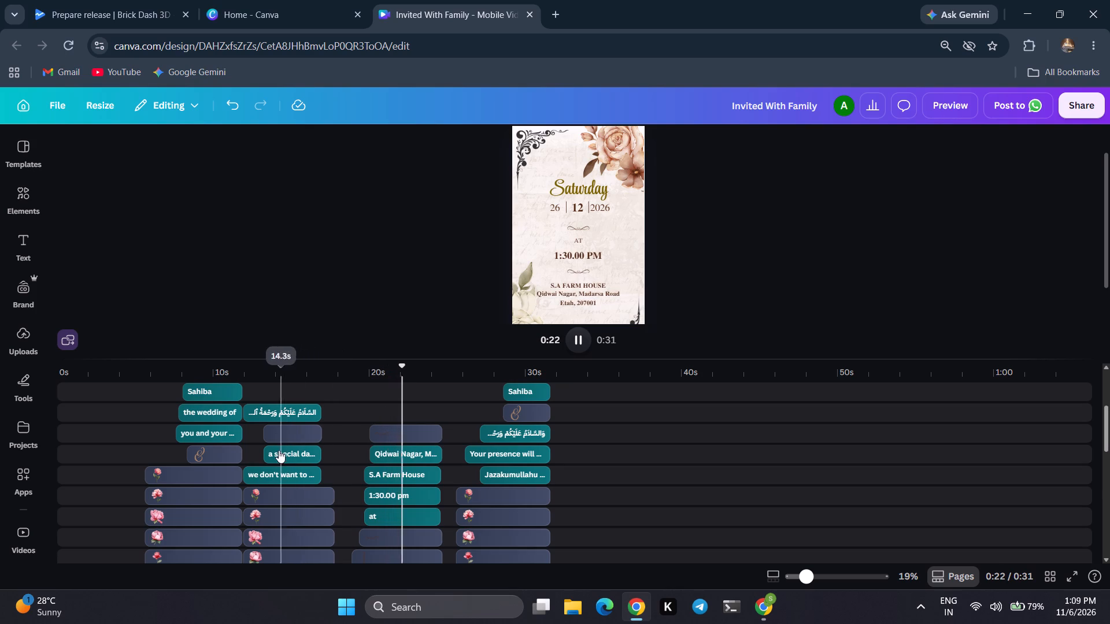
pyautogui.click(242, 437)
pyautogui.click(295, 493)
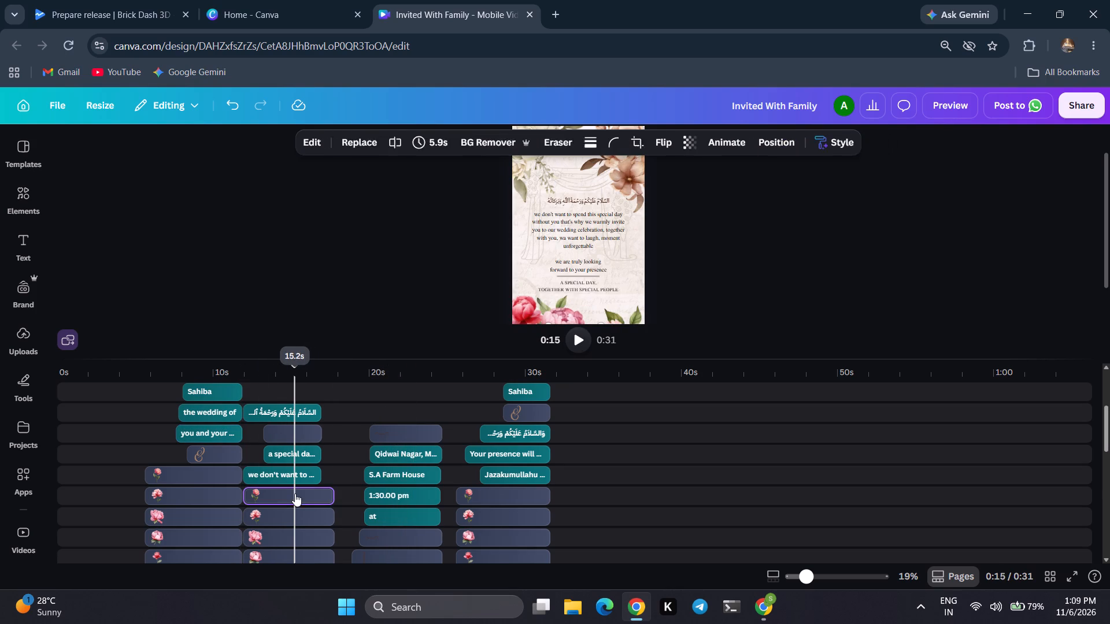
pyautogui.click(575, 336)
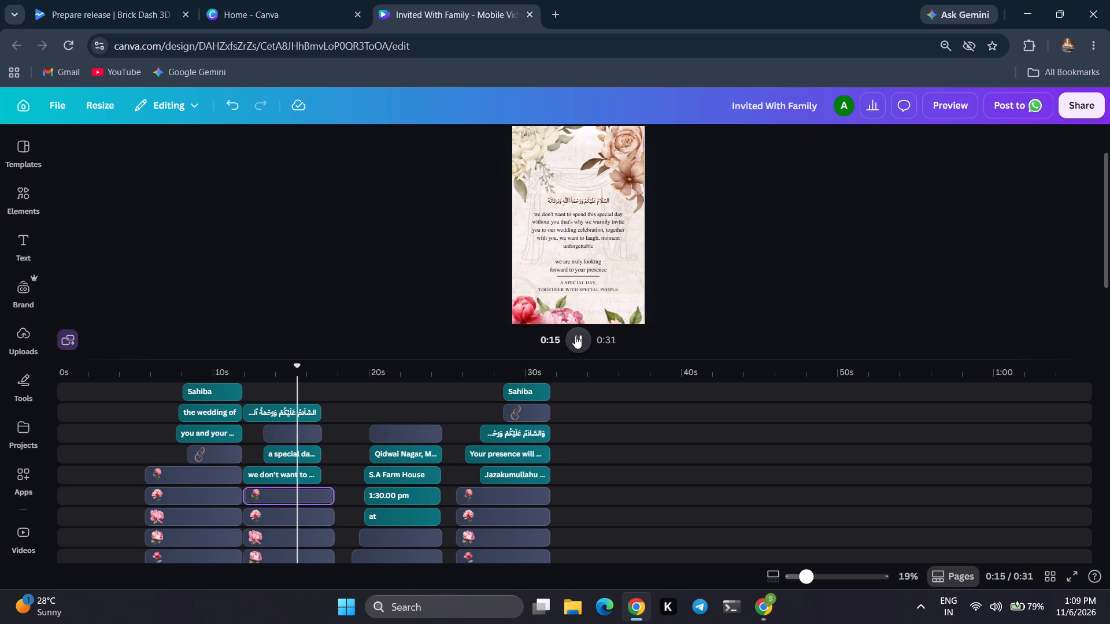
pyautogui.click(575, 336)
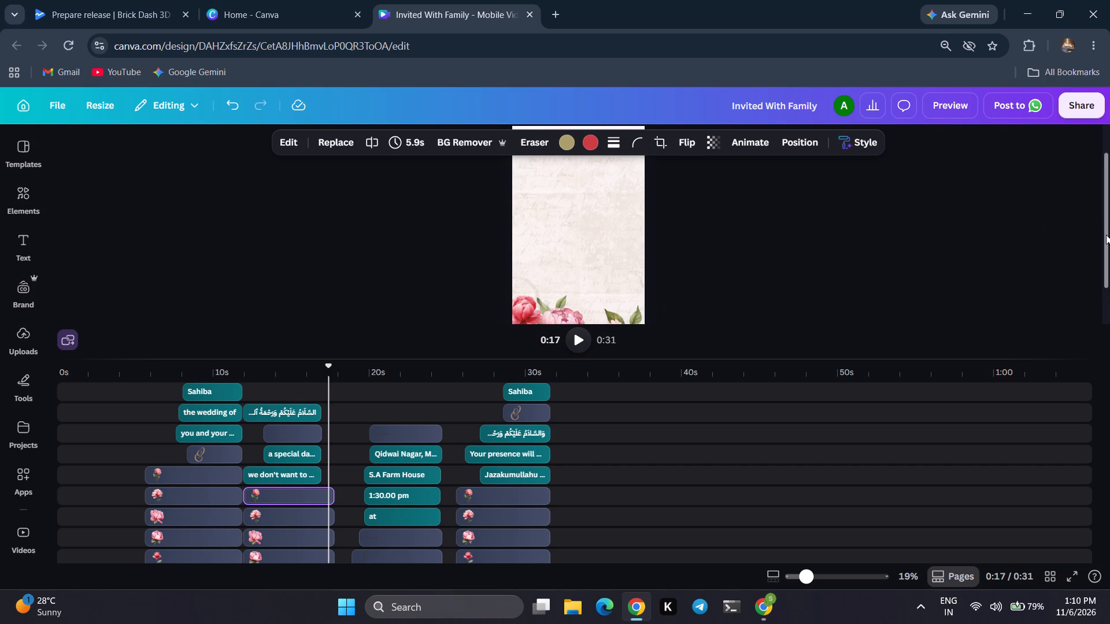
pyautogui.moveTo(1106, 235); pyautogui.dragTo(1109, 195)
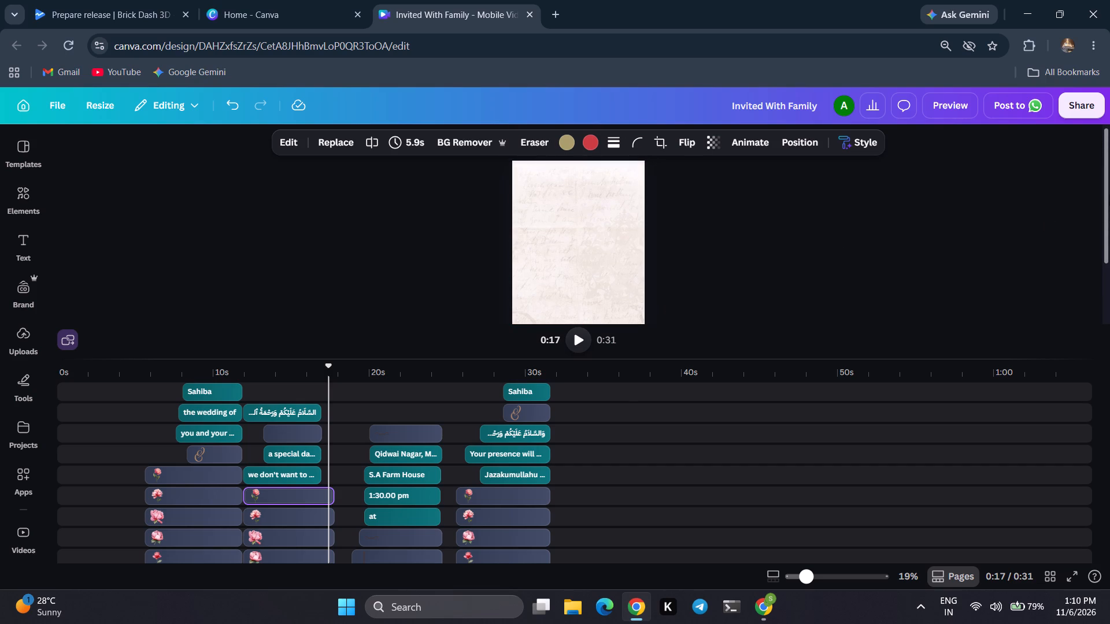
# Extend the ends of the lowest curtain decoration and the dried brown sprig across the names and greeting pages to 11.7 seconds.
pyautogui.click(328, 434)
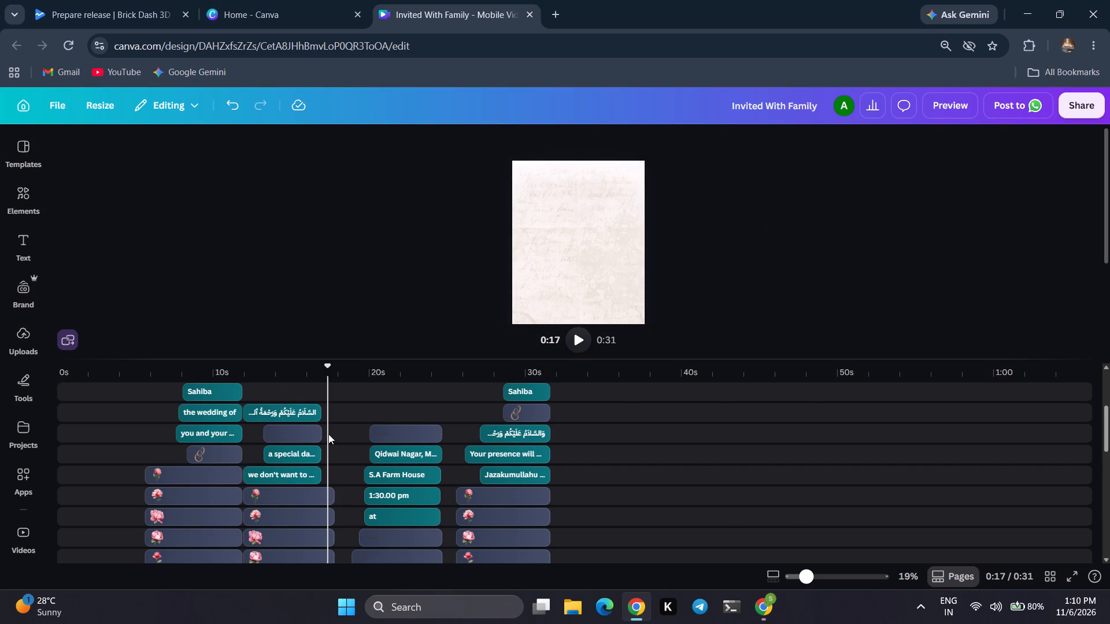
pyautogui.moveTo(1107, 418); pyautogui.dragTo(1107, 418)
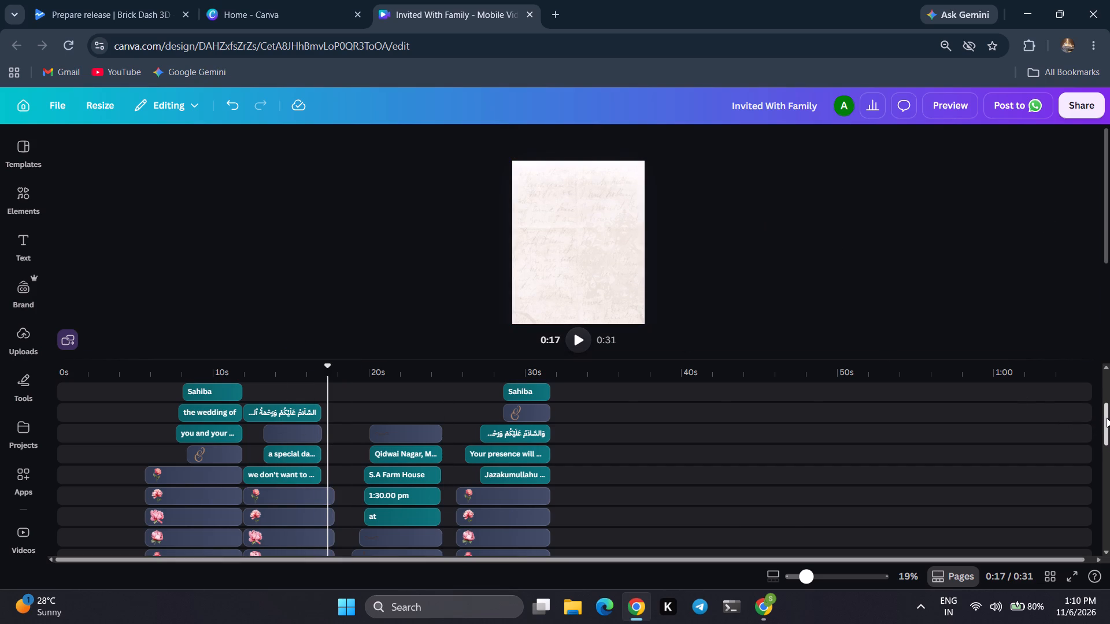
pyautogui.moveTo(1107, 418); pyautogui.dragTo(1101, 446)
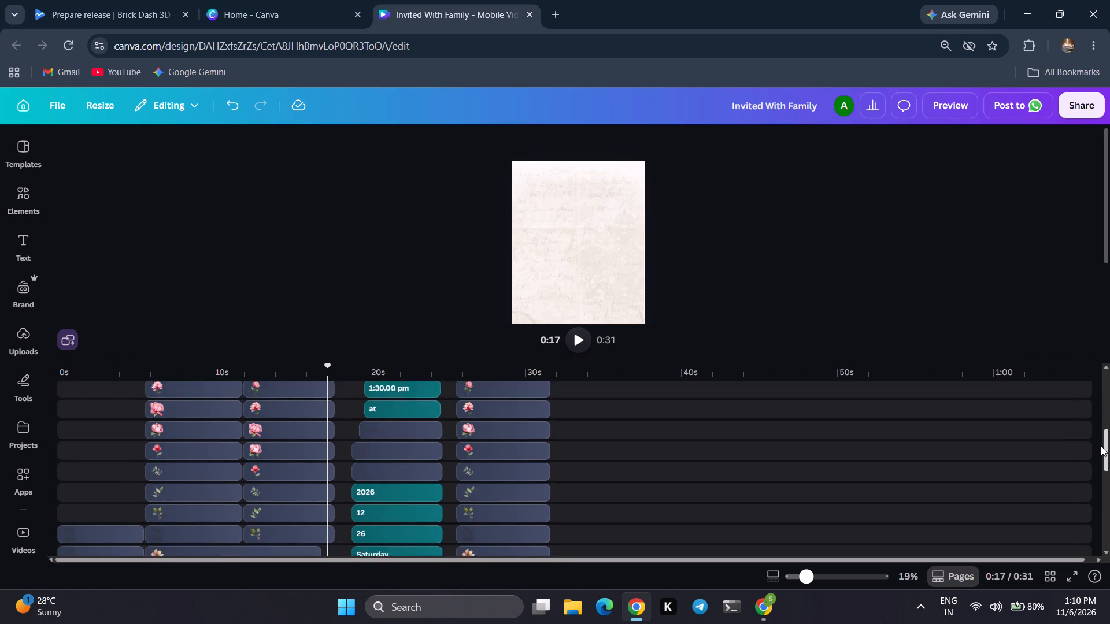
pyautogui.moveTo(1101, 446); pyautogui.dragTo(1101, 447)
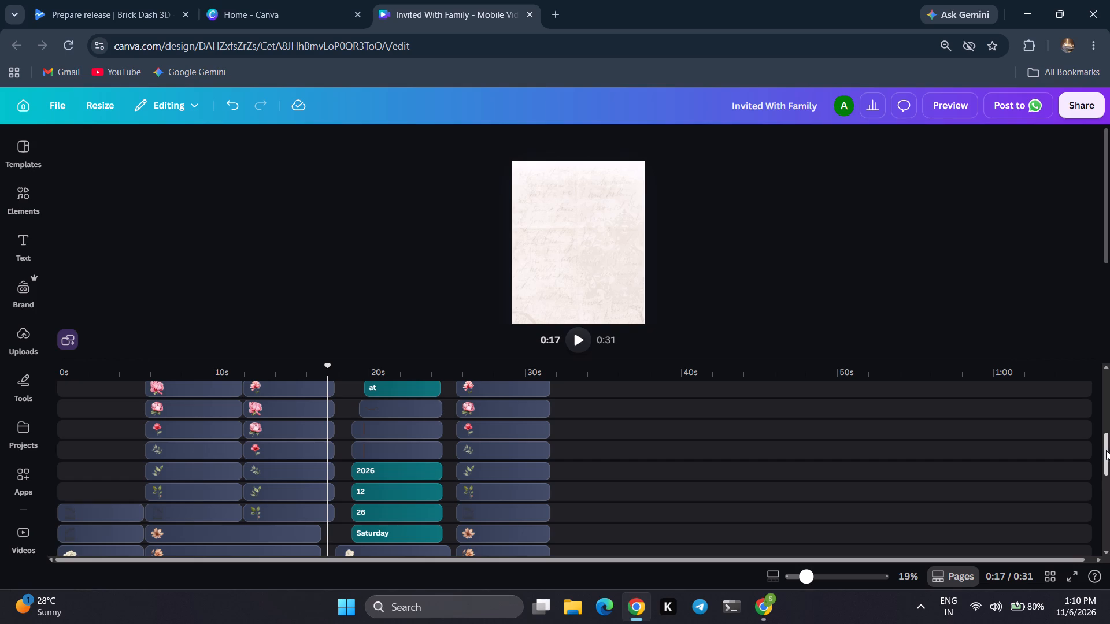
pyautogui.moveTo(1107, 450); pyautogui.dragTo(1100, 524)
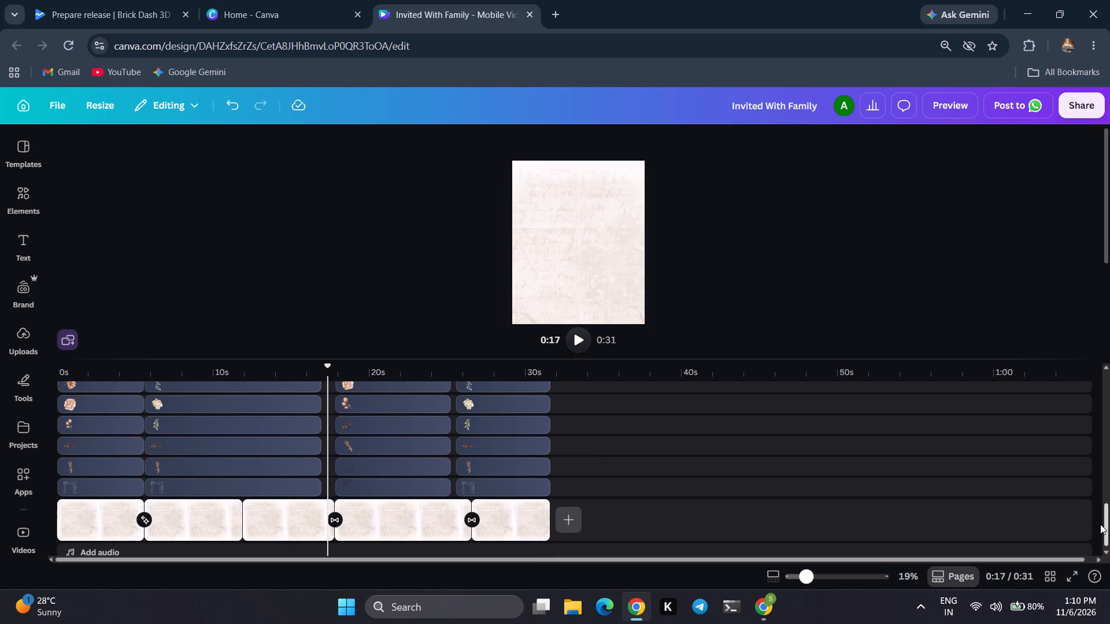
pyautogui.moveTo(1100, 524); pyautogui.dragTo(1100, 512)
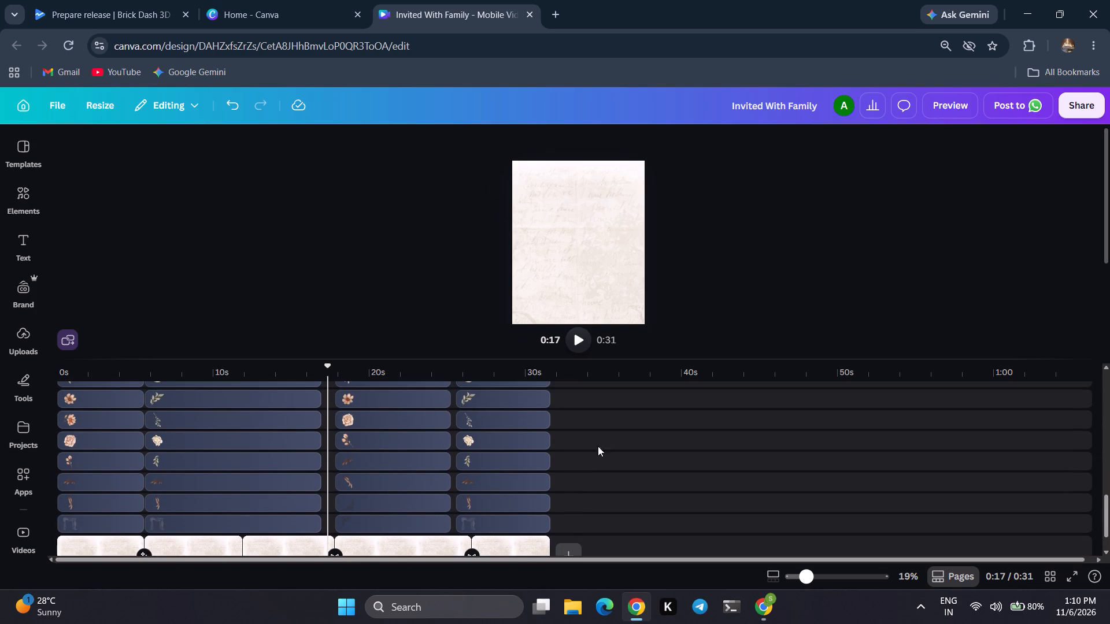
pyautogui.moveTo(317, 525); pyautogui.dragTo(326, 526)
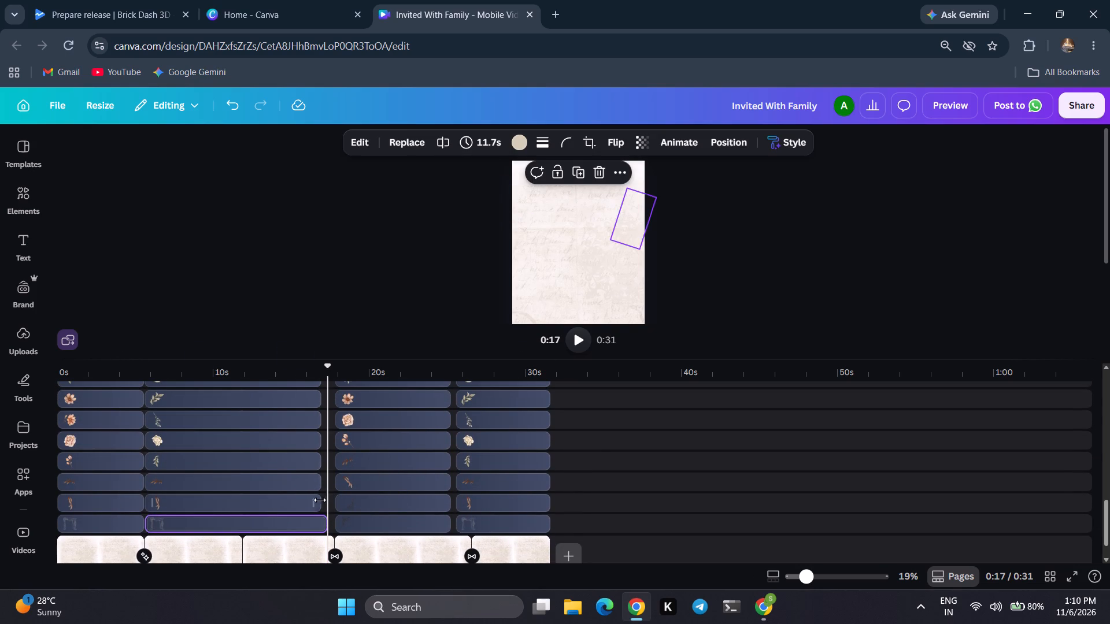
pyautogui.moveTo(317, 500); pyautogui.dragTo(323, 501)
pyautogui.moveTo(323, 501); pyautogui.dragTo(329, 502)
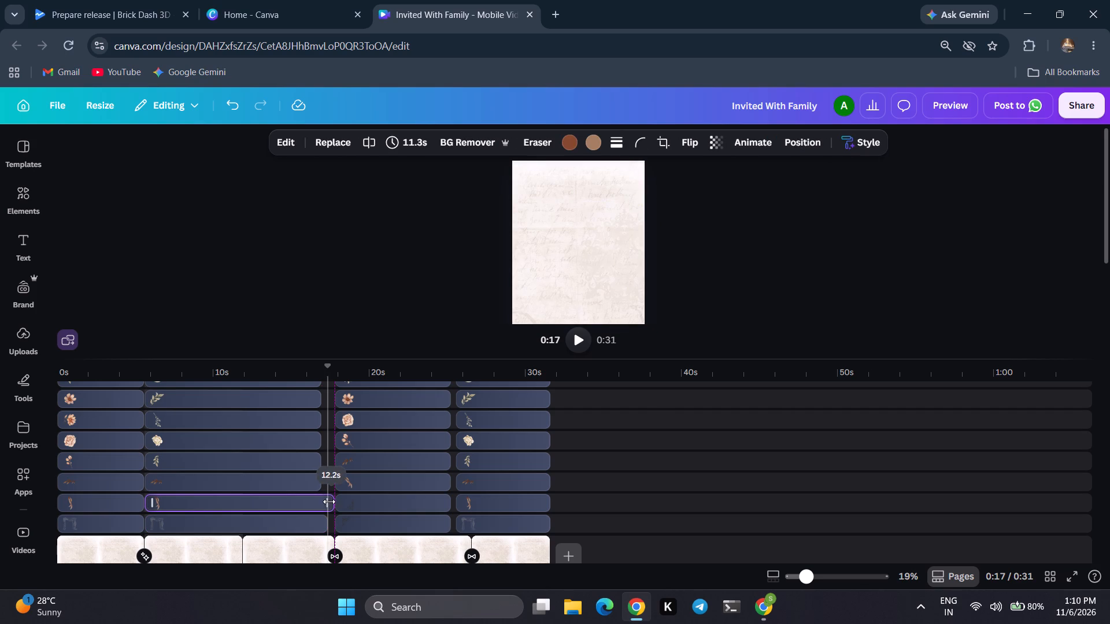
pyautogui.moveTo(329, 502); pyautogui.dragTo(325, 500)
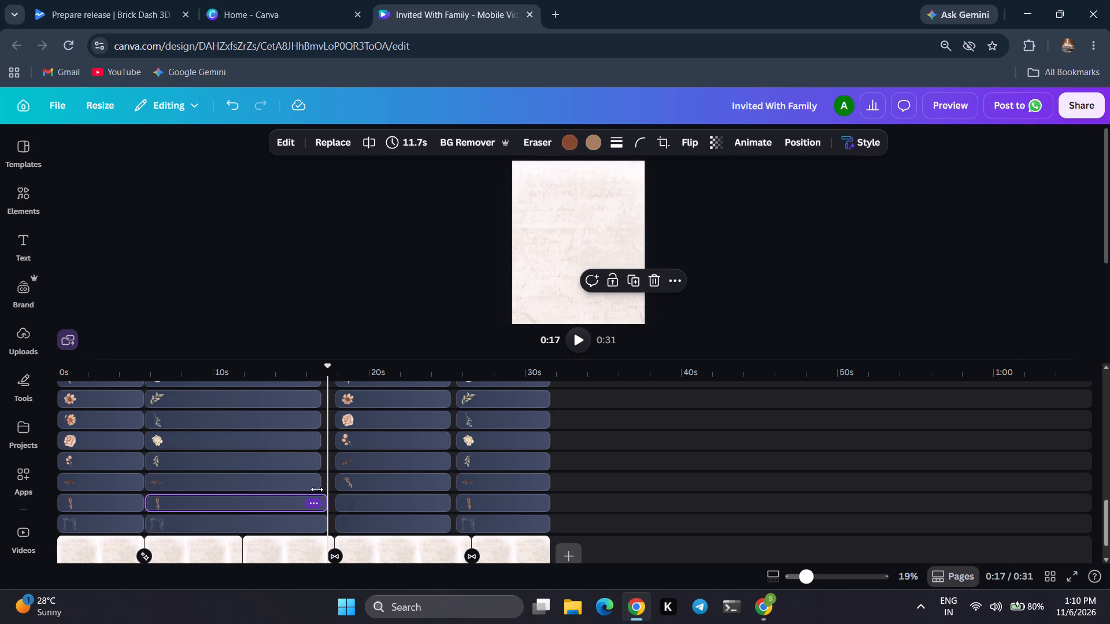
# Extend the brown leaf branch, green leaf sprig, small cream flower and thin green twig to 11.7 seconds, matching the clips below.
pyautogui.moveTo(316, 476); pyautogui.dragTo(326, 476)
pyautogui.moveTo(314, 461); pyautogui.dragTo(321, 464)
pyautogui.moveTo(317, 439); pyautogui.dragTo(328, 439)
pyautogui.click(328, 439)
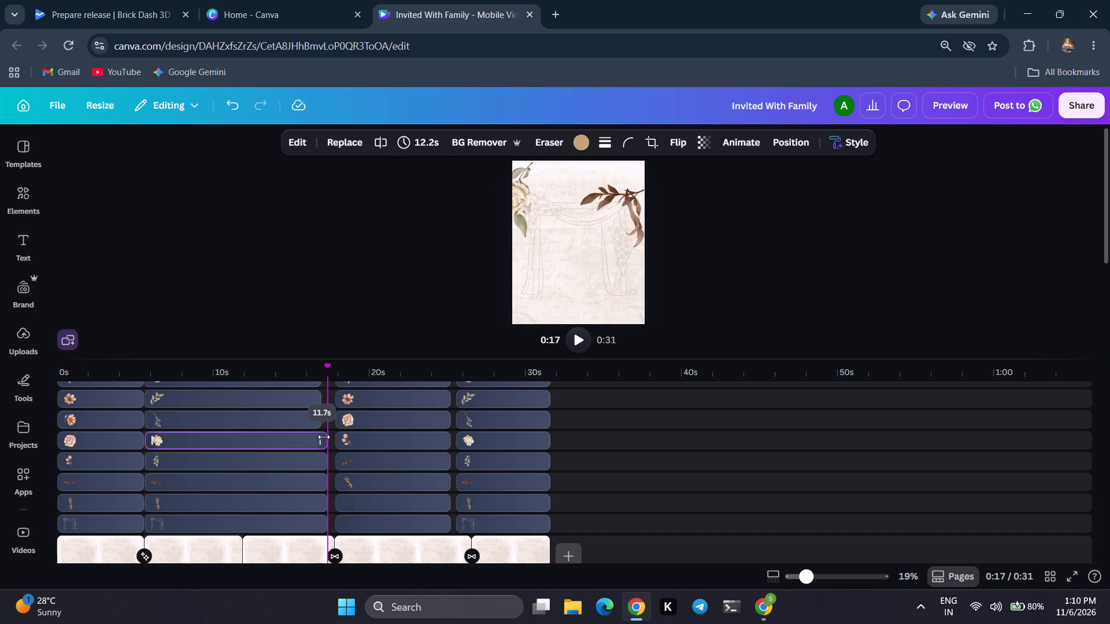
pyautogui.moveTo(317, 422); pyautogui.dragTo(320, 422)
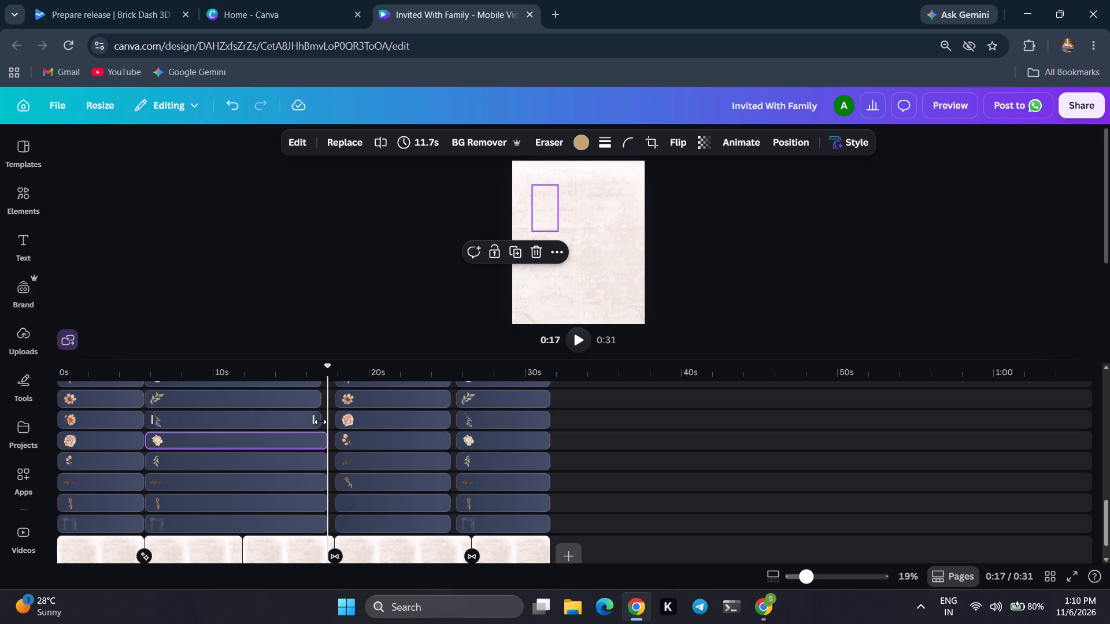
pyautogui.moveTo(320, 422); pyautogui.dragTo(324, 422)
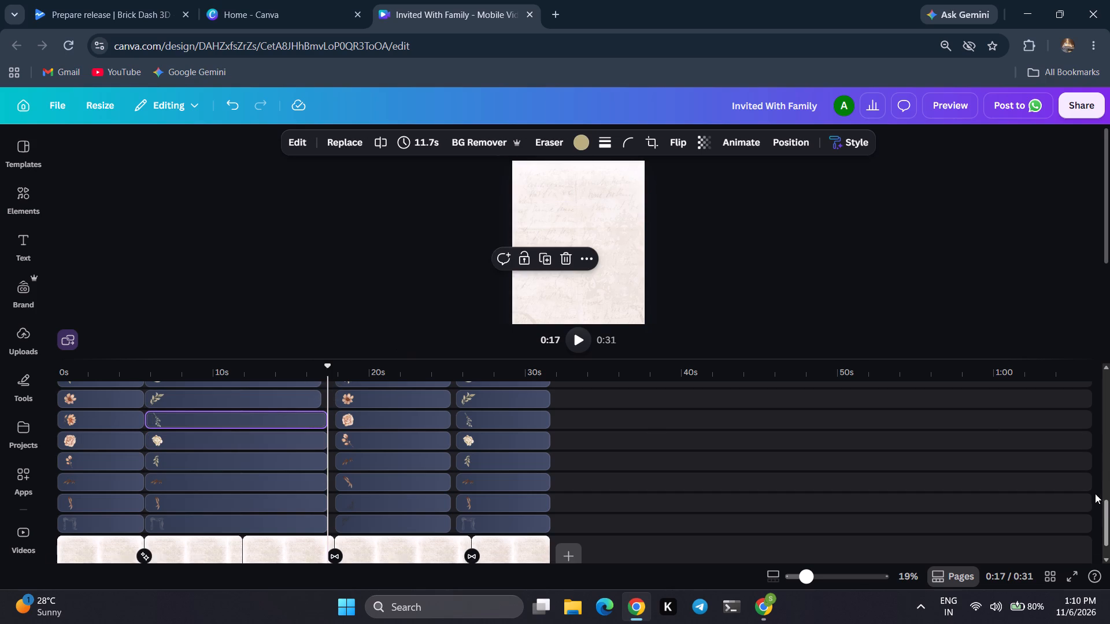
# Extend the leafy branch, round white flower and white flower cluster on the names and greeting pages to 11.7 seconds.
pyautogui.moveTo(1105, 511); pyautogui.dragTo(1108, 489)
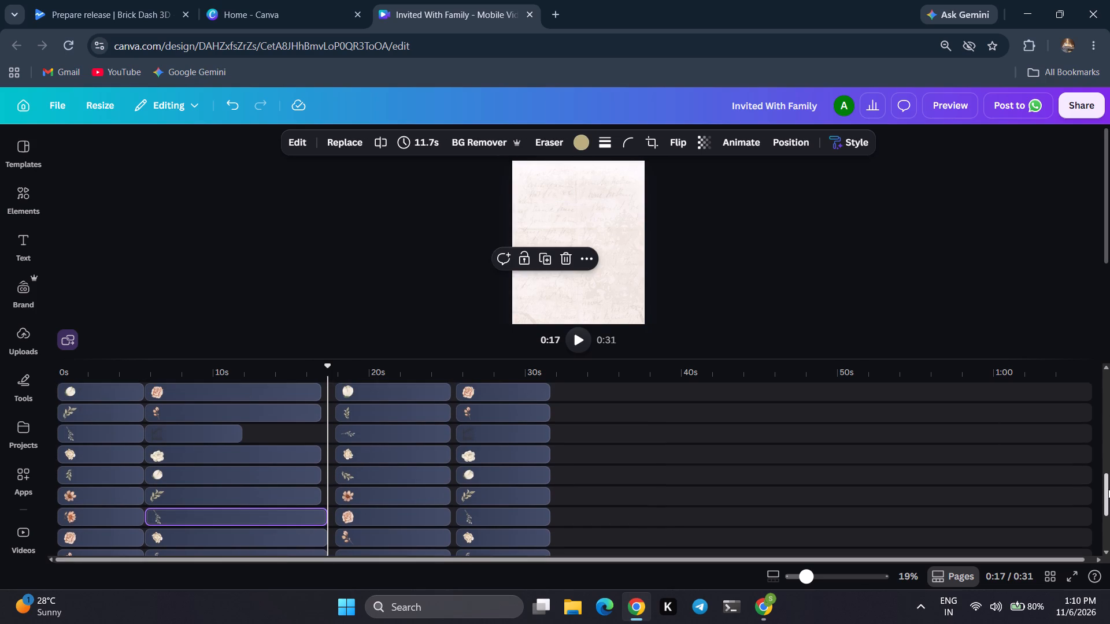
pyautogui.moveTo(316, 496); pyautogui.dragTo(325, 496)
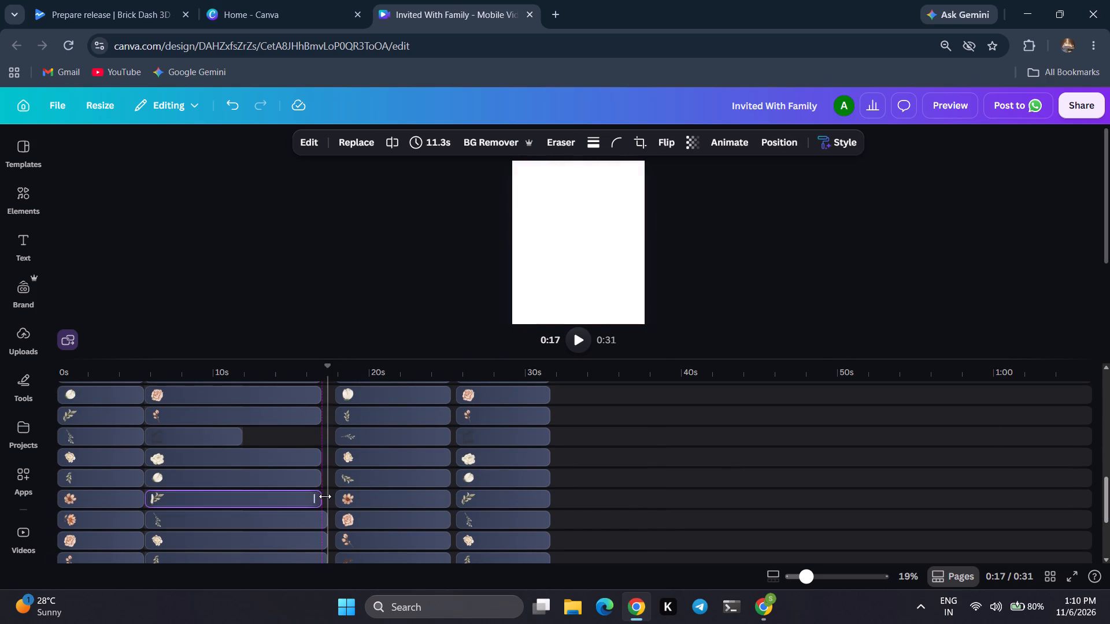
pyautogui.moveTo(325, 496); pyautogui.dragTo(325, 496)
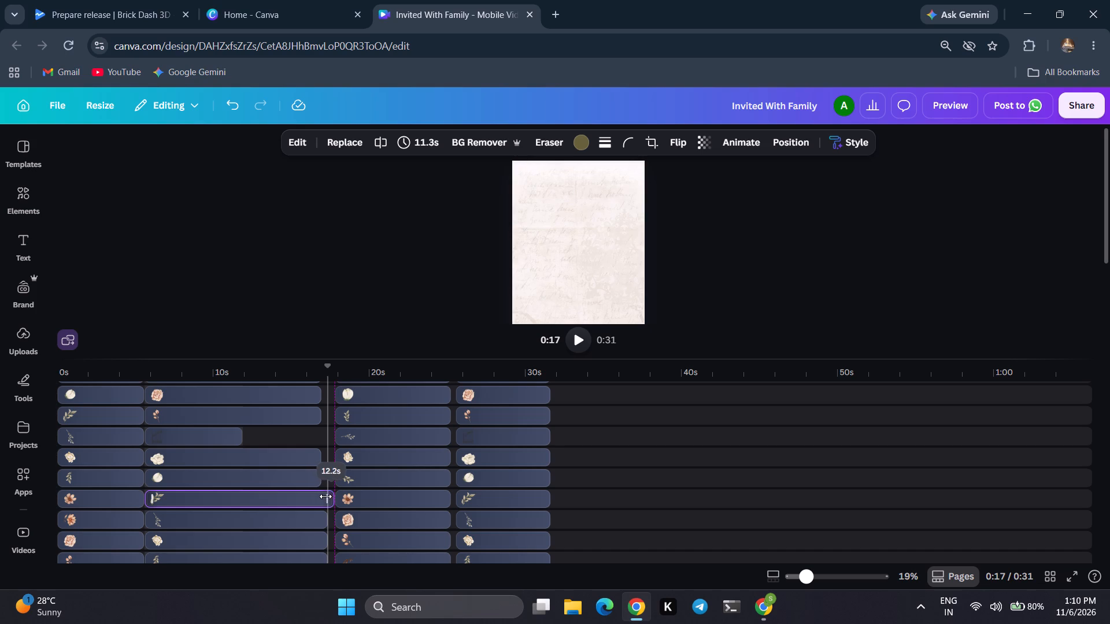
pyautogui.moveTo(325, 496); pyautogui.dragTo(323, 496)
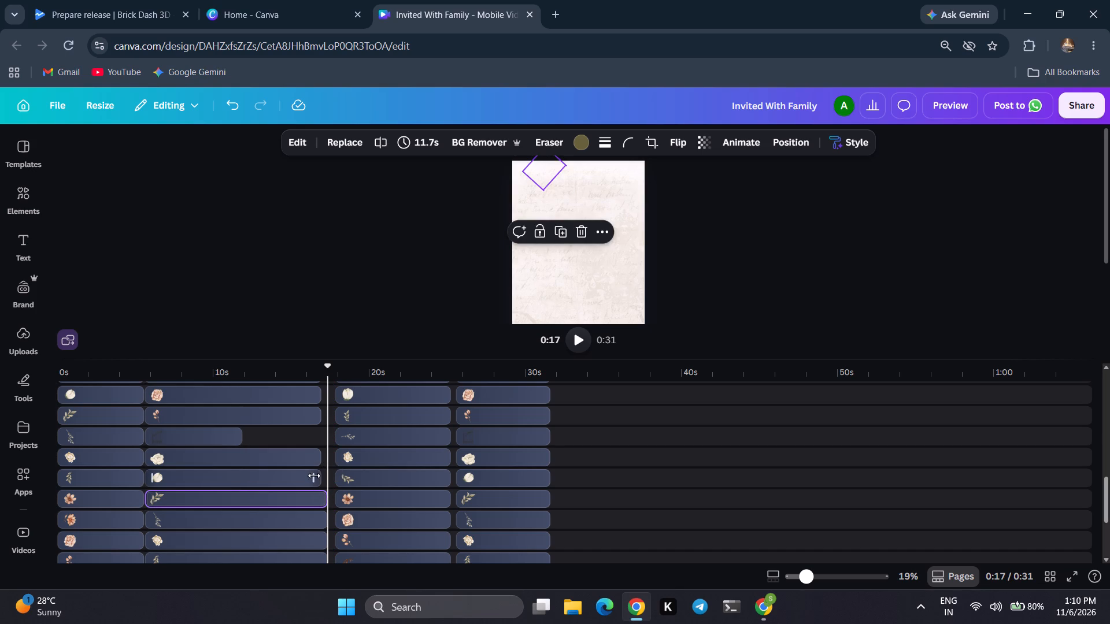
pyautogui.moveTo(314, 476); pyautogui.dragTo(319, 476)
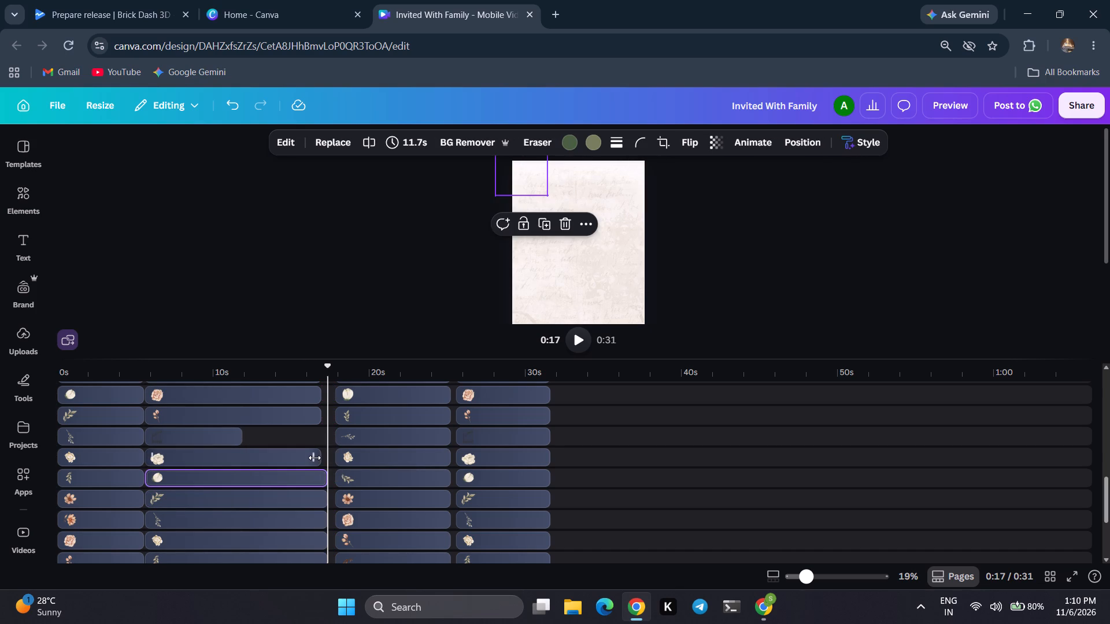
pyautogui.click(314, 457)
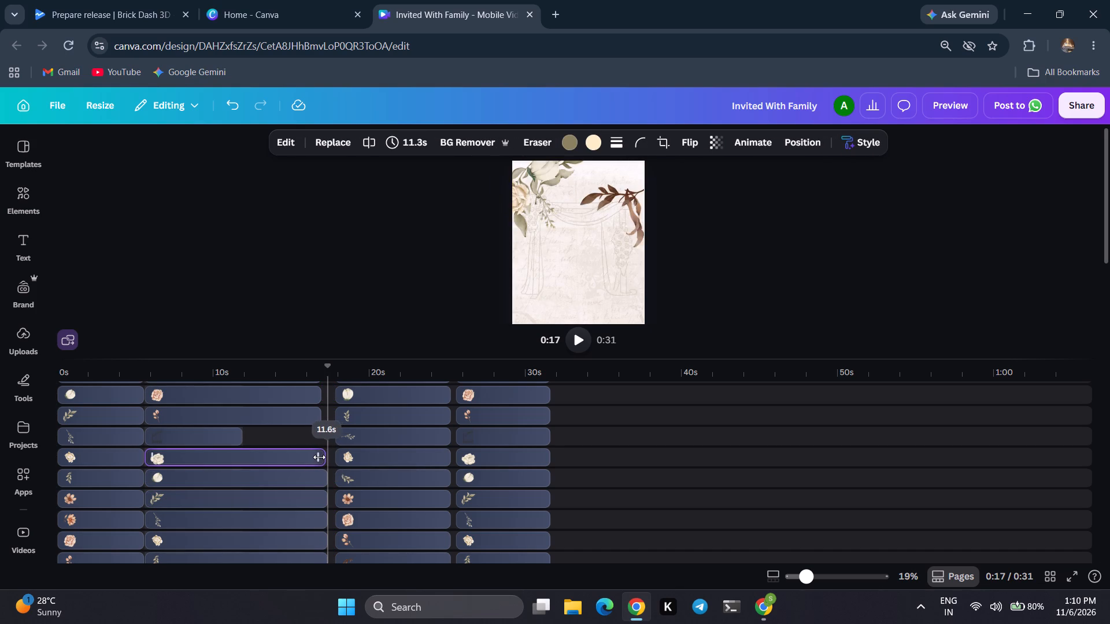
pyautogui.click(319, 457)
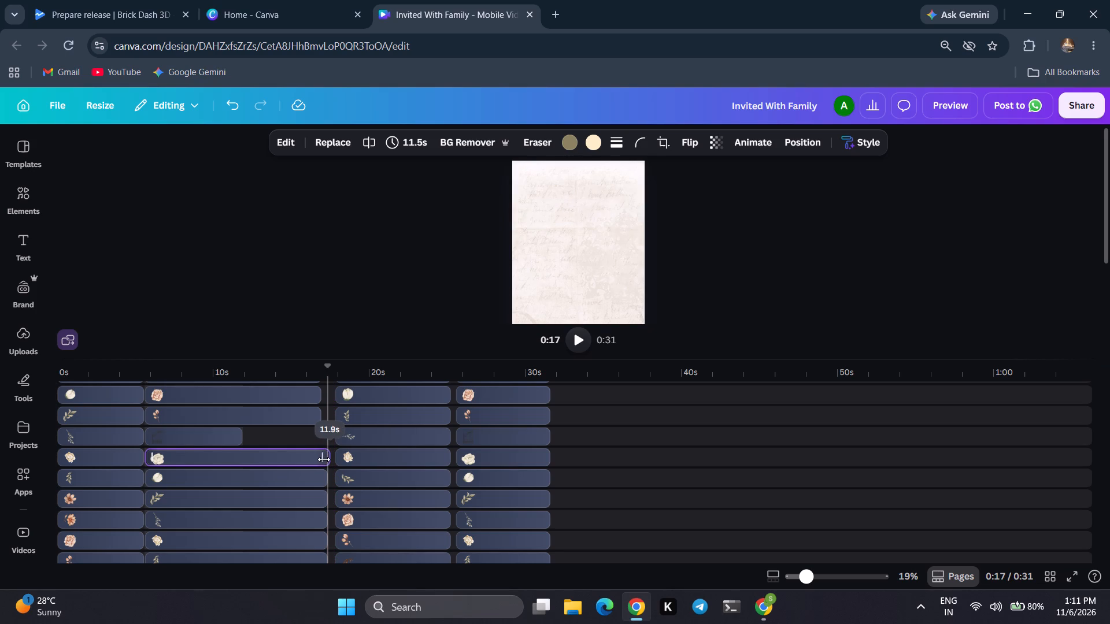
pyautogui.click(320, 459)
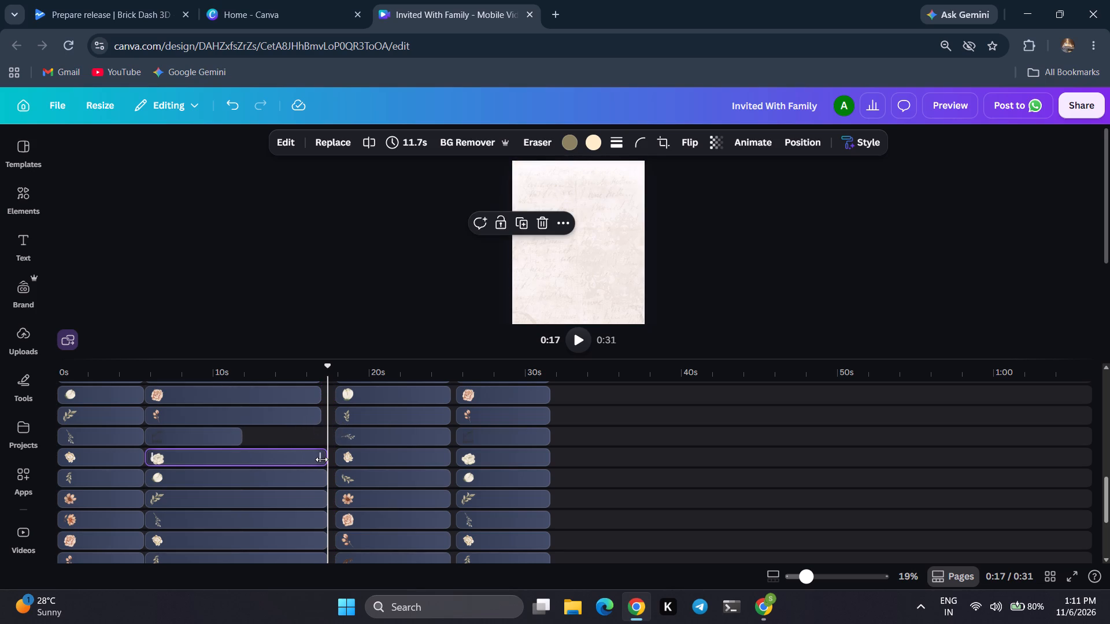
# Extend the small brown sprig, peach rose and two orange flowers on the names and greeting pages to 11.7 seconds.
pyautogui.moveTo(313, 415); pyautogui.dragTo(319, 415)
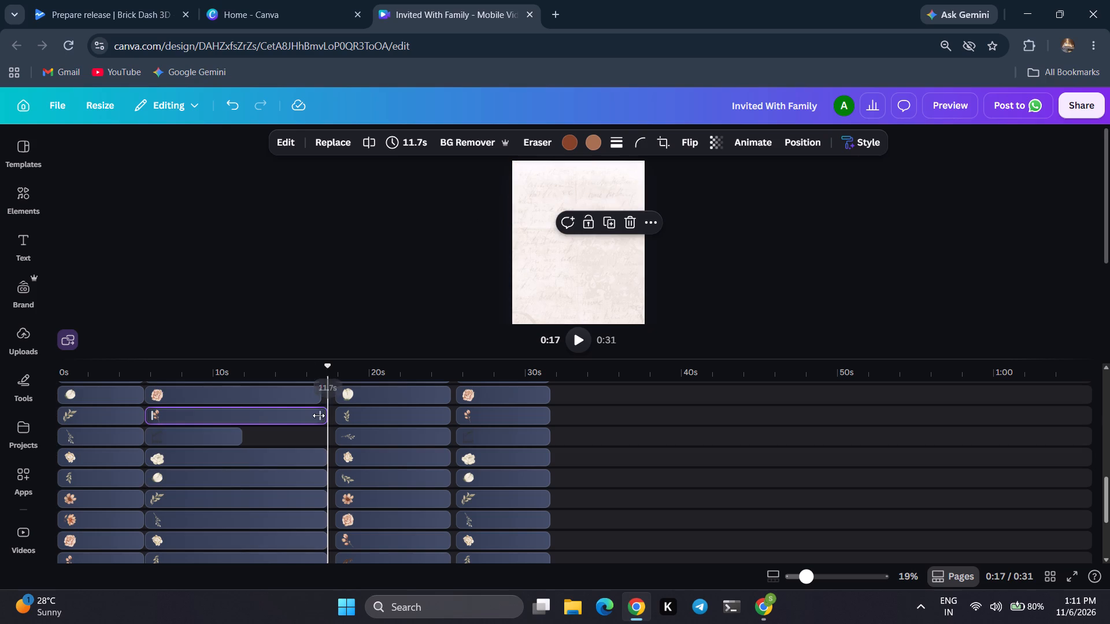
pyautogui.moveTo(317, 398); pyautogui.dragTo(324, 397)
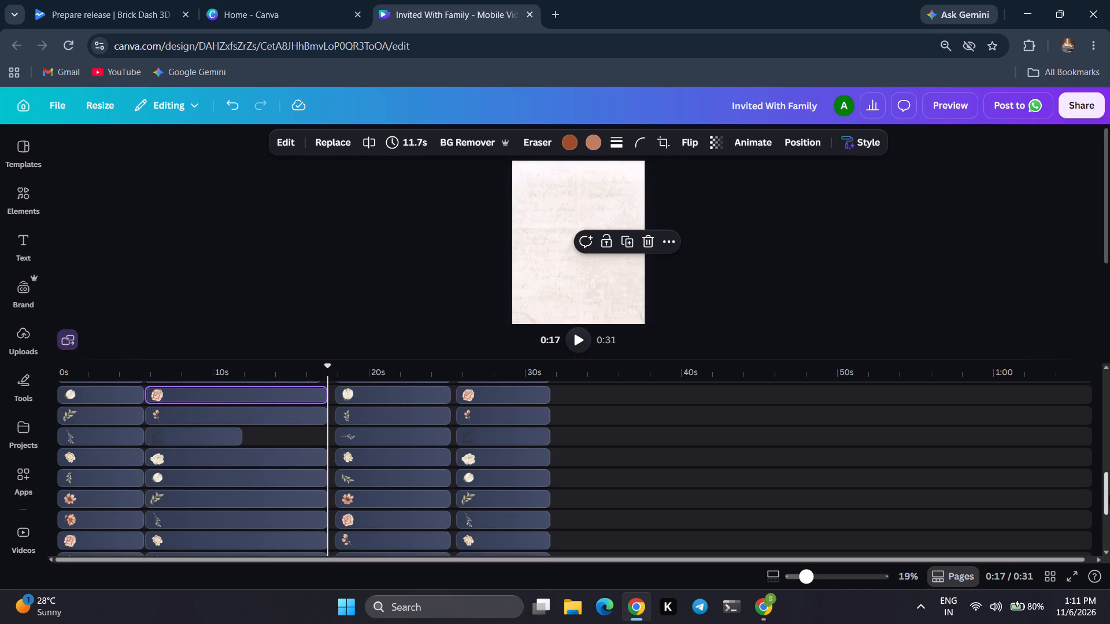
pyautogui.click(1107, 496)
pyautogui.moveTo(1107, 496); pyautogui.dragTo(1105, 466)
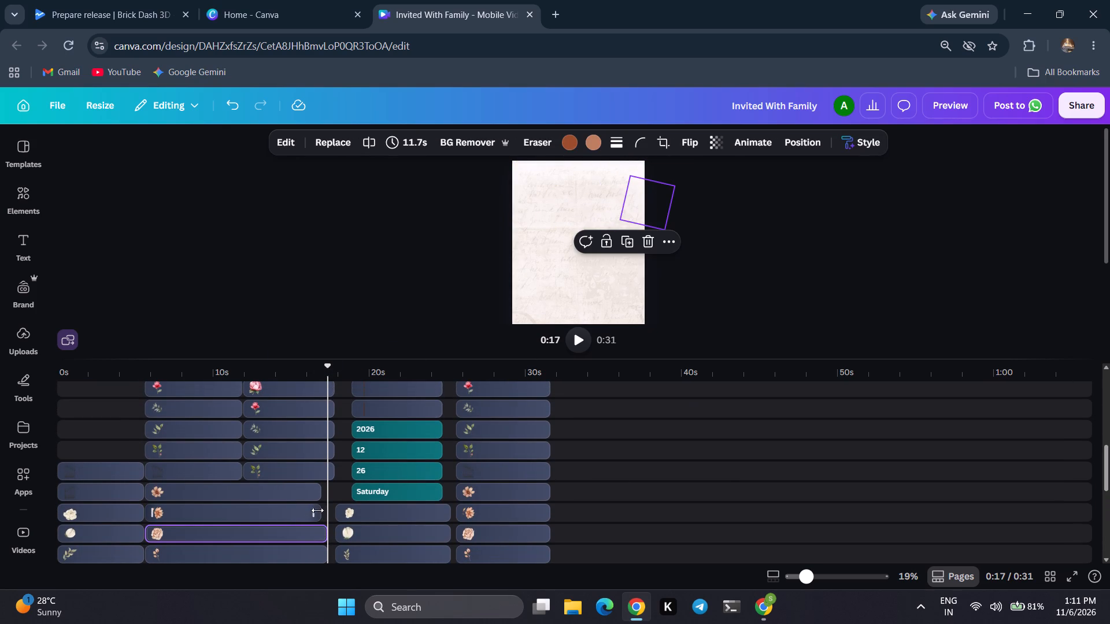
pyautogui.moveTo(317, 510); pyautogui.dragTo(323, 511)
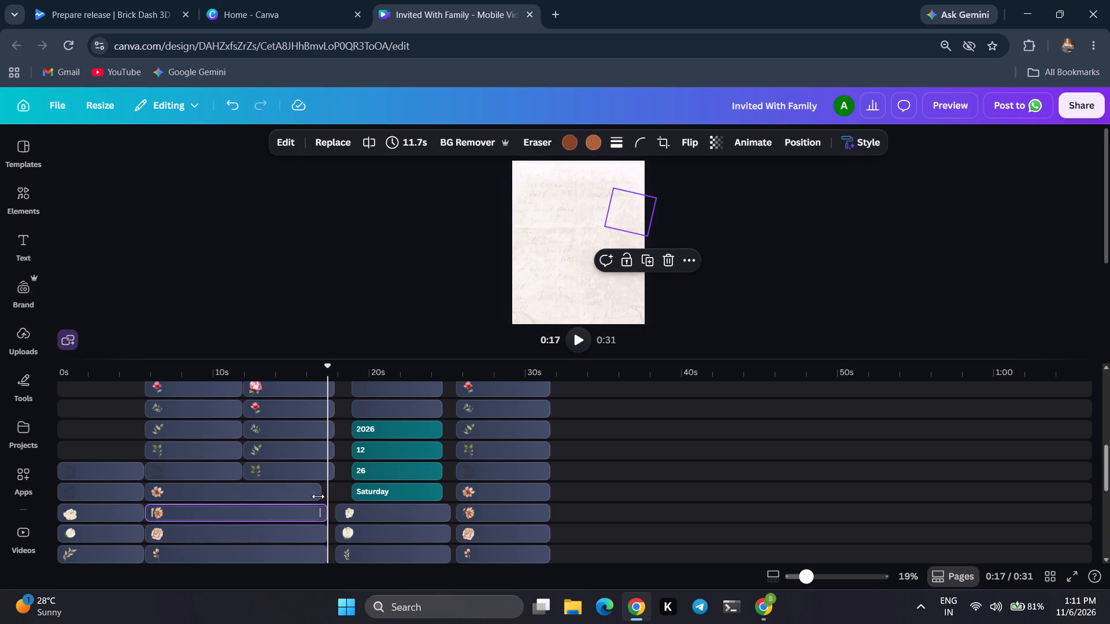
pyautogui.moveTo(317, 493); pyautogui.dragTo(323, 493)
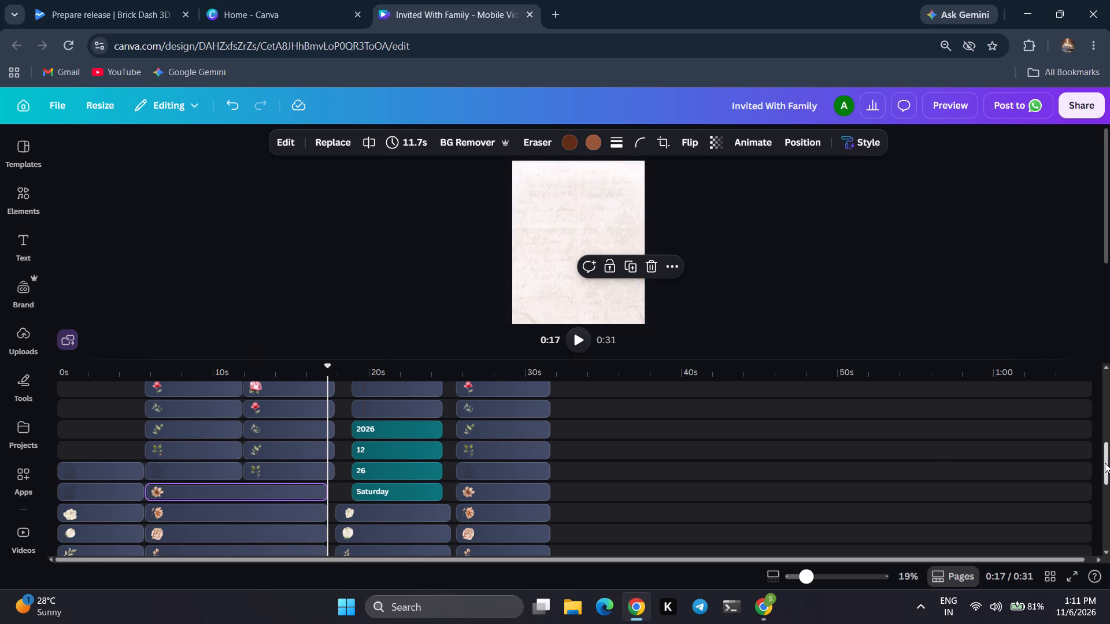
# Play the video from about 12 seconds into the event page, and replay from about 18 seconds through the closing page.
pyautogui.moveTo(1105, 463); pyautogui.dragTo(1104, 430)
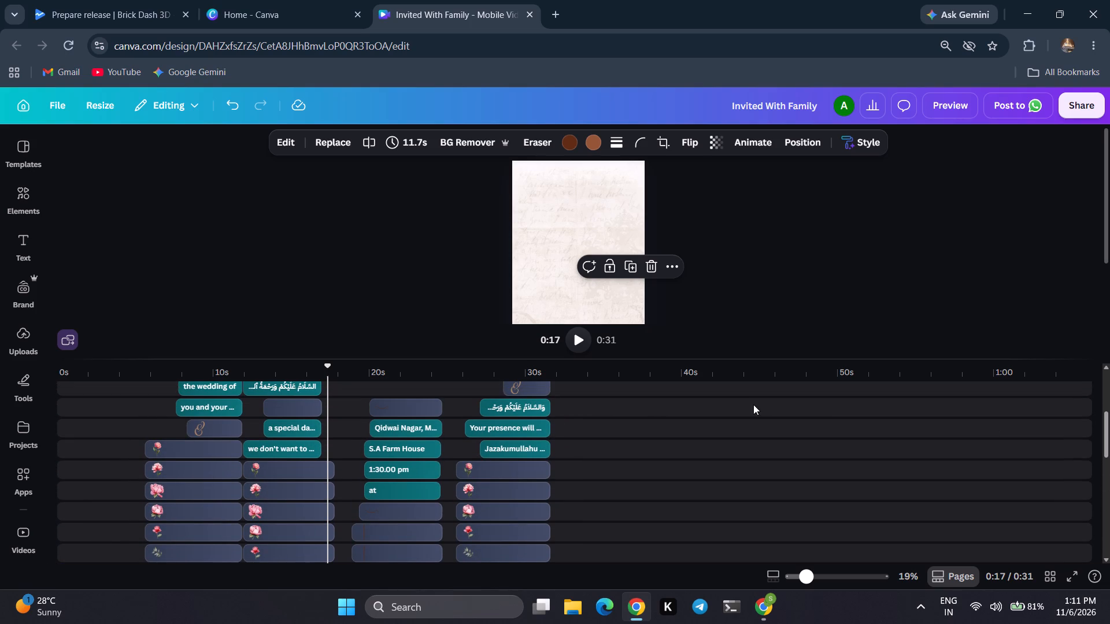
pyautogui.click(246, 418)
pyautogui.click(583, 335)
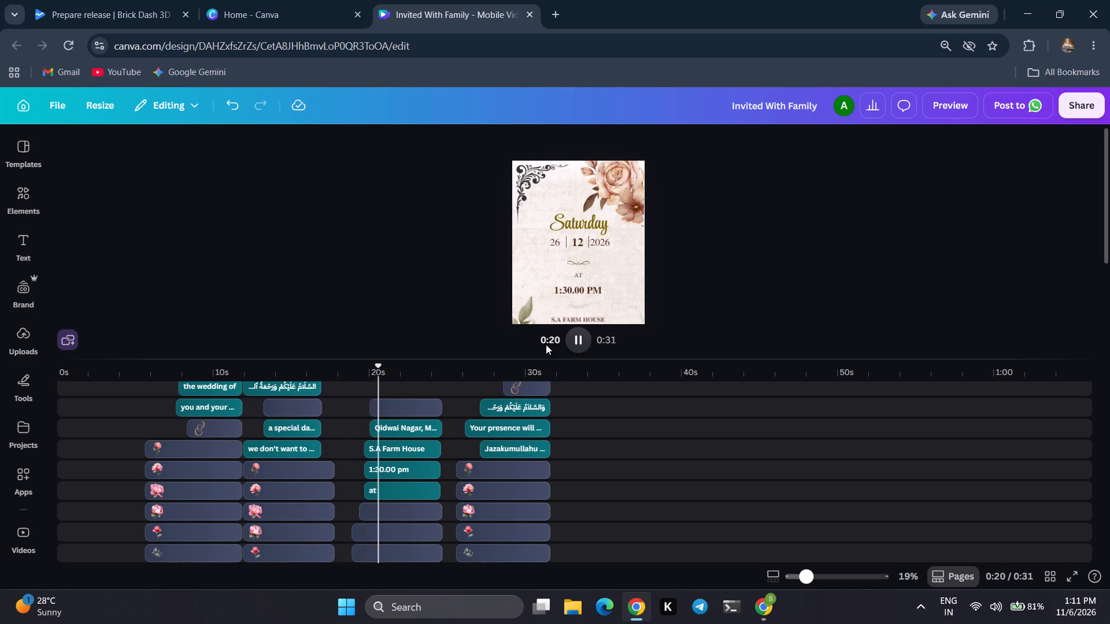
pyautogui.click(345, 438)
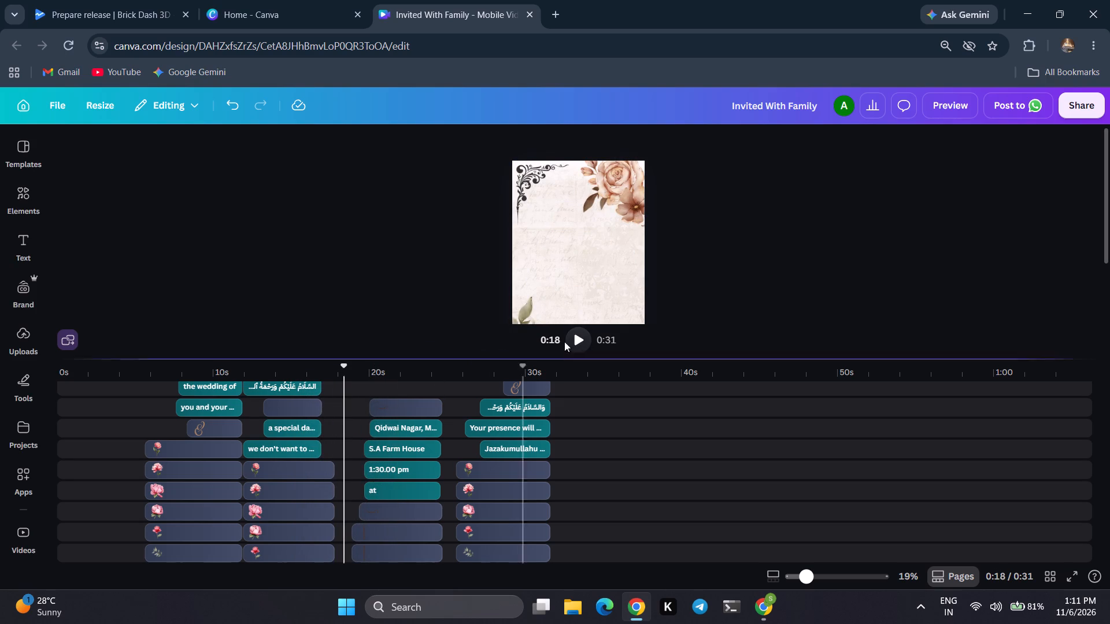
pyautogui.click(573, 340)
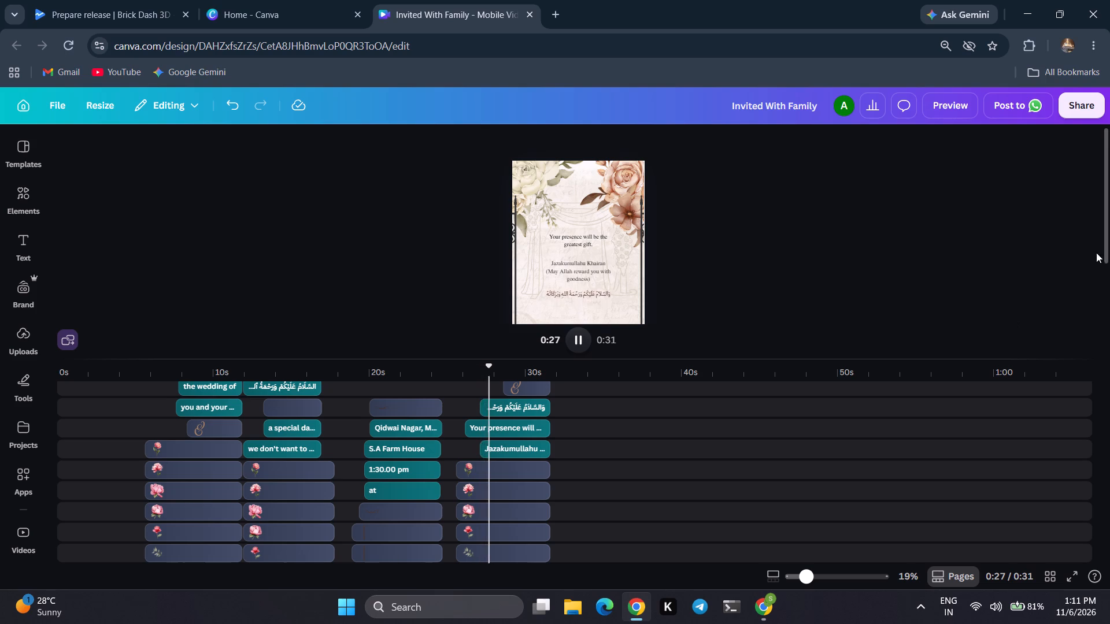
pyautogui.moveTo(1104, 250); pyautogui.dragTo(1108, 287)
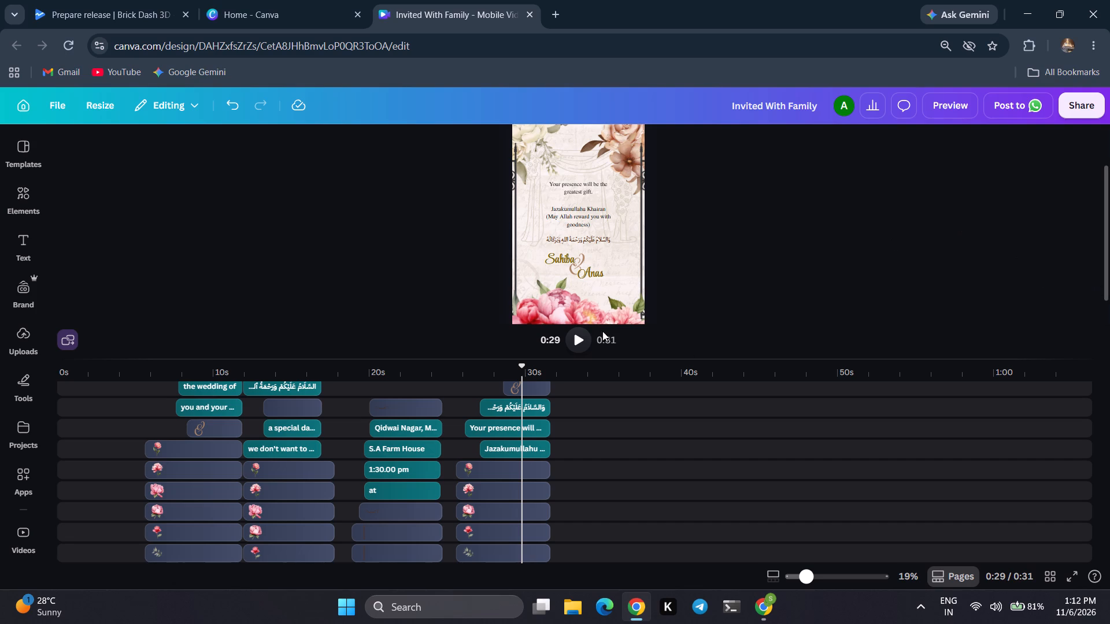
pyautogui.click(578, 338)
pyautogui.click(578, 338)
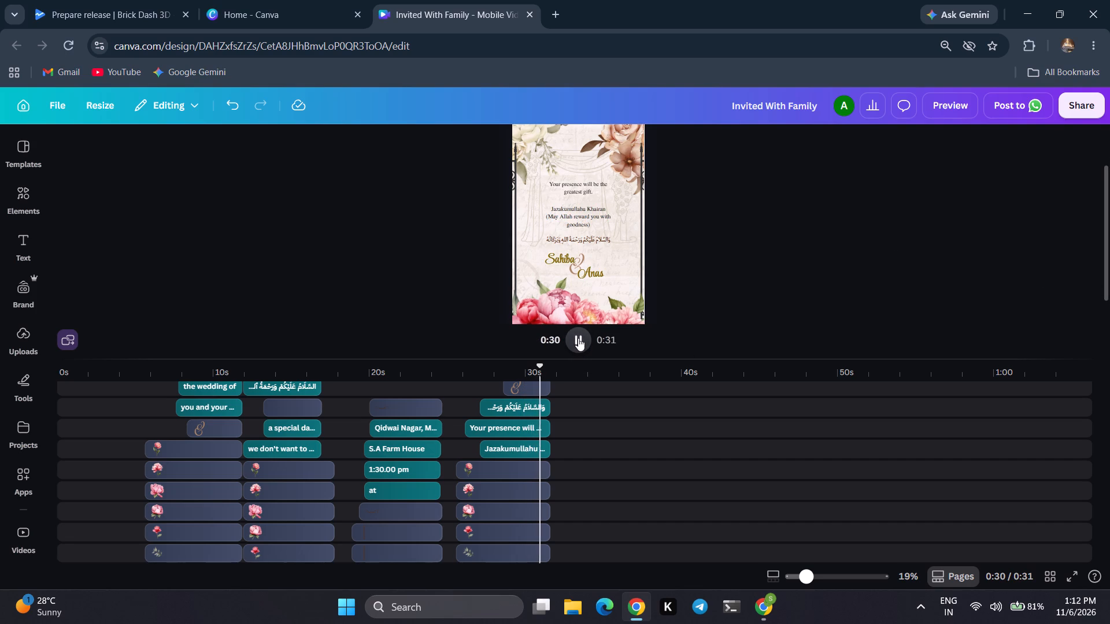
pyautogui.click(1105, 289)
pyautogui.moveTo(1105, 289); pyautogui.dragTo(1104, 321)
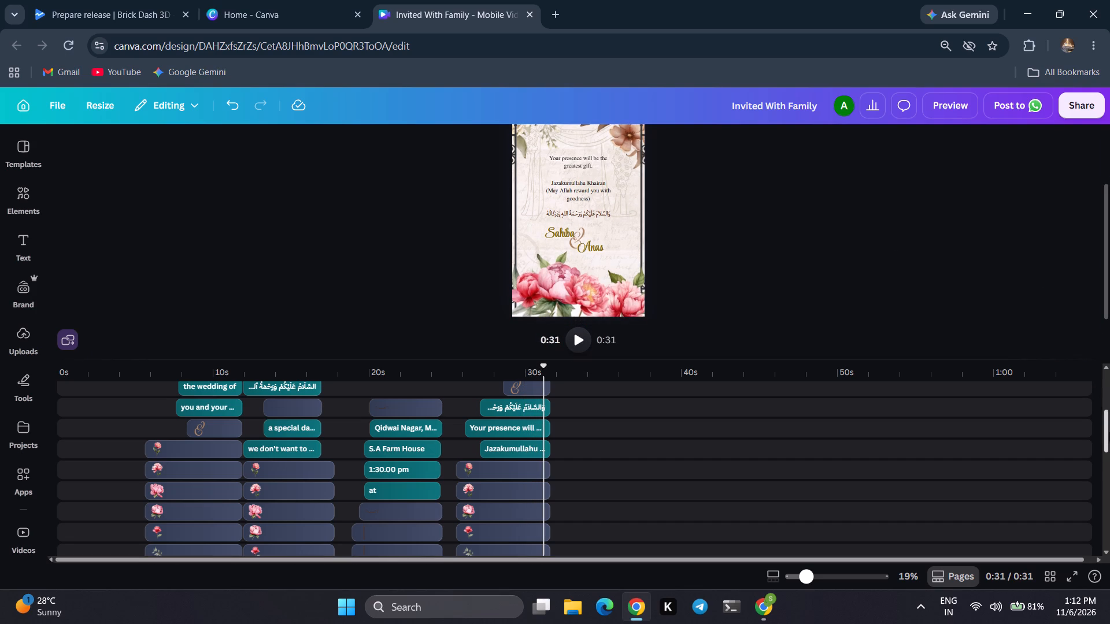
pyautogui.moveTo(1104, 430); pyautogui.dragTo(1104, 414)
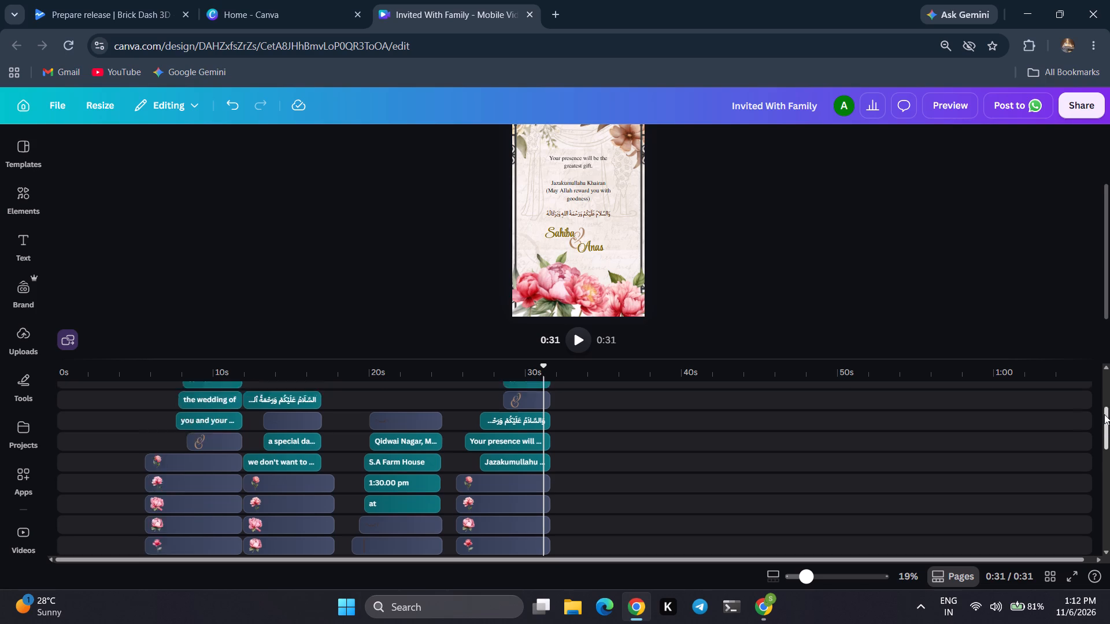
pyautogui.moveTo(1104, 414); pyautogui.dragTo(1098, 396)
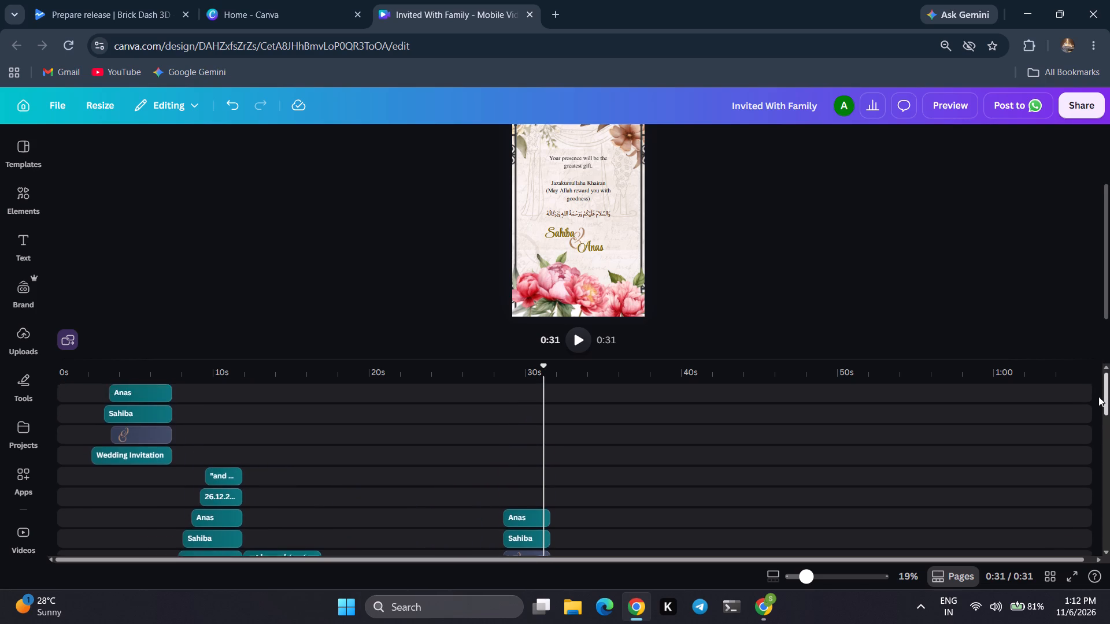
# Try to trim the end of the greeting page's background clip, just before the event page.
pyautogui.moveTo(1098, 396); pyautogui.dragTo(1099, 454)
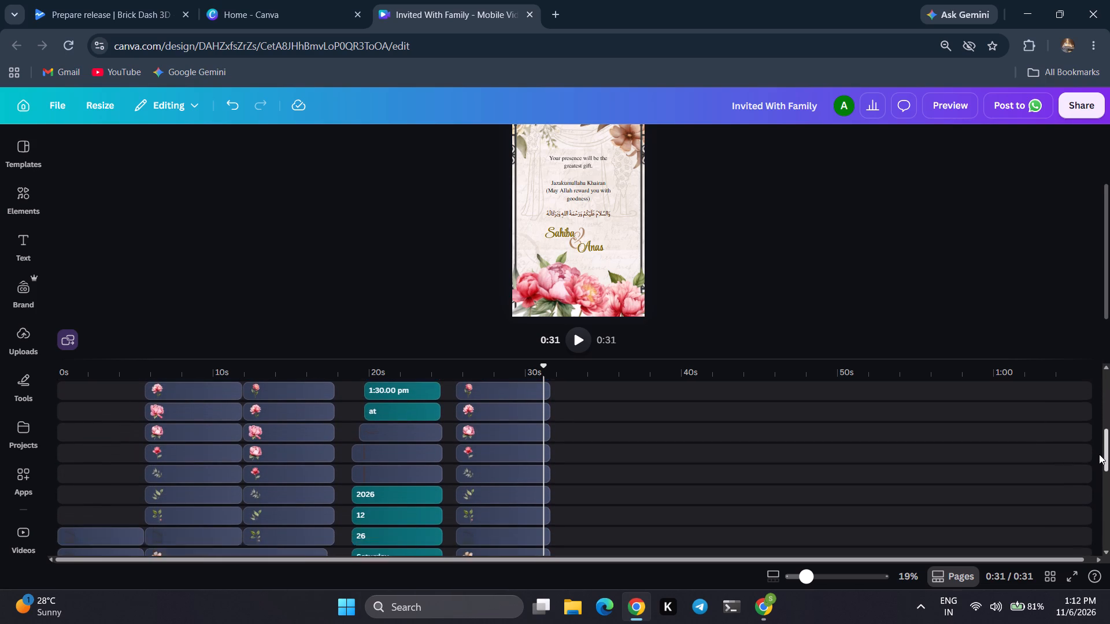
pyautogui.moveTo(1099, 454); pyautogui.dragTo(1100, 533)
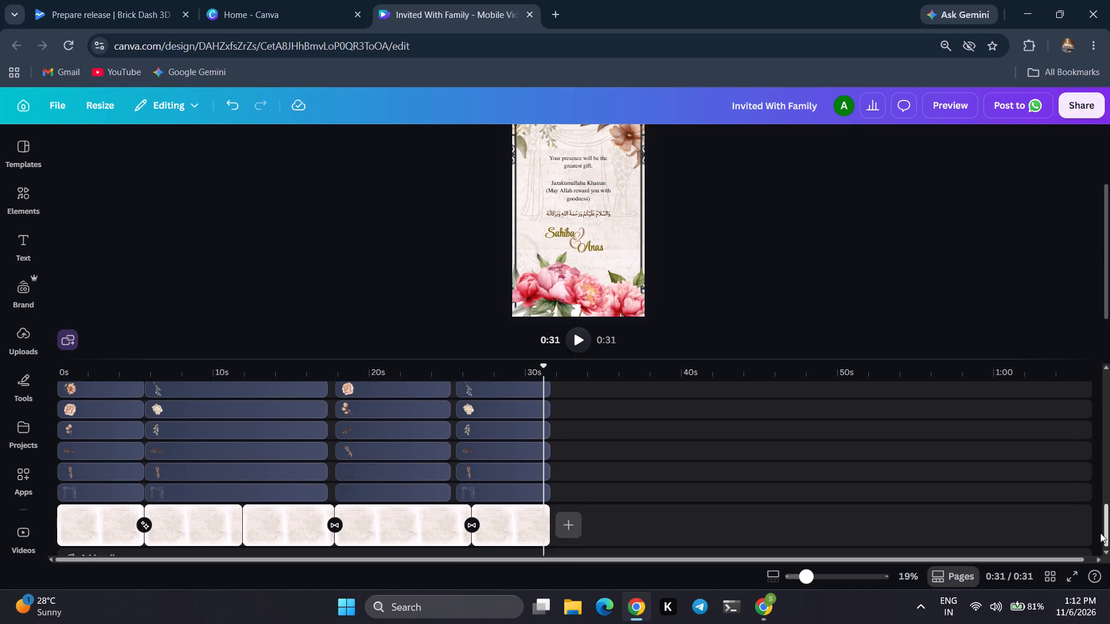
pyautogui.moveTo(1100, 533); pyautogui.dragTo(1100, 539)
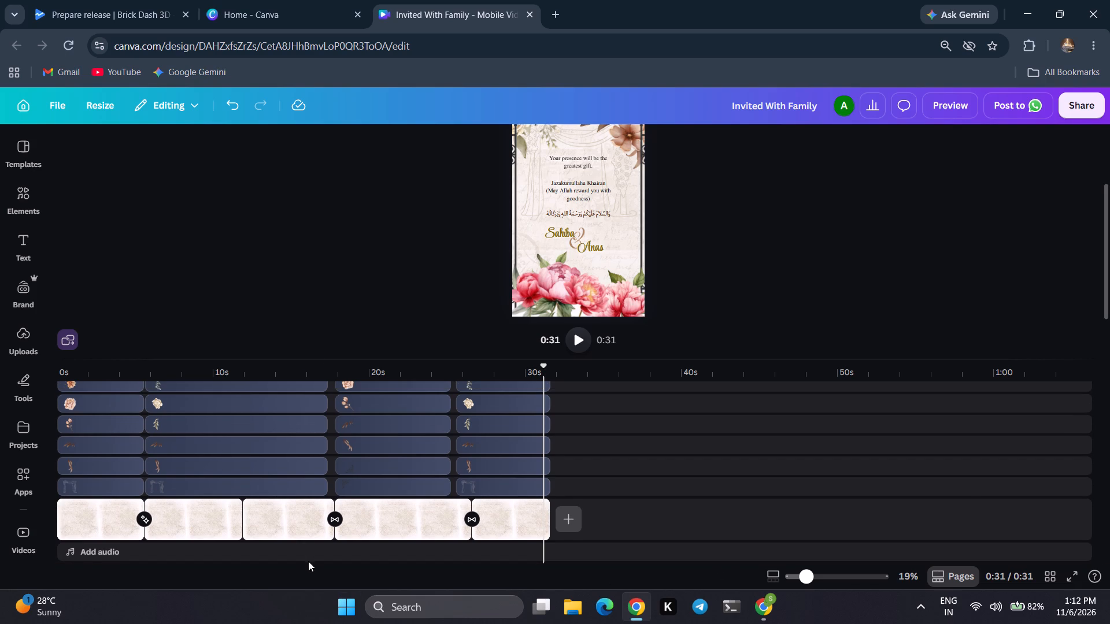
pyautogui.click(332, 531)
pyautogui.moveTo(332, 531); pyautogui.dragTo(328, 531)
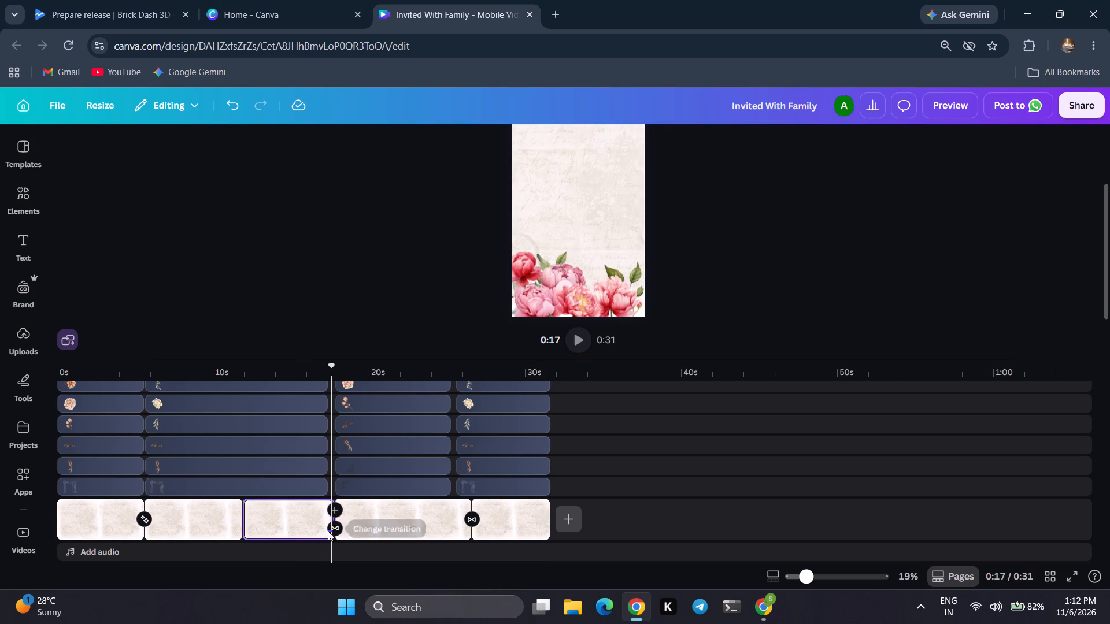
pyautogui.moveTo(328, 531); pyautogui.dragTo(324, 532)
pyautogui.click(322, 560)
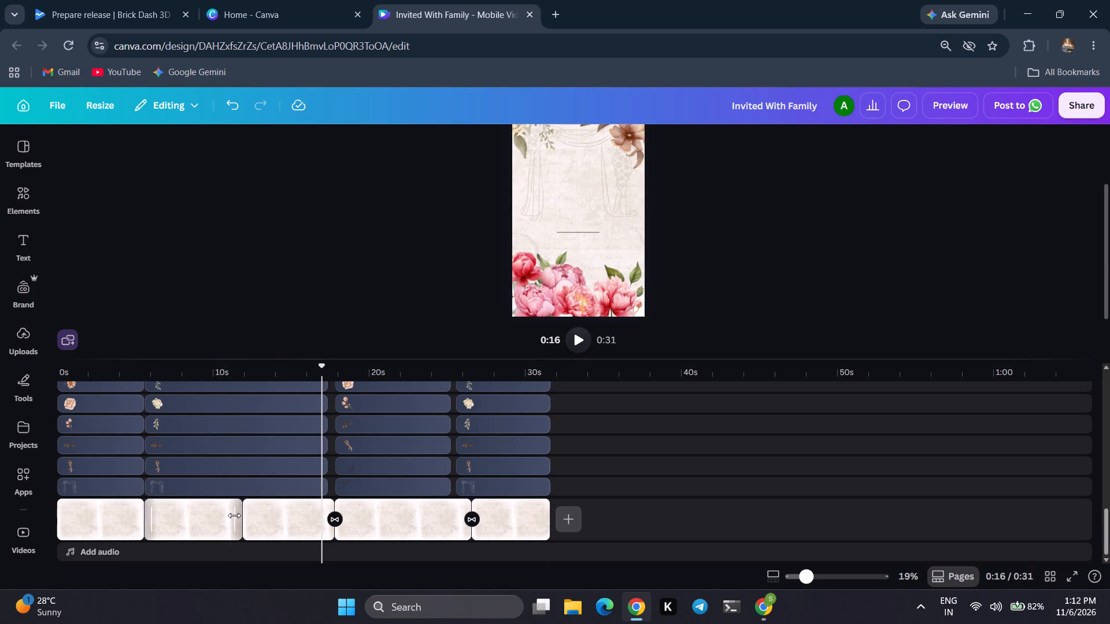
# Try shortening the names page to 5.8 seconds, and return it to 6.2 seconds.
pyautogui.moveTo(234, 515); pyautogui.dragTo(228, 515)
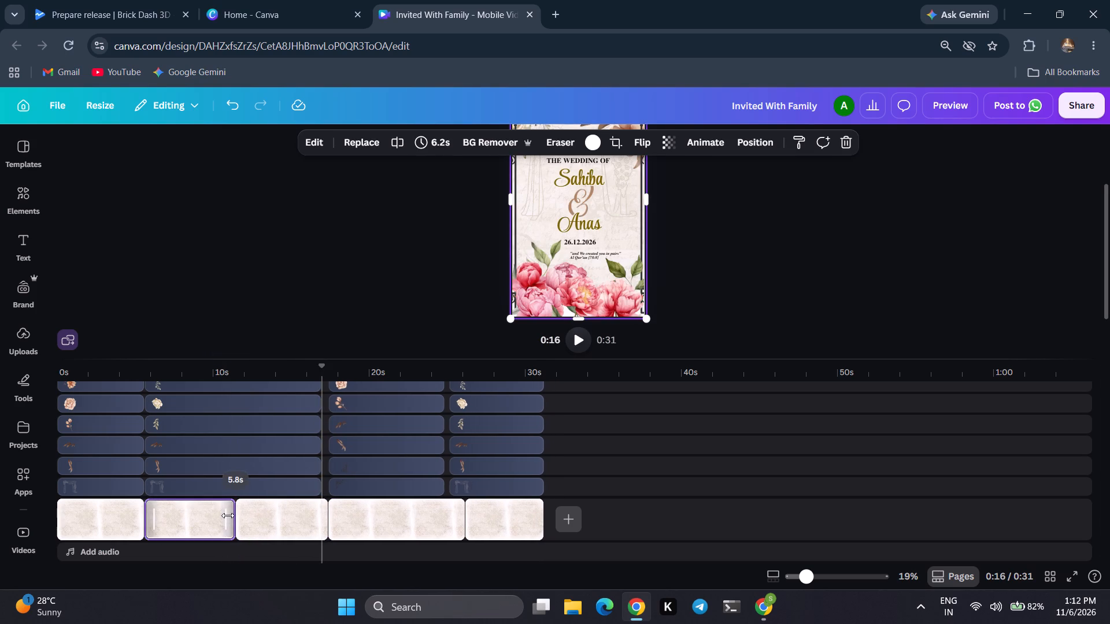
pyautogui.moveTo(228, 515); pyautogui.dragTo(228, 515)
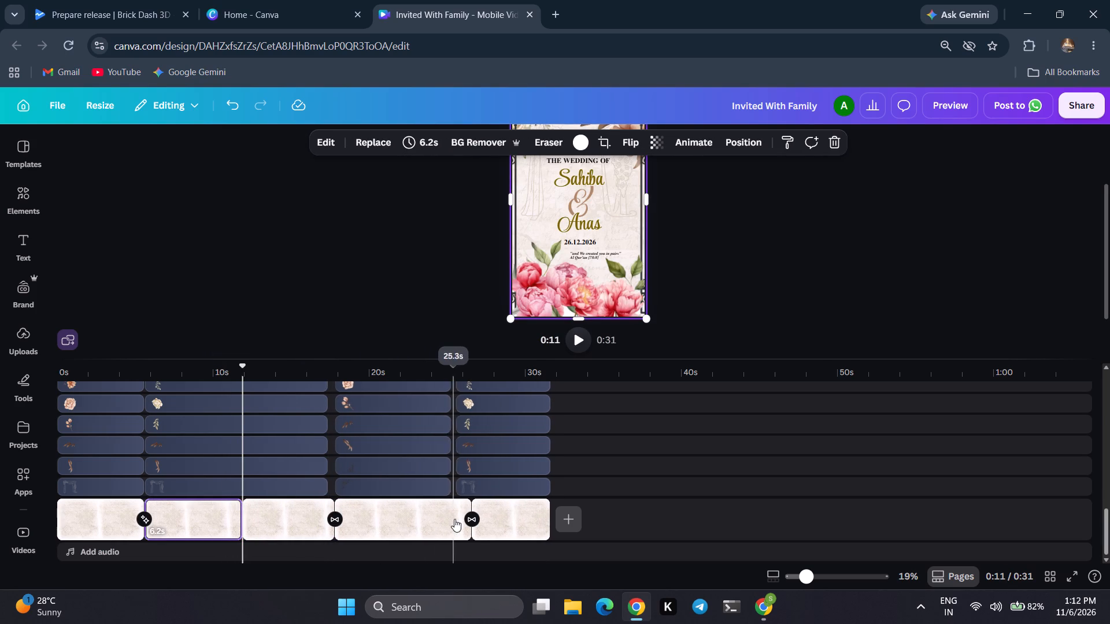
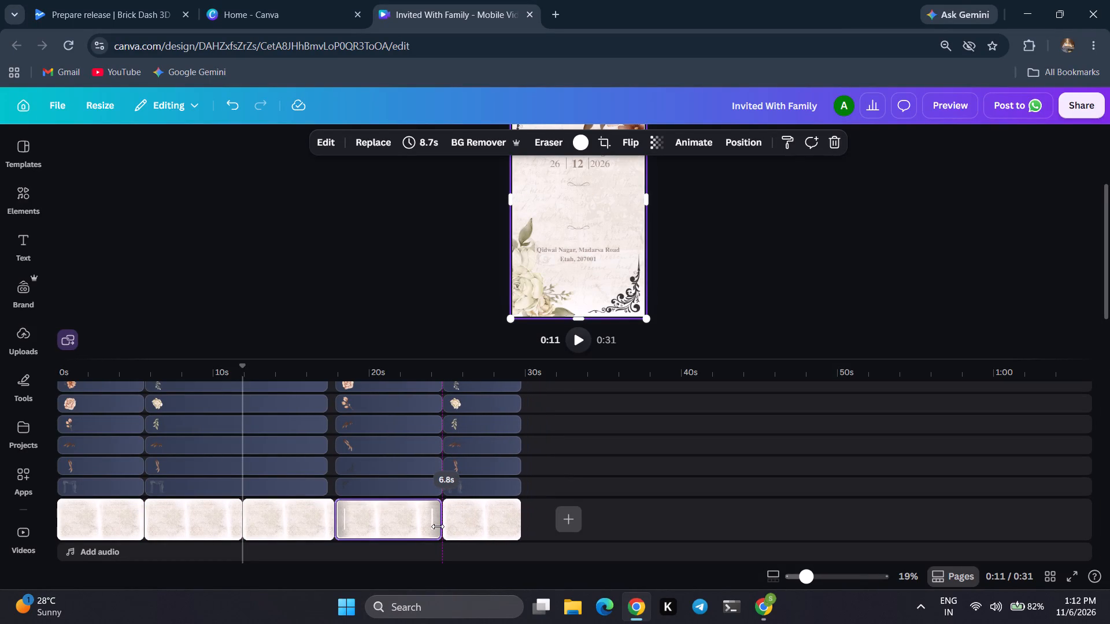
# Shorten the greeting page's background clip to 4.7 seconds by trimming its end.
pyautogui.click(397, 247)
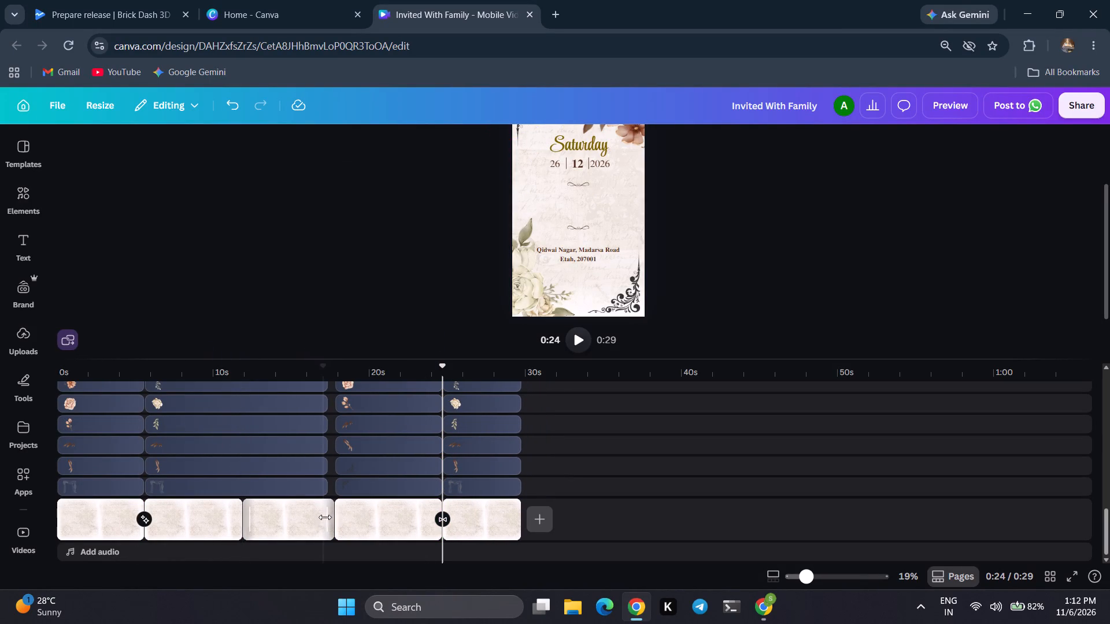
pyautogui.moveTo(330, 526); pyautogui.dragTo(310, 525)
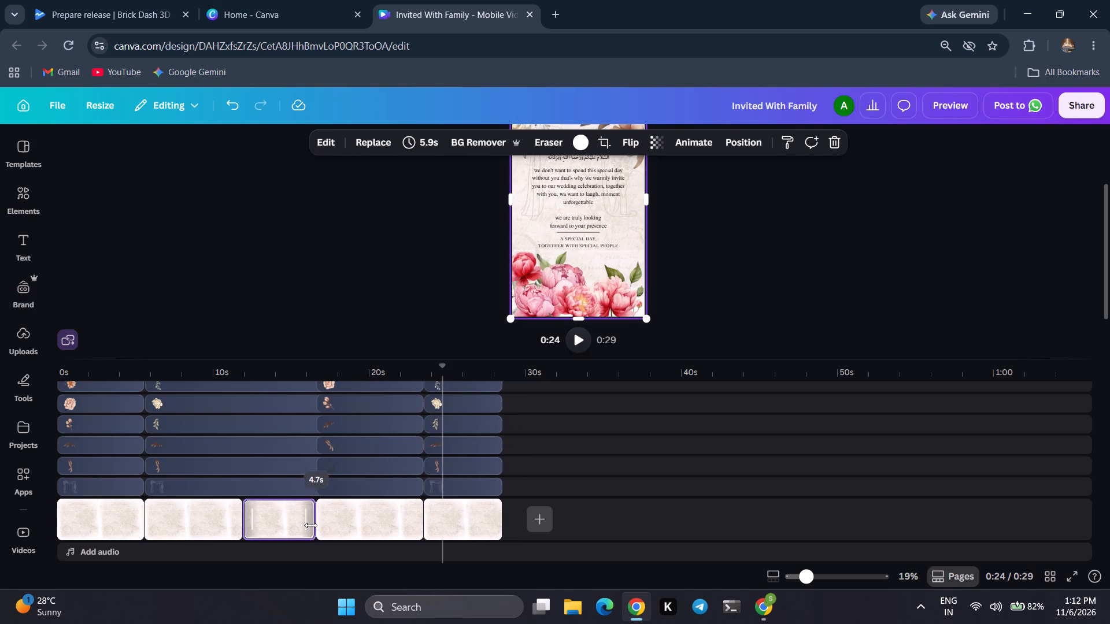
pyautogui.moveTo(310, 525); pyautogui.dragTo(311, 525)
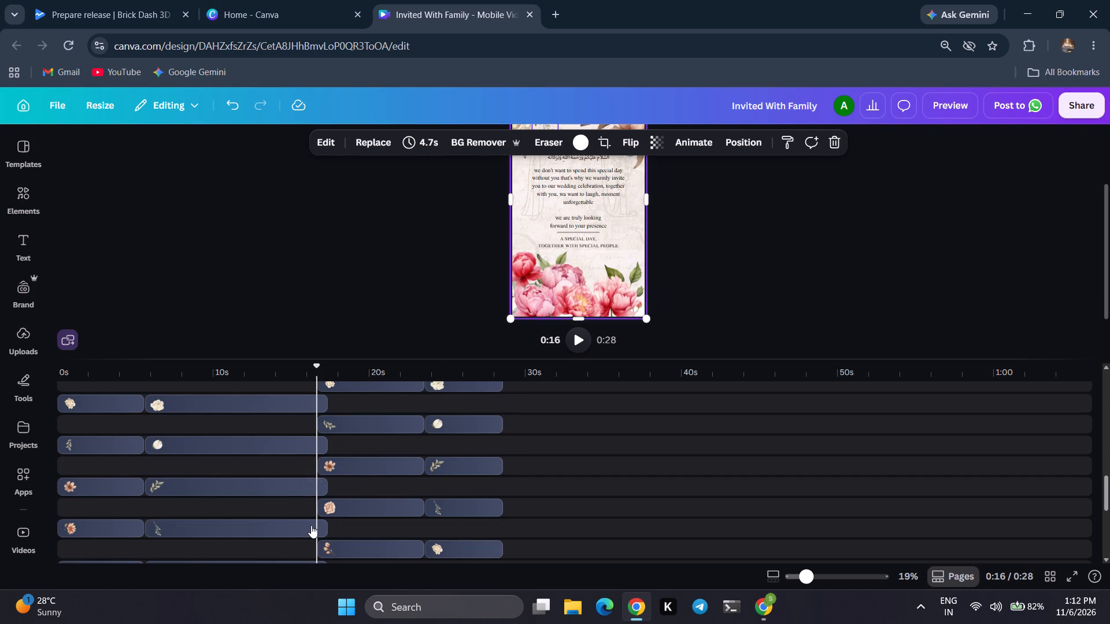
pyautogui.click(320, 300)
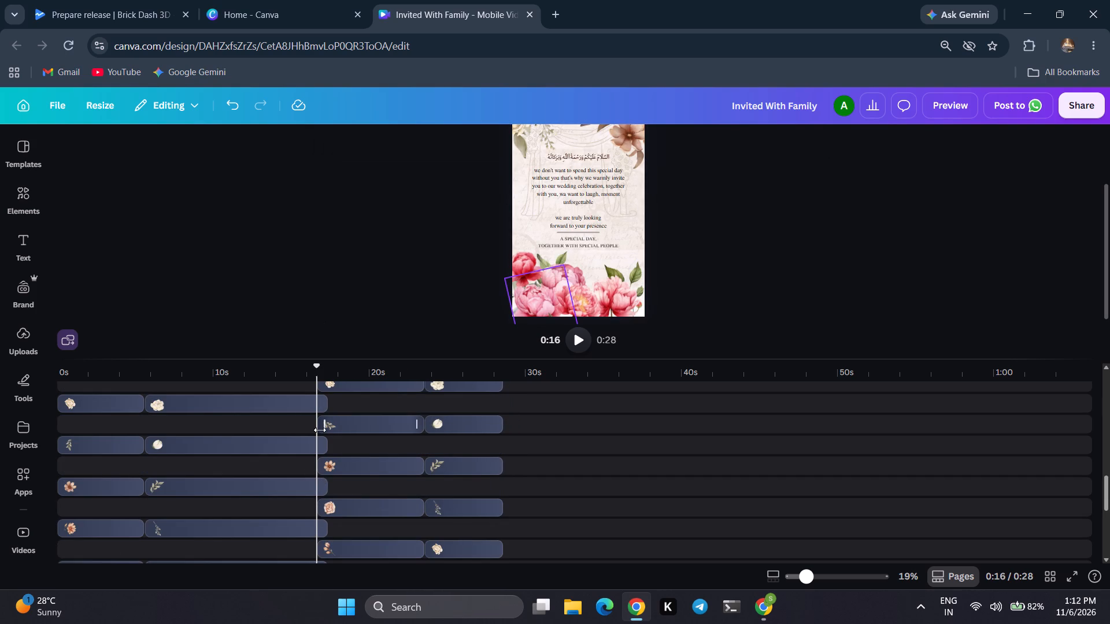
# Trim the start of the event page's leafy sprig, orange flower, peach rose, rosebud and first brown sprig, making each 6.1 seconds long.
pyautogui.moveTo(320, 430); pyautogui.dragTo(330, 432)
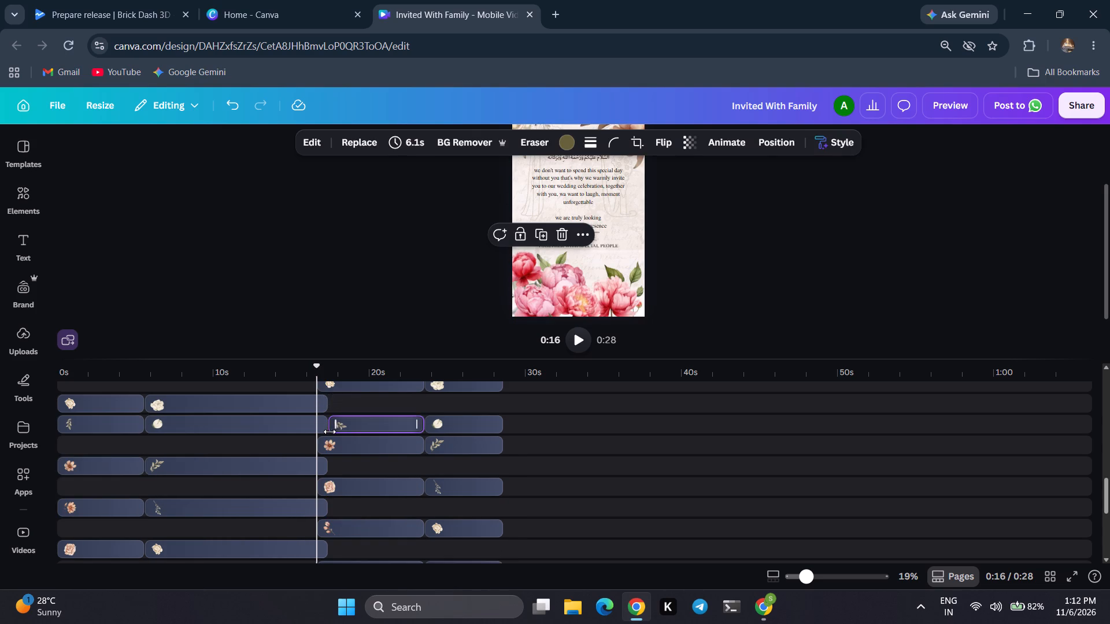
pyautogui.moveTo(325, 443); pyautogui.dragTo(335, 444)
pyautogui.moveTo(323, 463); pyautogui.dragTo(336, 470)
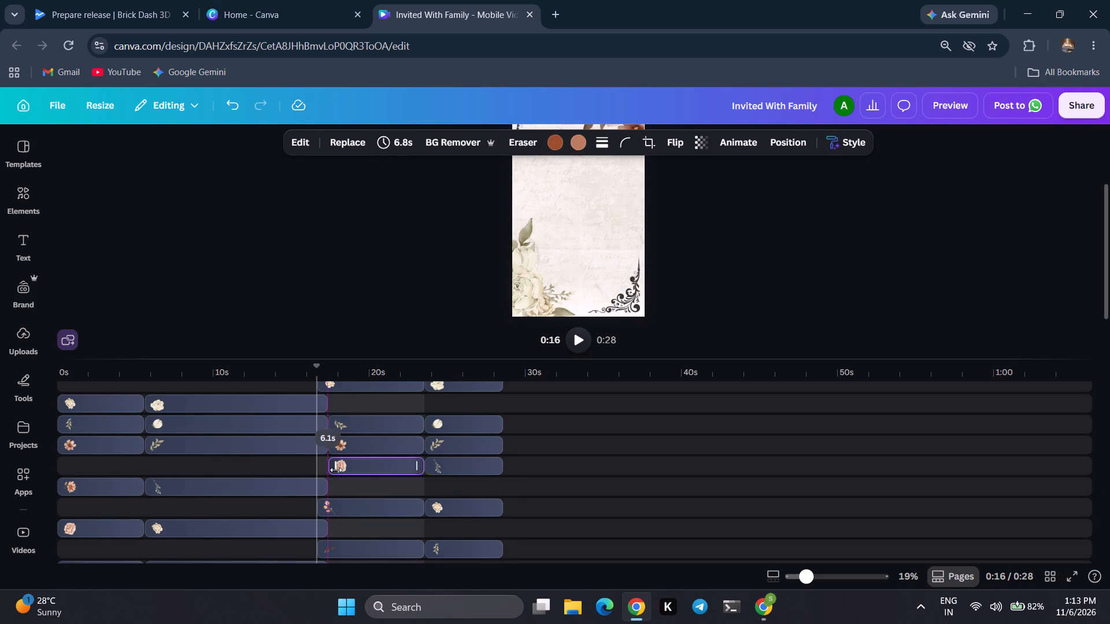
pyautogui.moveTo(321, 486); pyautogui.dragTo(331, 490)
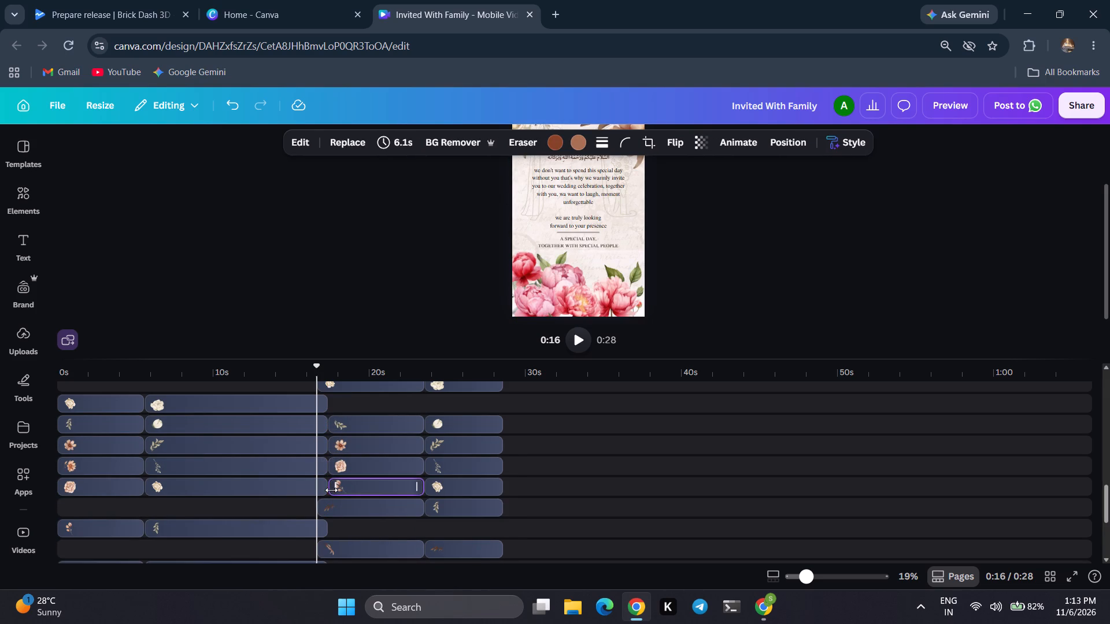
pyautogui.moveTo(322, 509); pyautogui.dragTo(338, 510)
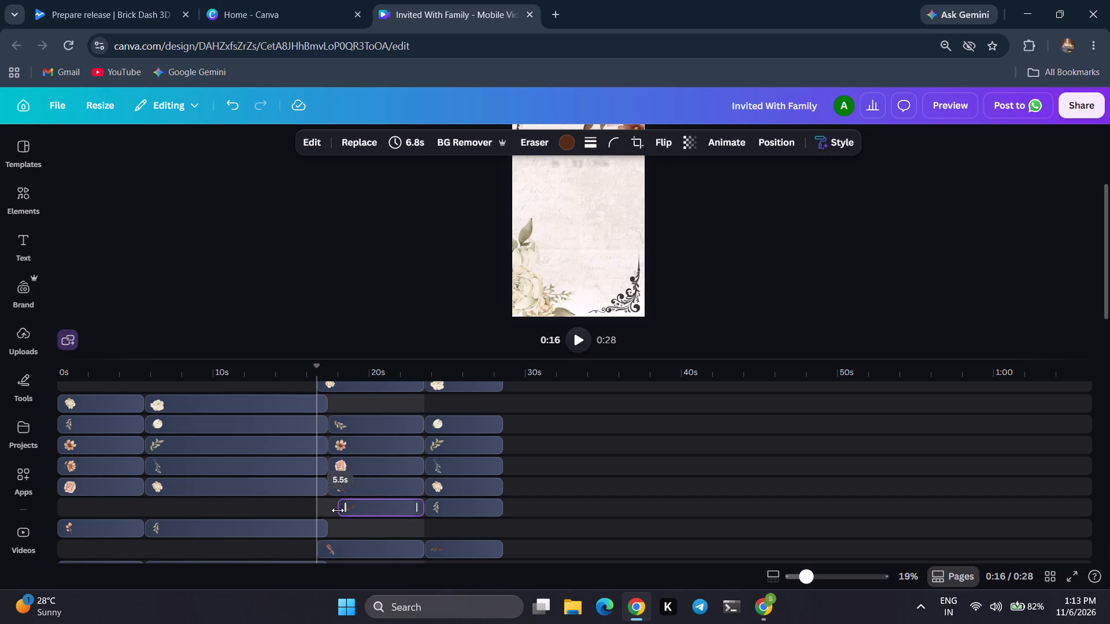
pyautogui.moveTo(338, 510); pyautogui.dragTo(330, 510)
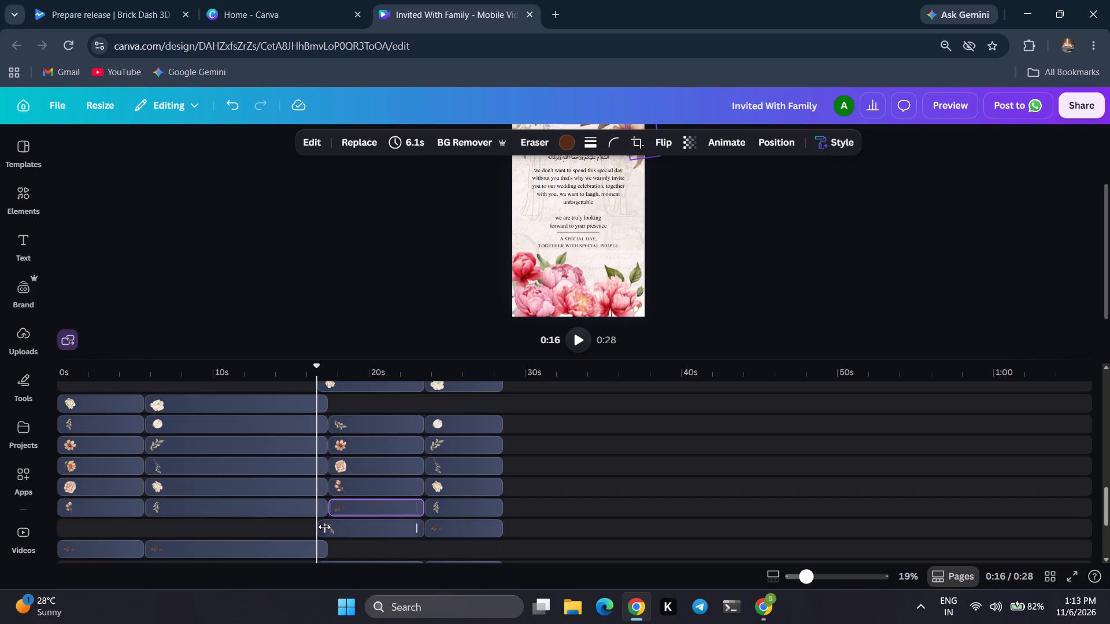
# Trim the start of the event page's other brown sprig and two dark corner ornaments, making each 6.1 seconds long.
pyautogui.moveTo(322, 530); pyautogui.dragTo(330, 530)
pyautogui.moveTo(324, 550); pyautogui.dragTo(331, 551)
pyautogui.press('Down')
pyautogui.press('Down')
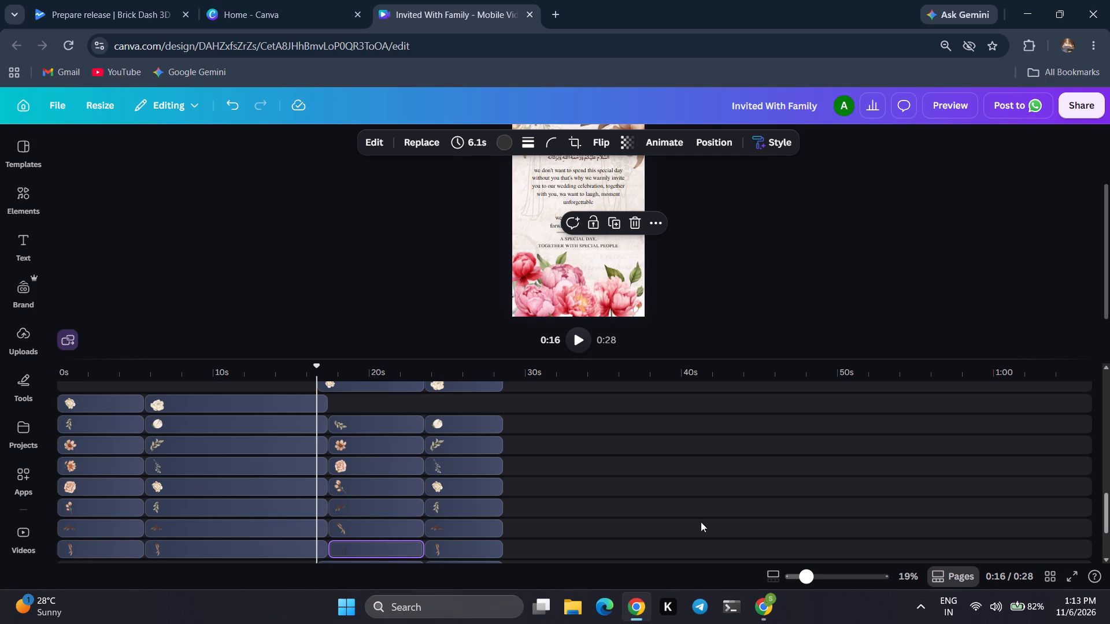
pyautogui.press('Down')
pyautogui.moveTo(1108, 559); pyautogui.dragTo(1107, 553)
pyautogui.tripleClick(1107, 553)
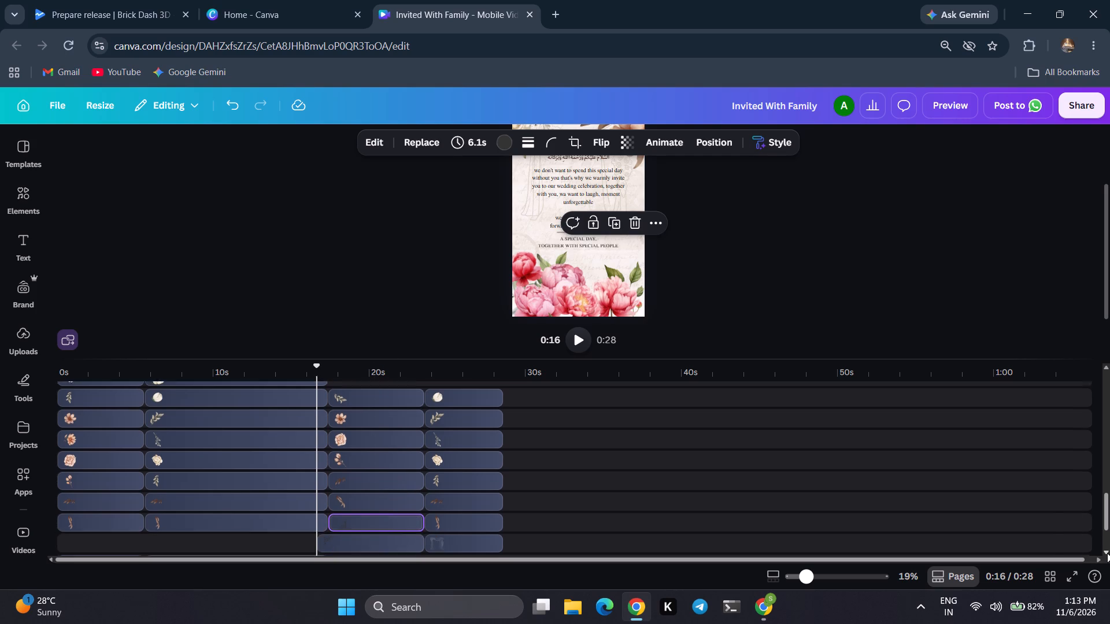
pyautogui.tripleClick(1107, 553)
pyautogui.moveTo(321, 467); pyautogui.dragTo(332, 467)
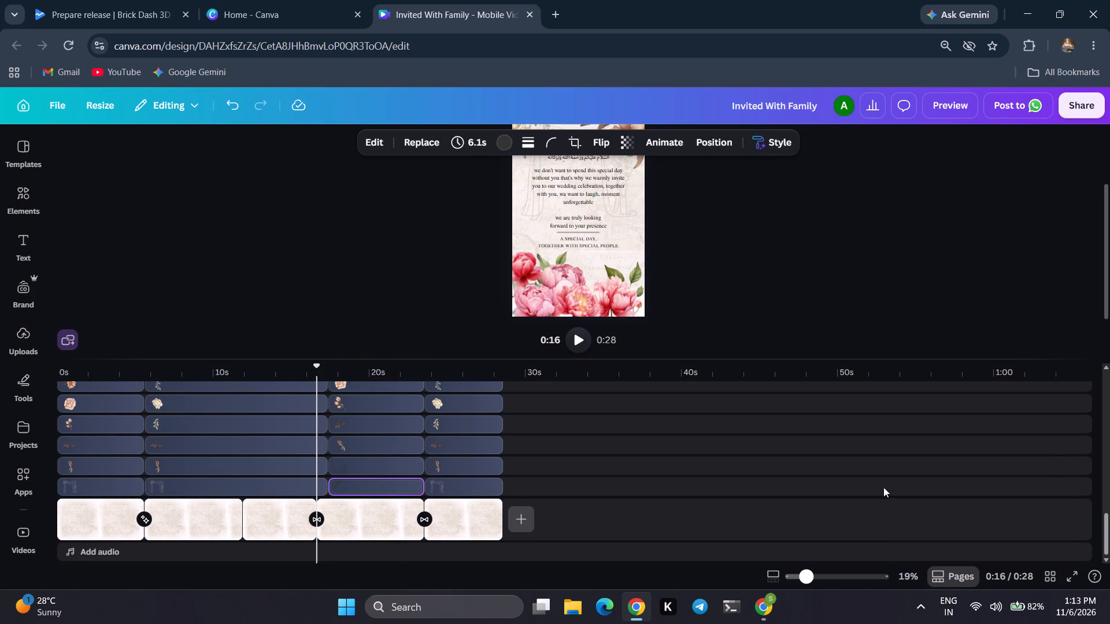
# Trim the start of the event page's upright green sprig, two white flowers and cream blossom to 6.1 seconds, and the small pale sprig to 6.0 seconds.
pyautogui.moveTo(1108, 536); pyautogui.dragTo(1109, 488)
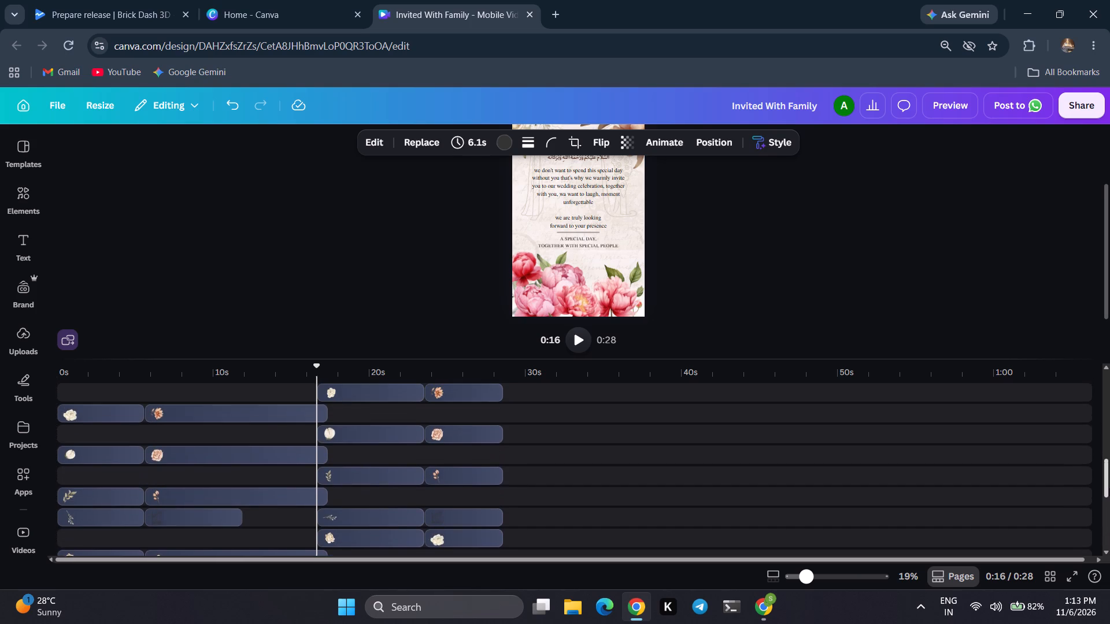
pyautogui.moveTo(1109, 488); pyautogui.dragTo(1109, 485)
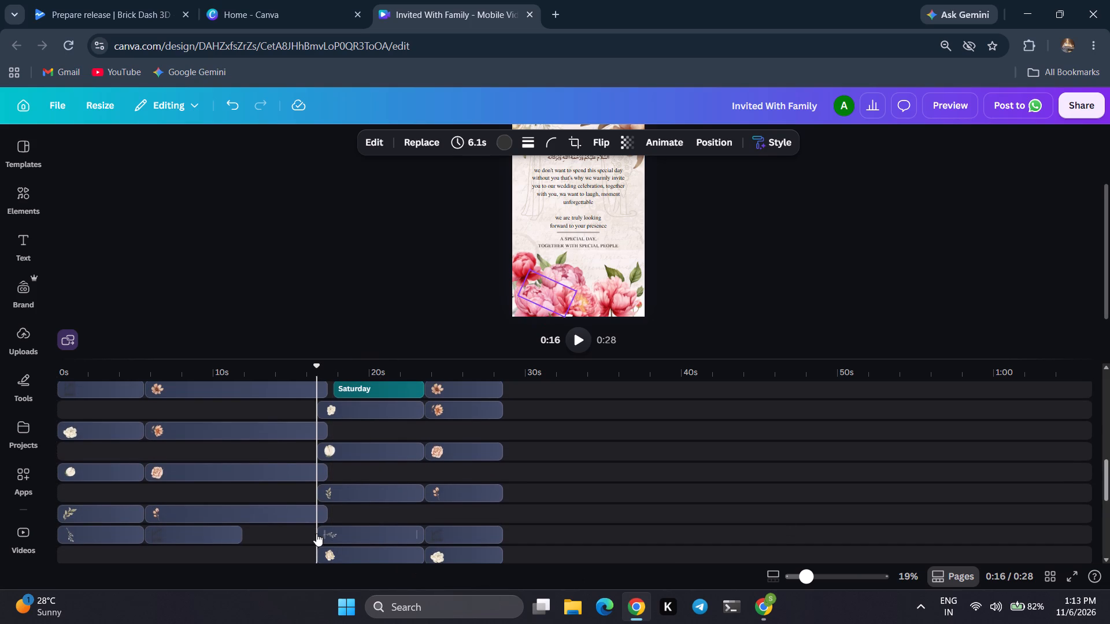
pyautogui.moveTo(320, 493); pyautogui.dragTo(327, 493)
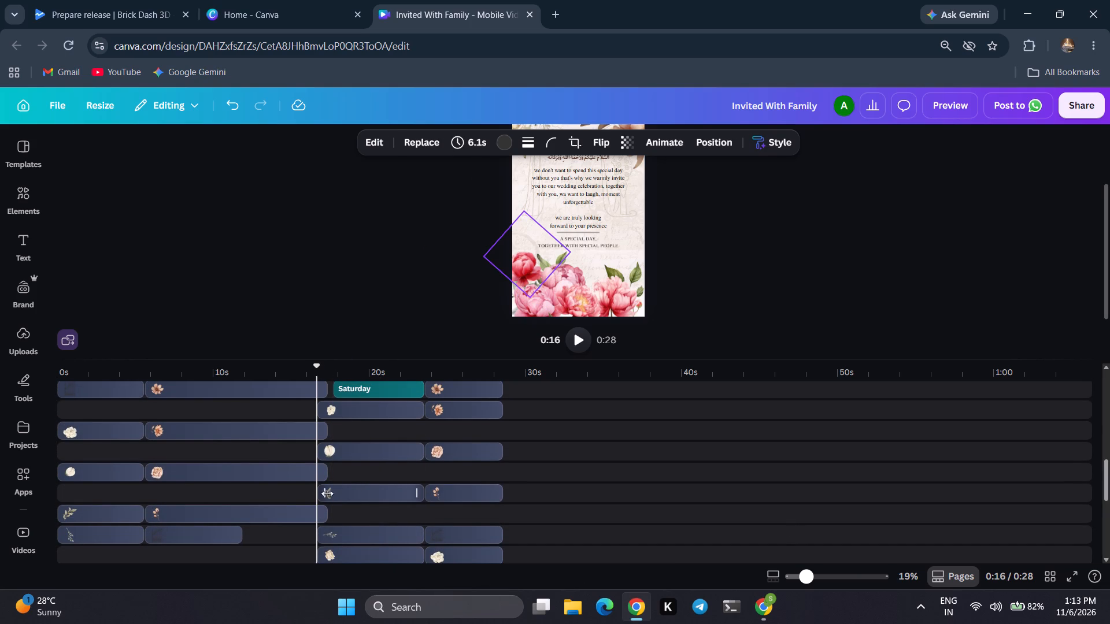
pyautogui.moveTo(327, 493); pyautogui.dragTo(331, 493)
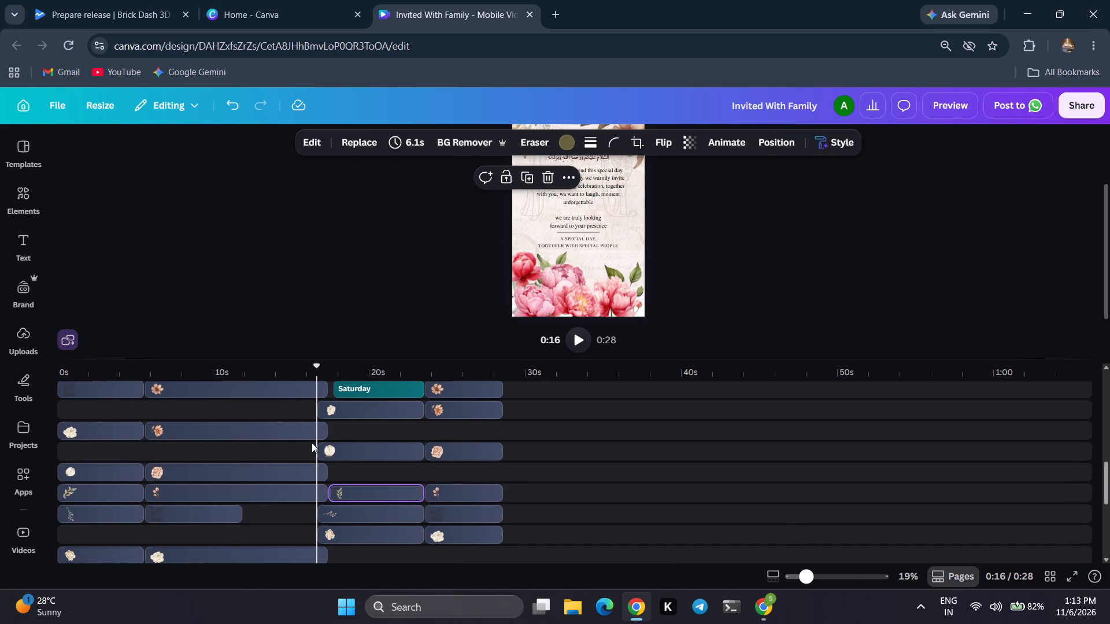
pyautogui.moveTo(320, 453); pyautogui.dragTo(330, 453)
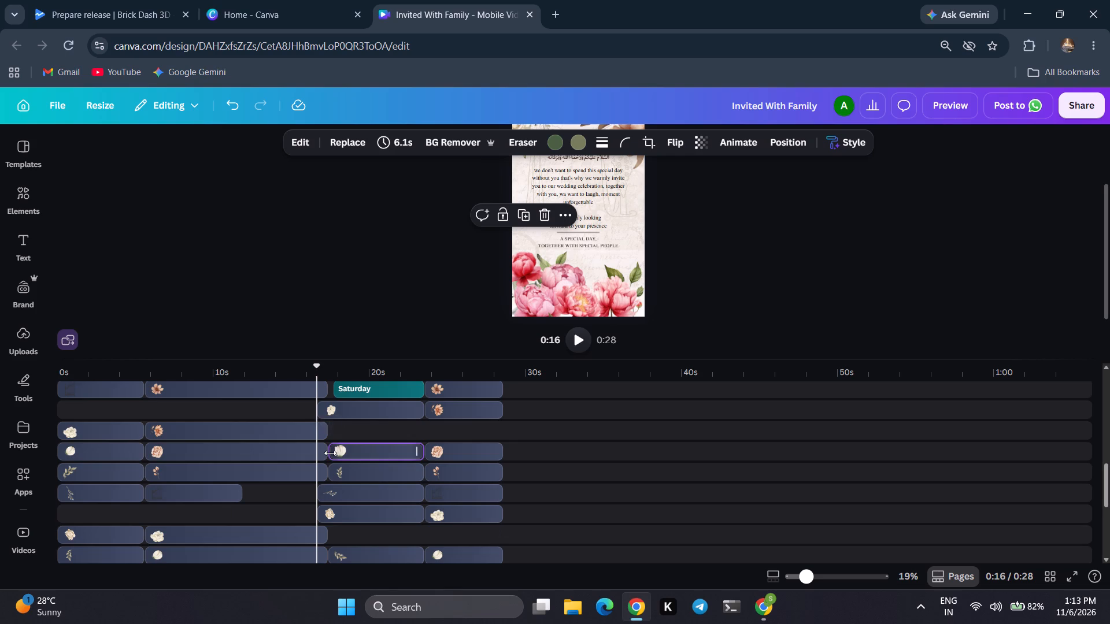
pyautogui.moveTo(319, 411); pyautogui.dragTo(331, 411)
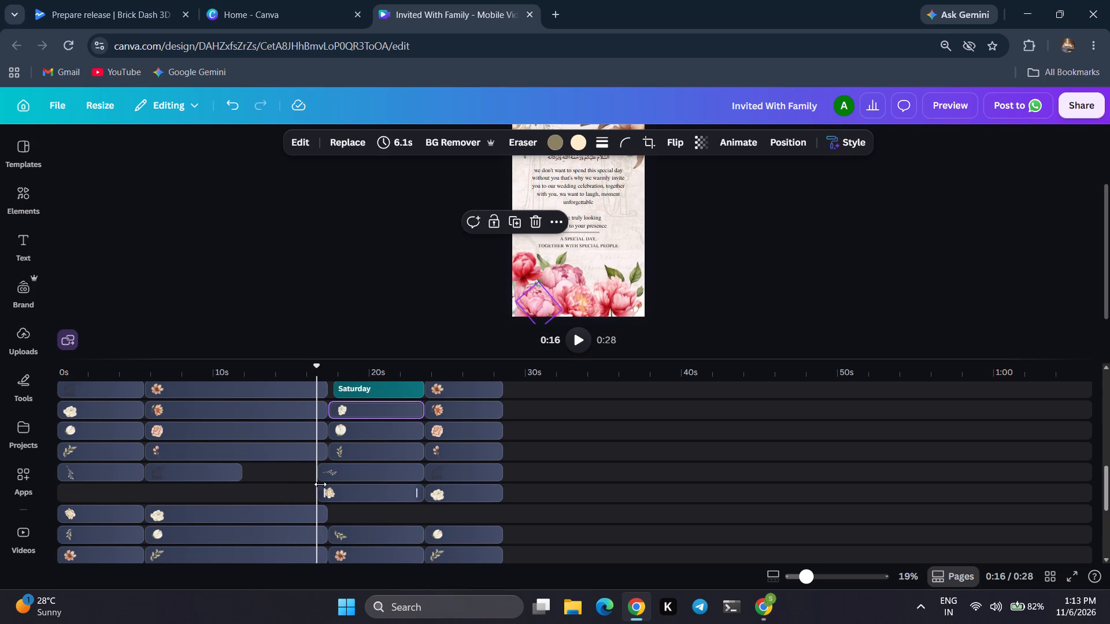
pyautogui.moveTo(327, 491); pyautogui.dragTo(336, 491)
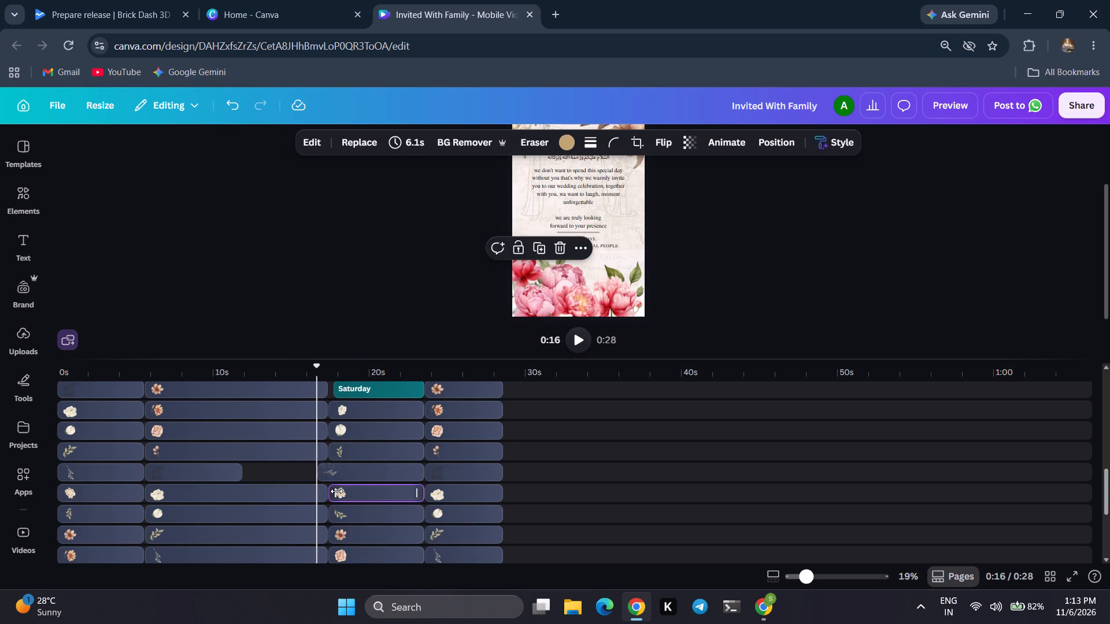
pyautogui.moveTo(319, 472); pyautogui.dragTo(332, 472)
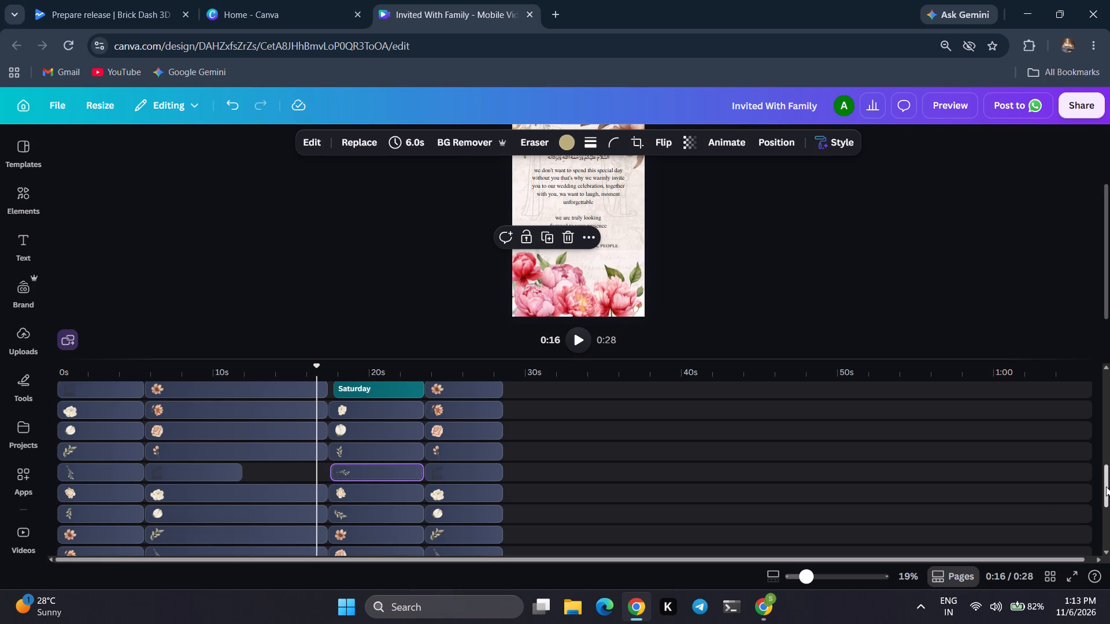
# Play the whole video from the beginning through the closing page, with the full page in view.
pyautogui.moveTo(1106, 486); pyautogui.dragTo(1104, 445)
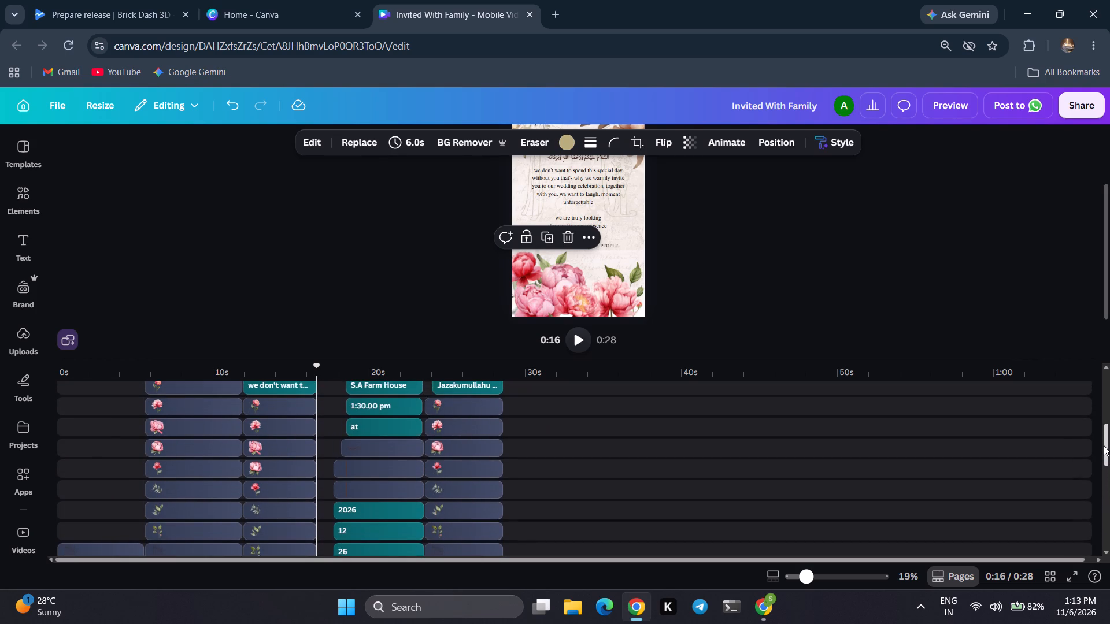
pyautogui.moveTo(1104, 445); pyautogui.dragTo(1109, 376)
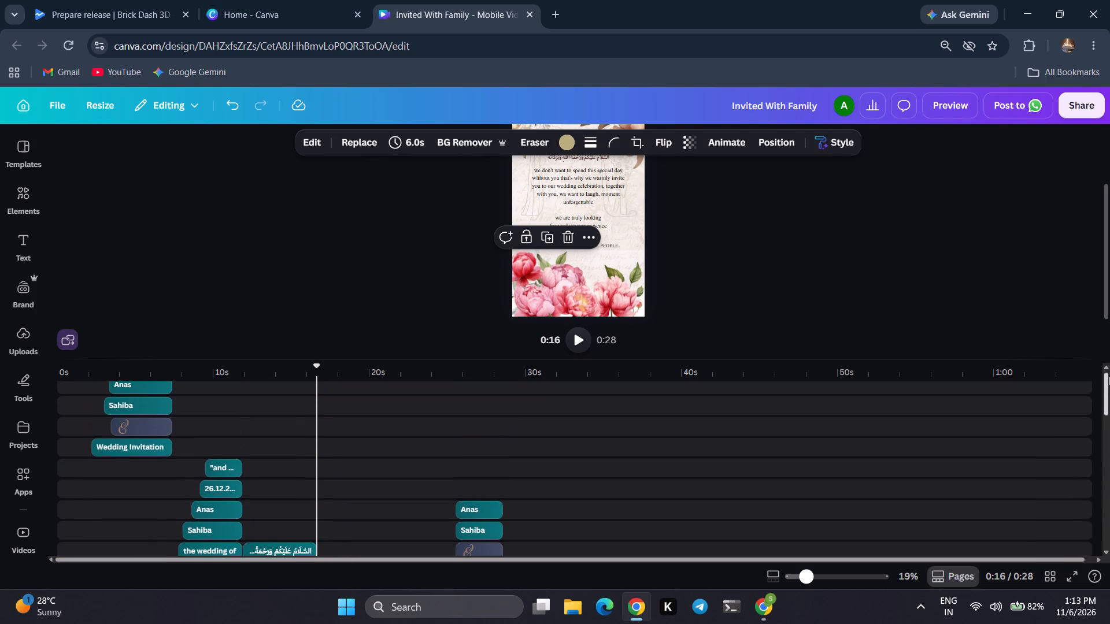
pyautogui.click(64, 395)
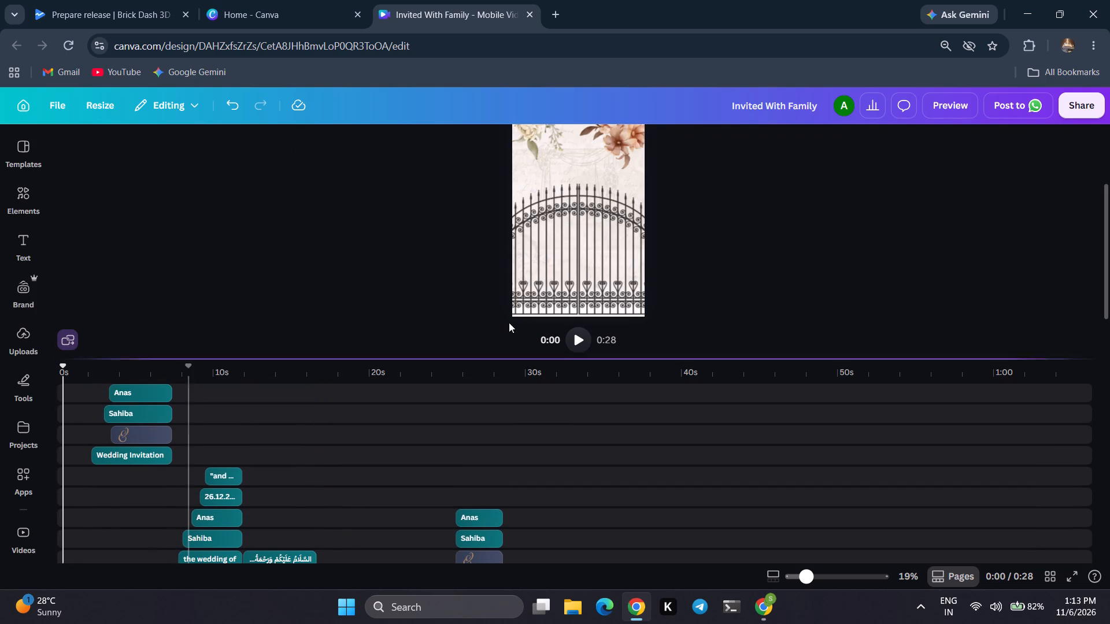
pyautogui.click(577, 337)
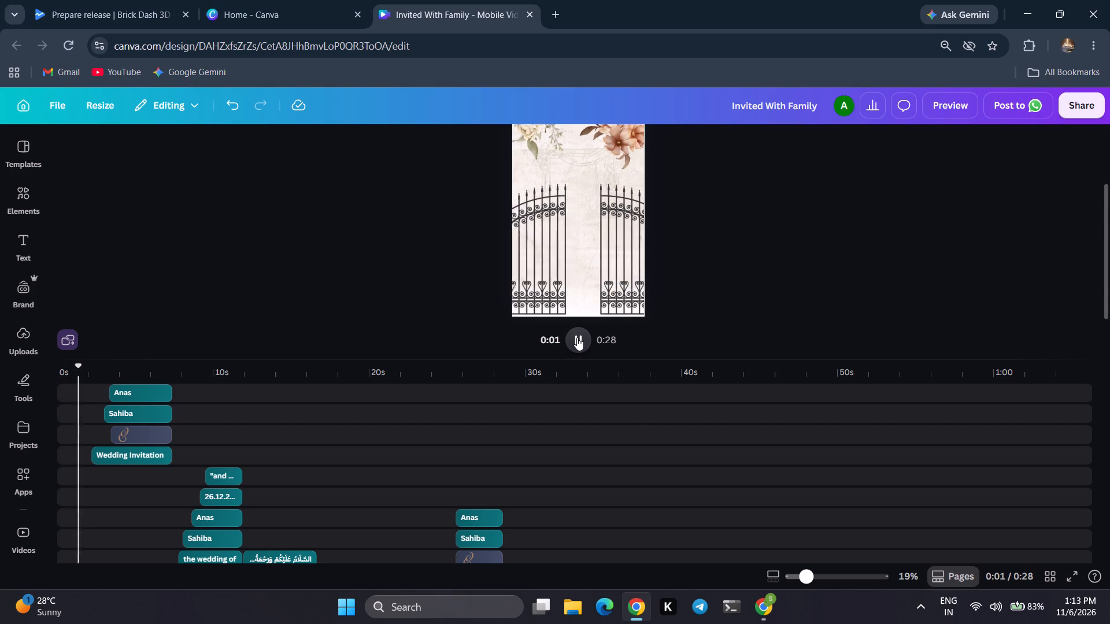
pyautogui.click(1105, 262)
pyautogui.moveTo(1101, 261); pyautogui.dragTo(1102, 248)
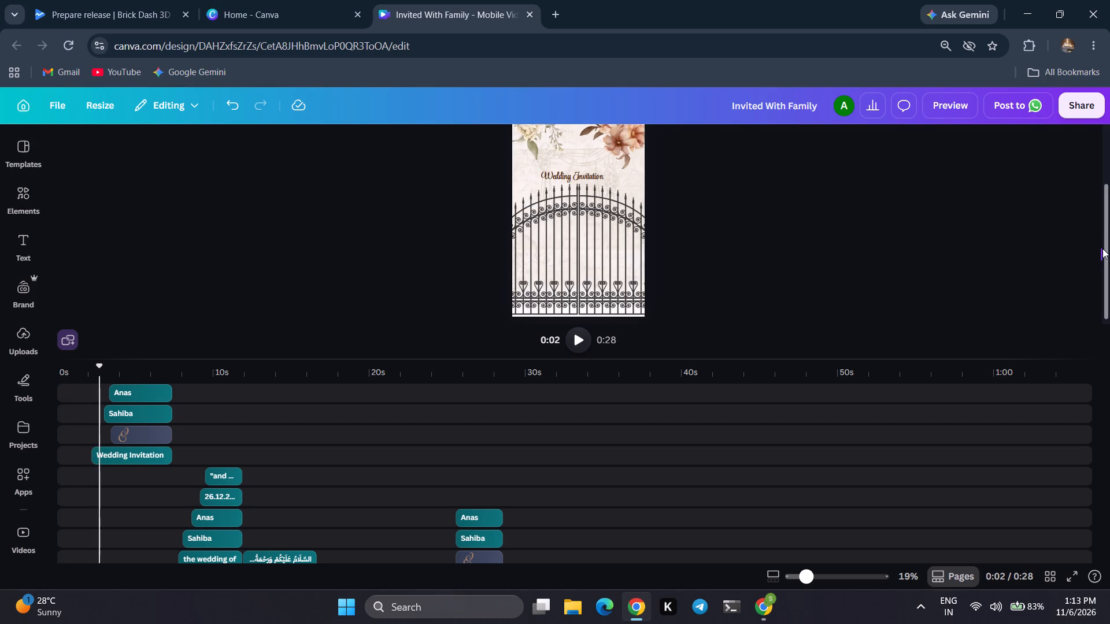
pyautogui.moveTo(1102, 248); pyautogui.dragTo(1103, 242)
pyautogui.moveTo(1107, 251); pyautogui.dragTo(1108, 239)
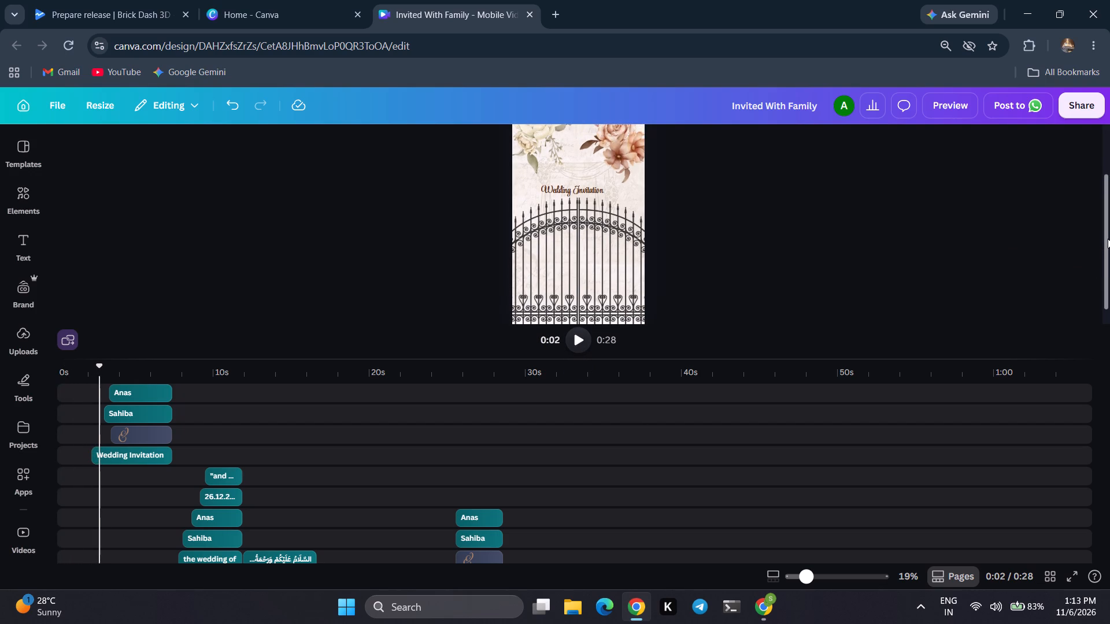
pyautogui.moveTo(1108, 239); pyautogui.dragTo(1107, 244)
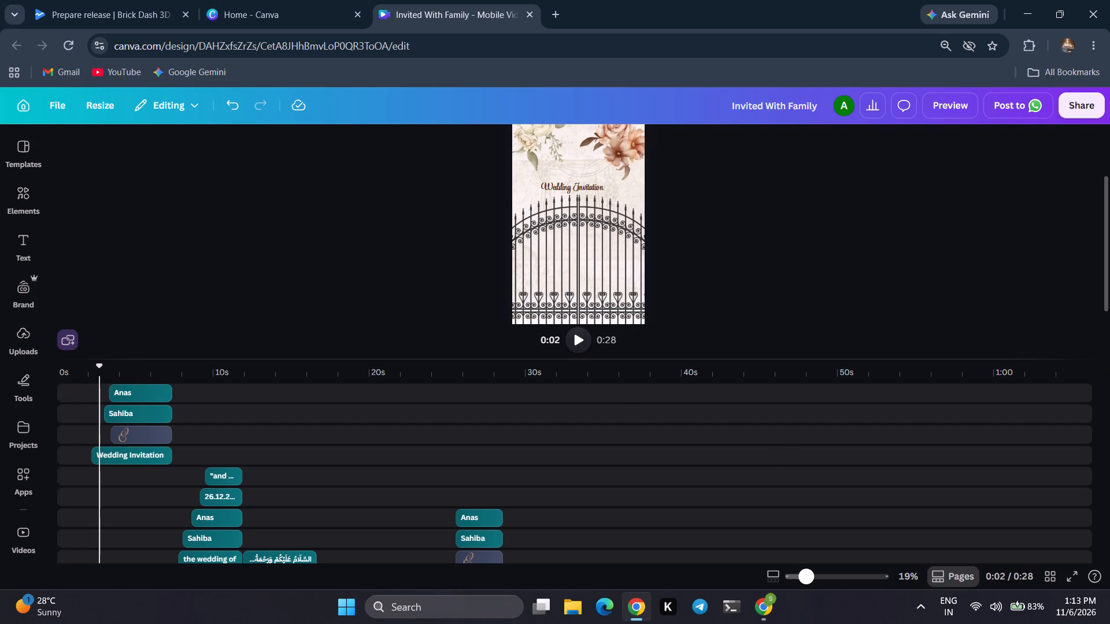
pyautogui.moveTo(801, 576); pyautogui.dragTo(795, 578)
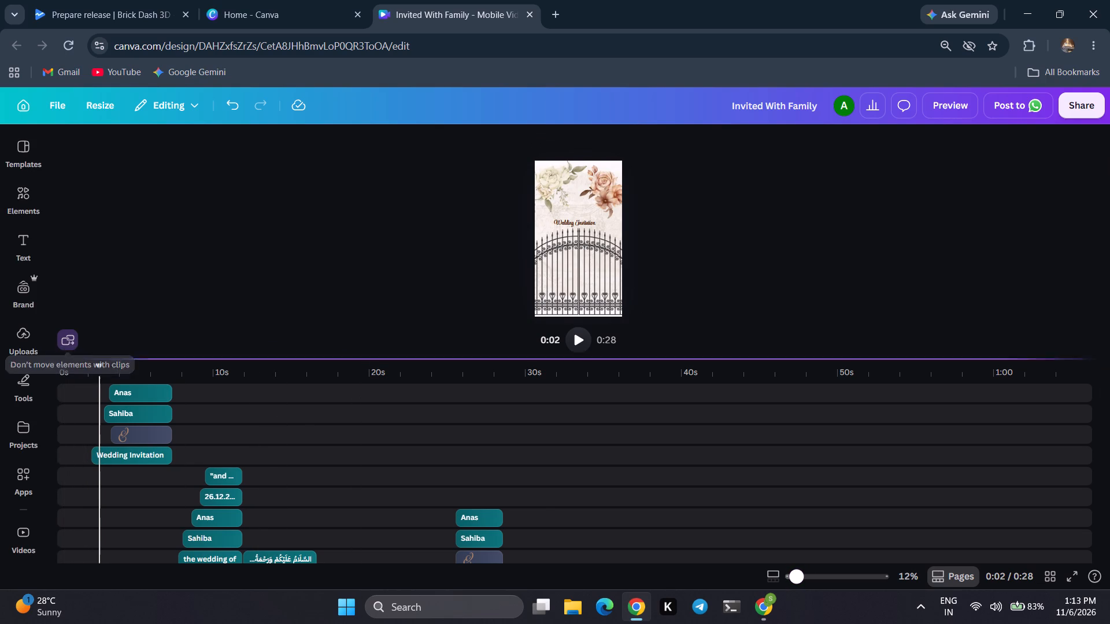
pyautogui.click(62, 400)
pyautogui.click(582, 346)
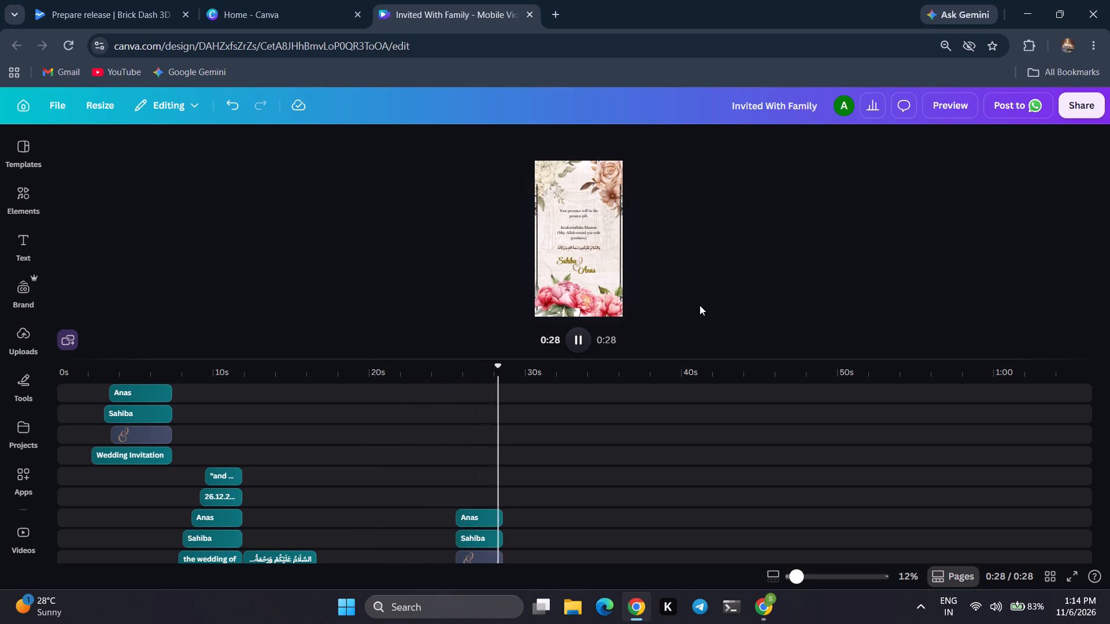
# Replay the video from about 12 seconds, and recheck the change from the greeting page to the event page between about 16 and 18 seconds.
pyautogui.click(251, 425)
pyautogui.click(572, 339)
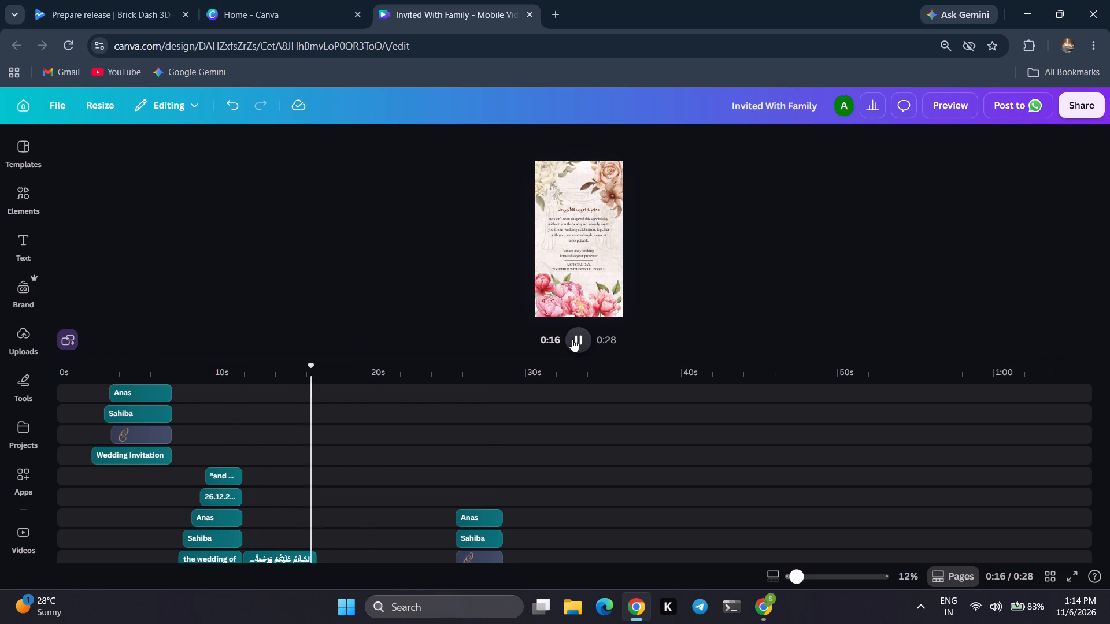
pyautogui.click(572, 339)
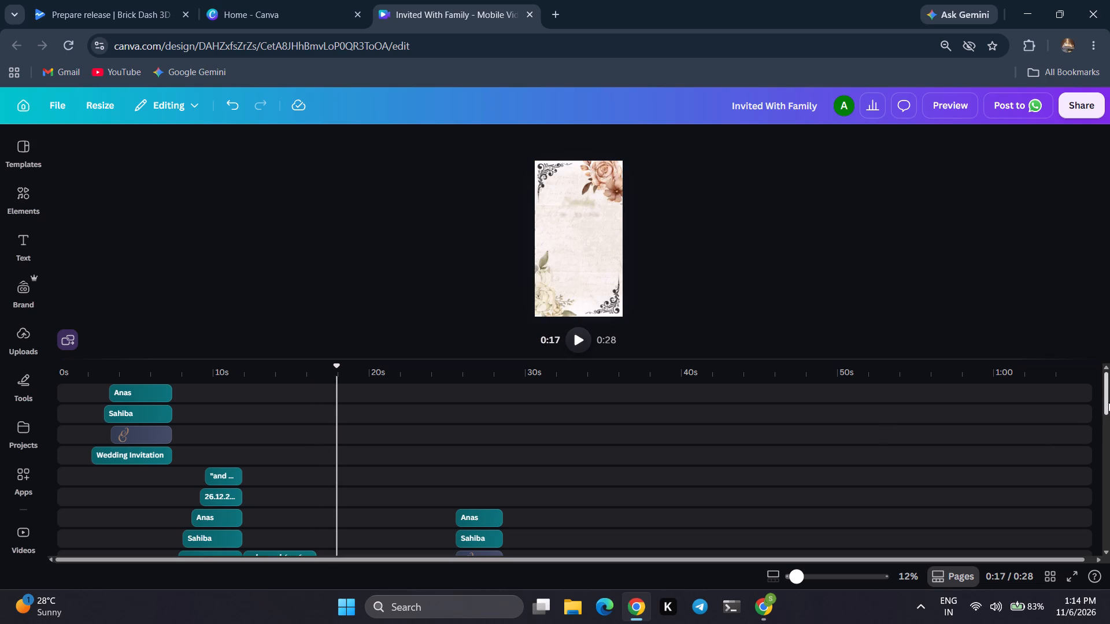
pyautogui.click(314, 453)
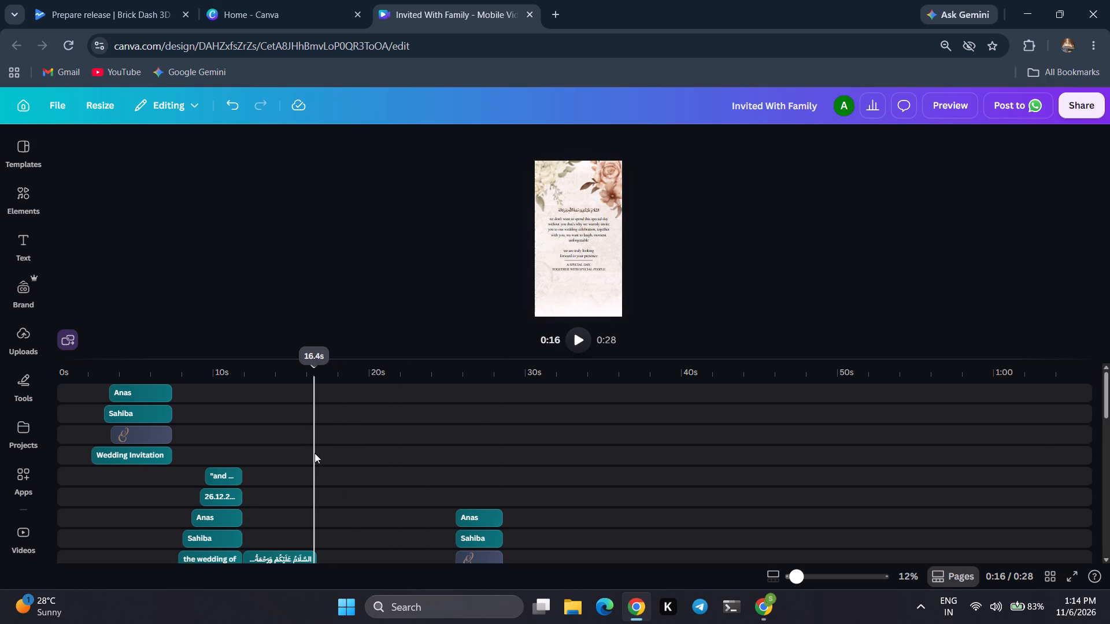
pyautogui.click(322, 453)
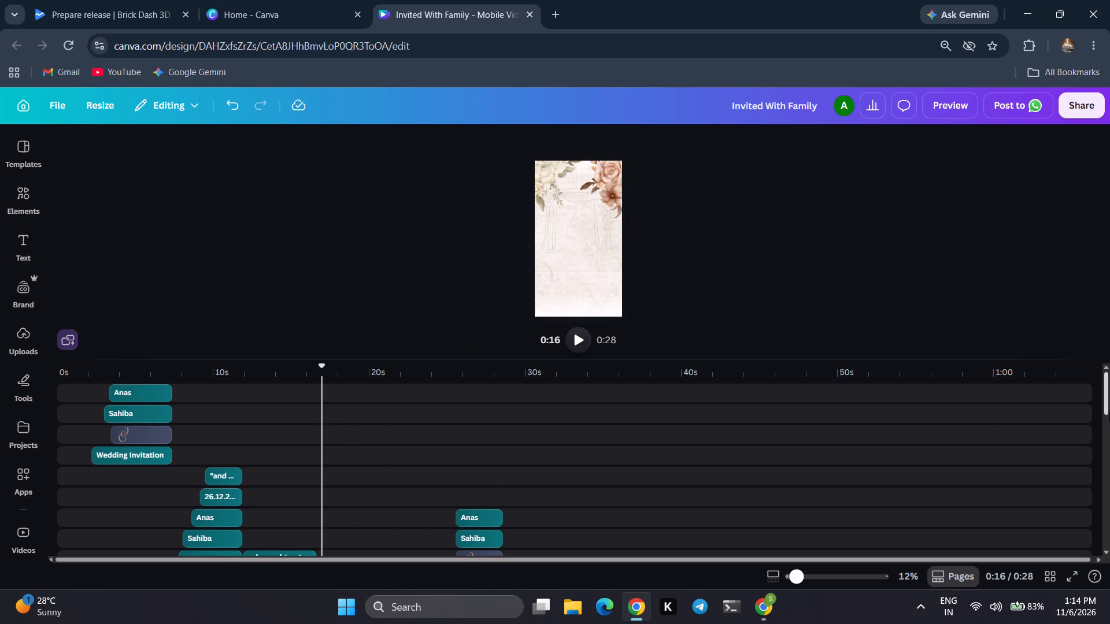
pyautogui.click(580, 342)
pyautogui.click(580, 342)
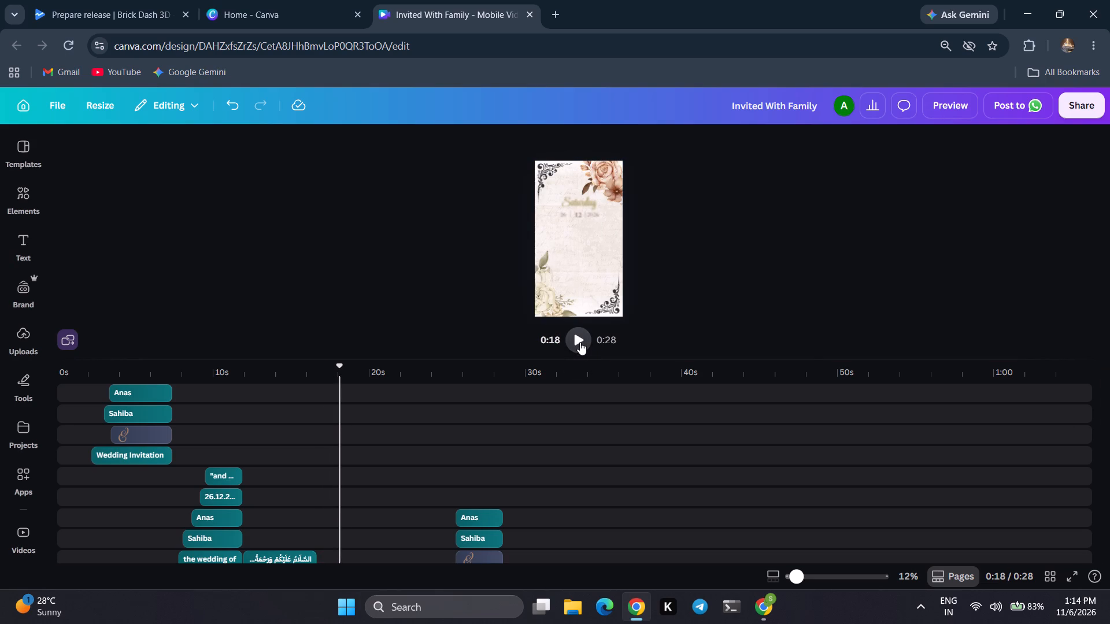
pyautogui.click(1105, 411)
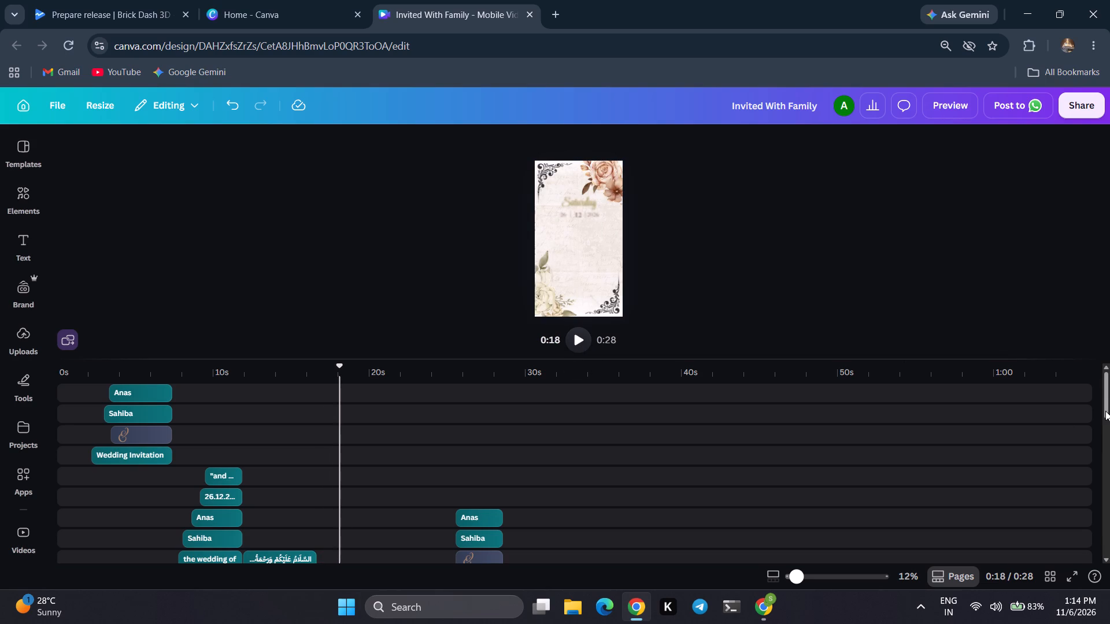
# Trim the start of the event page's large white flower to 5.8 seconds, and its other white flower and upright green sprig to 6.0 seconds.
pyautogui.moveTo(1105, 428); pyautogui.dragTo(1108, 452)
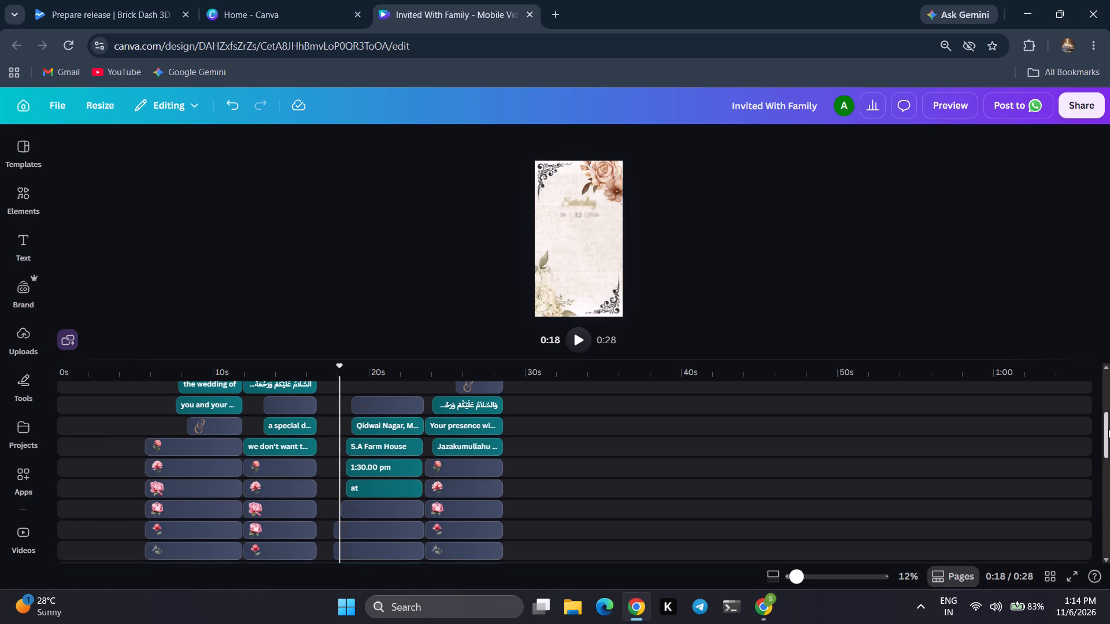
pyautogui.moveTo(1108, 429); pyautogui.dragTo(1107, 483)
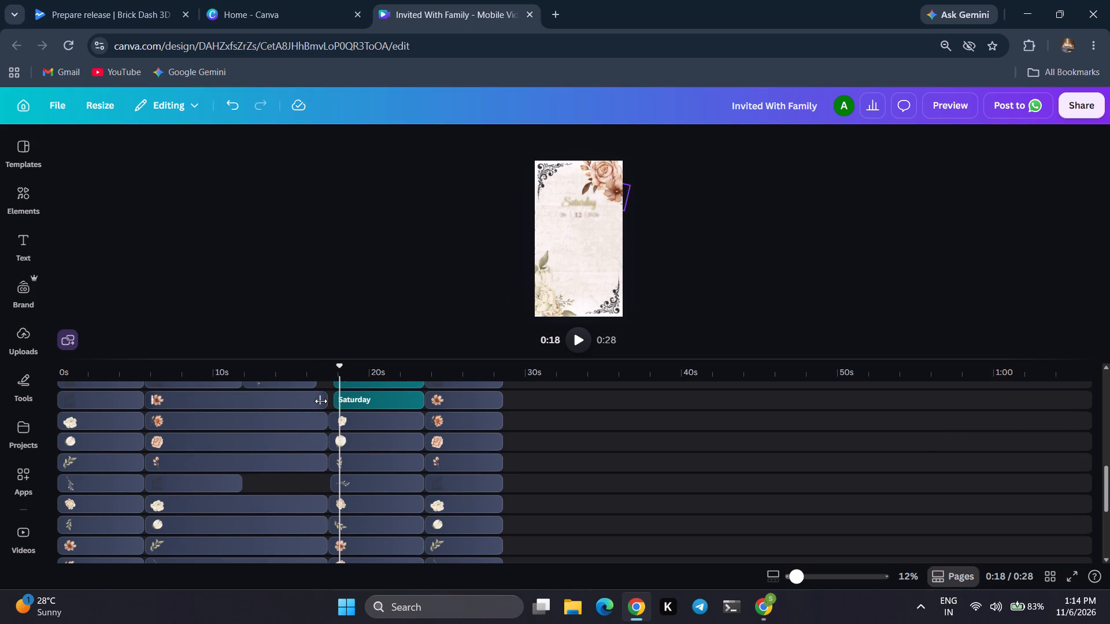
pyautogui.click(321, 401)
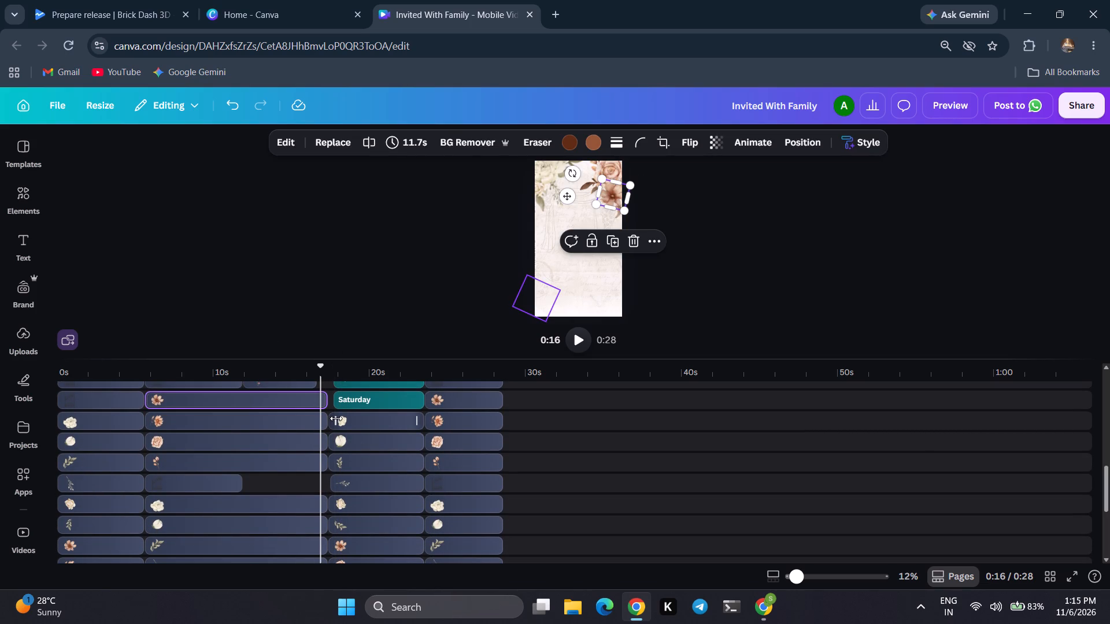
pyautogui.moveTo(336, 418); pyautogui.dragTo(342, 420)
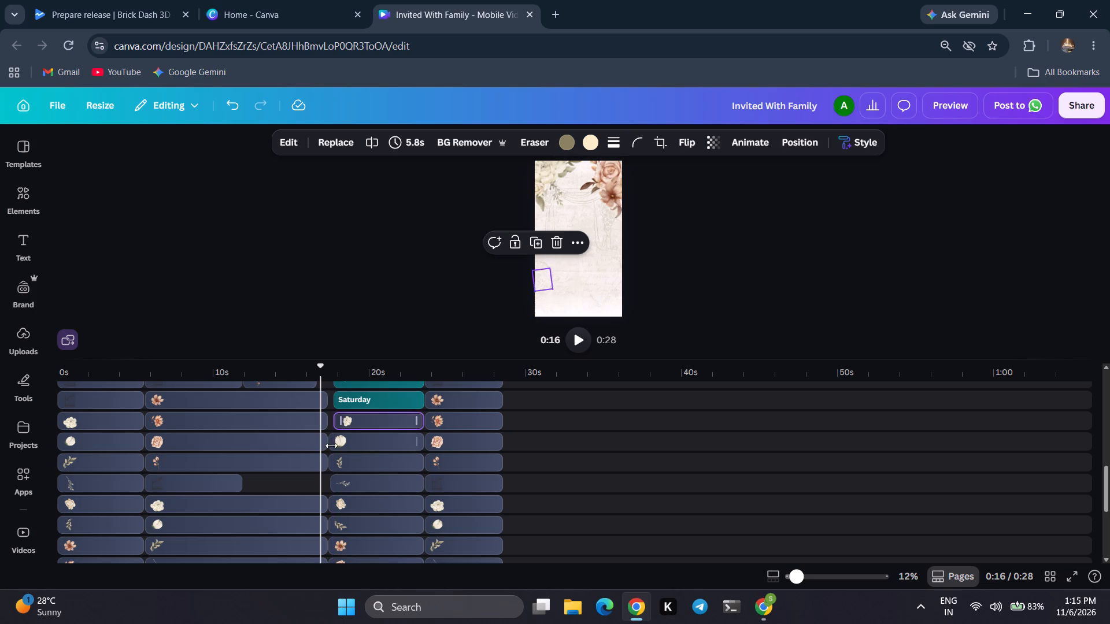
pyautogui.click(336, 444)
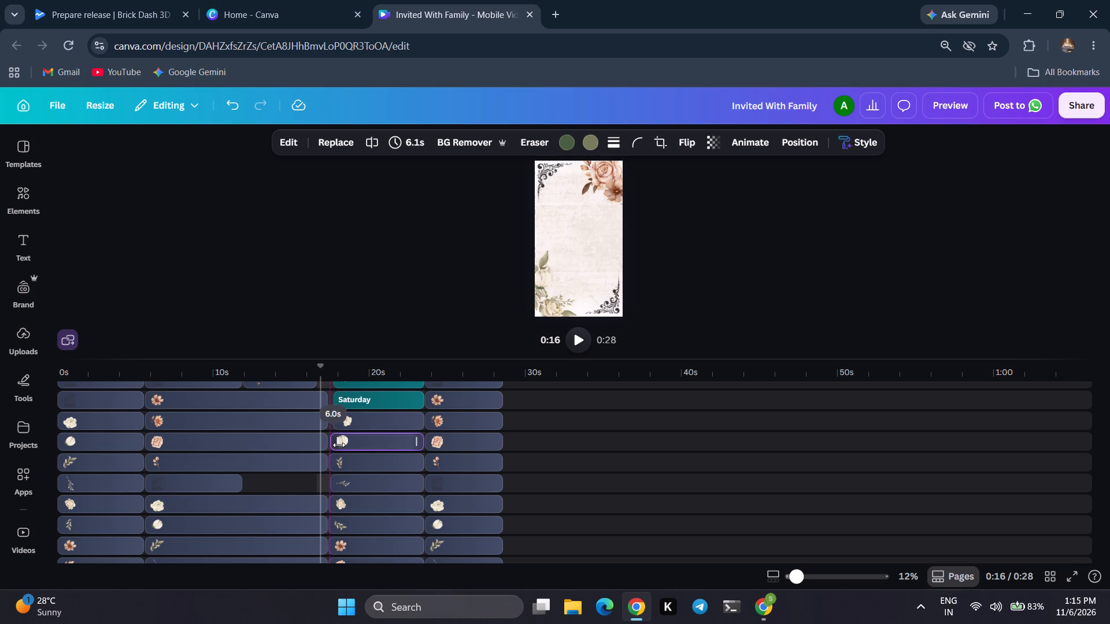
pyautogui.click(334, 465)
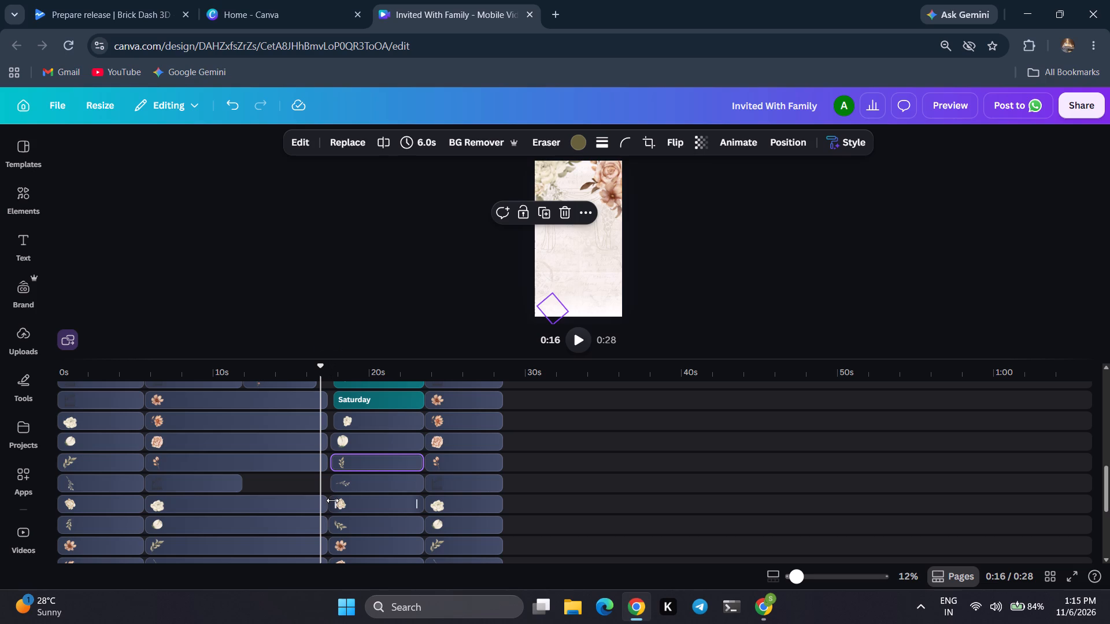
# Trim the ends of the pale foliage, two brown sprigs, three green sprigs and cream blossom spanning the invitation and greeting pages to 11.2 seconds each.
pyautogui.press('Down')
pyautogui.press('Down')
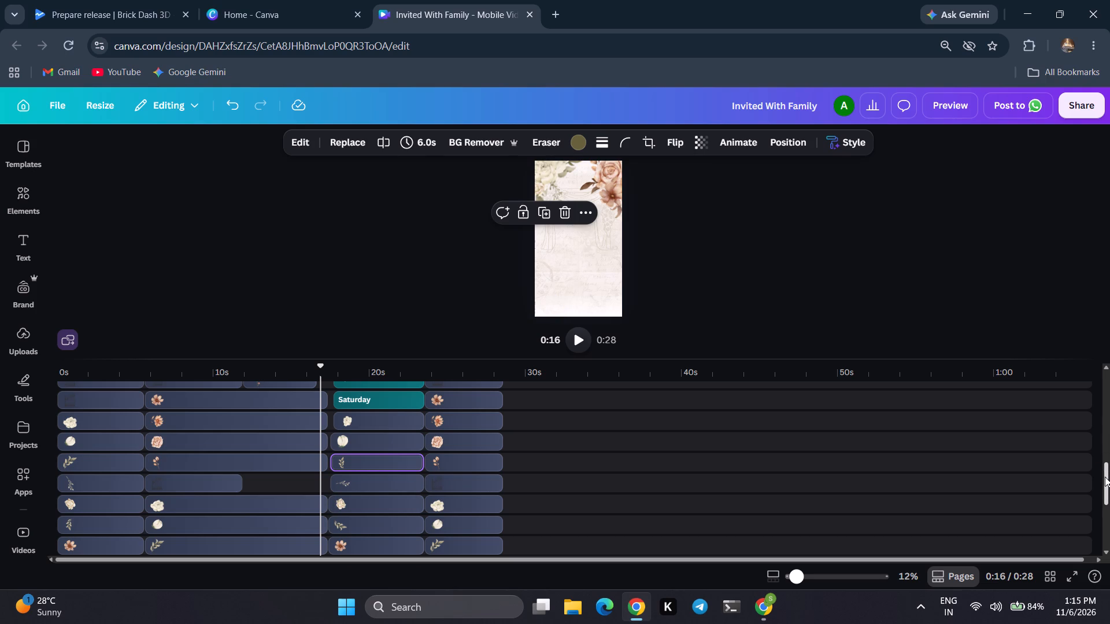
pyautogui.moveTo(1105, 476); pyautogui.dragTo(1106, 506)
pyautogui.moveTo(325, 536); pyautogui.dragTo(319, 537)
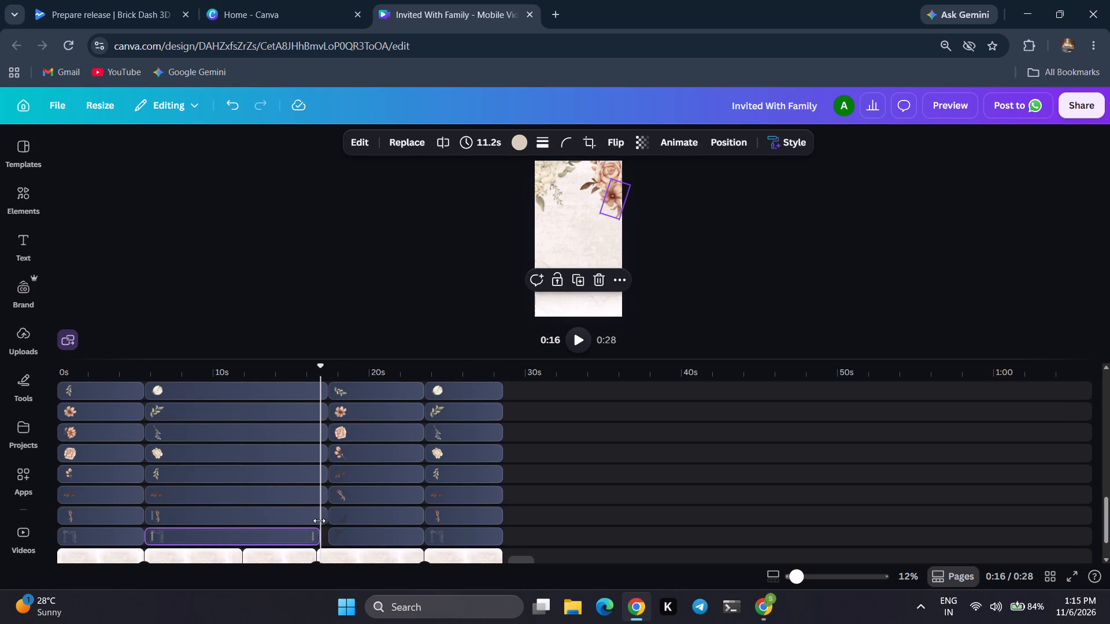
pyautogui.moveTo(319, 517); pyautogui.dragTo(314, 517)
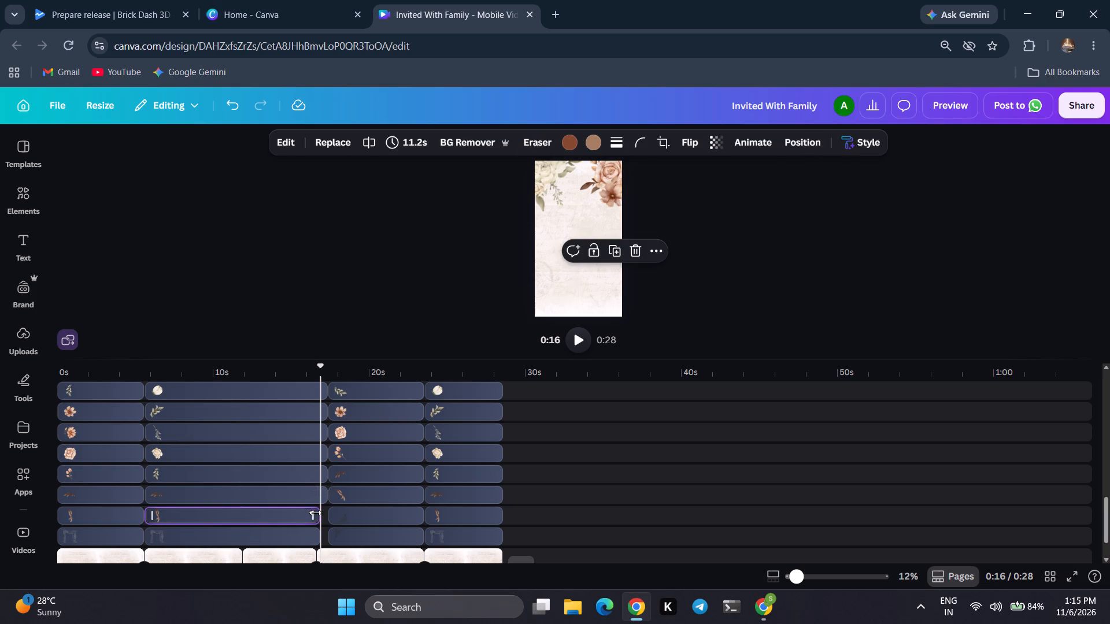
pyautogui.moveTo(320, 492); pyautogui.dragTo(315, 491)
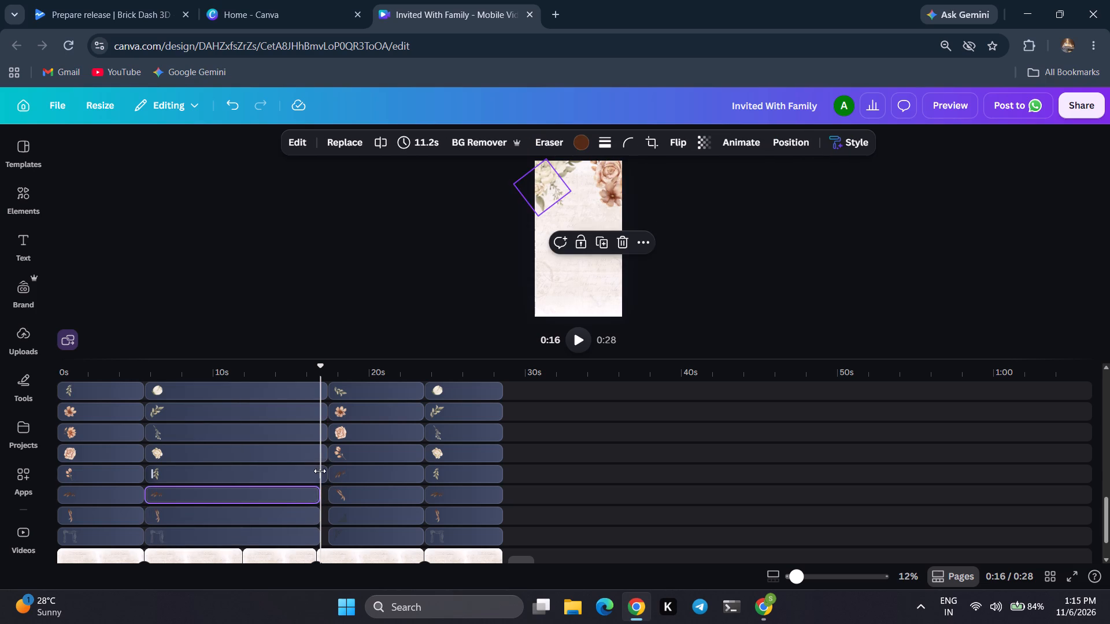
pyautogui.moveTo(320, 471); pyautogui.dragTo(313, 471)
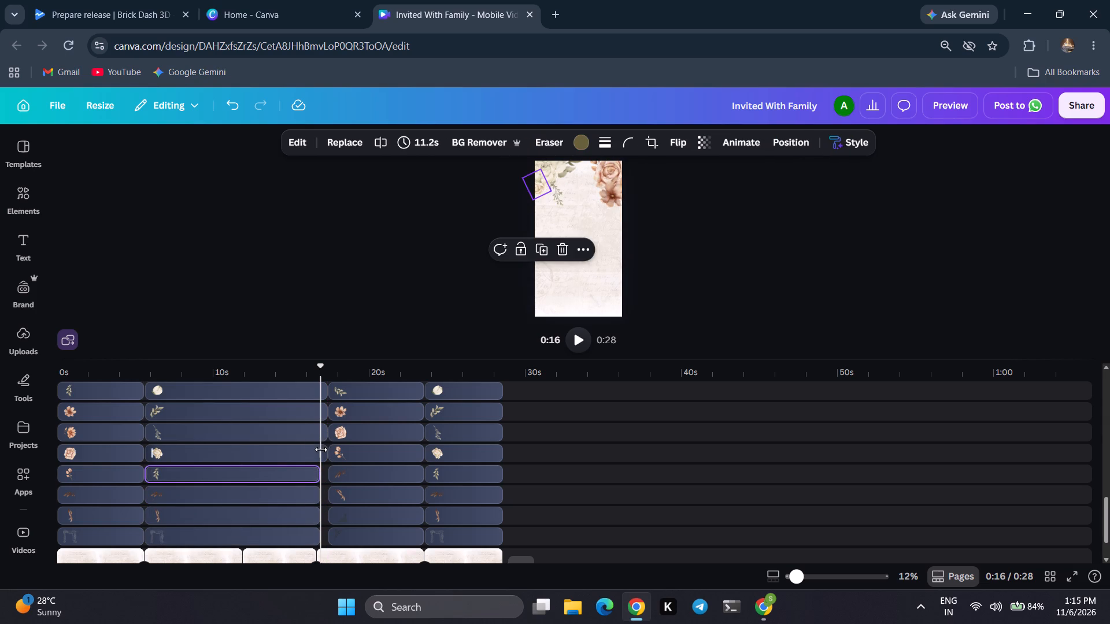
pyautogui.moveTo(321, 450); pyautogui.dragTo(314, 449)
pyautogui.moveTo(322, 430); pyautogui.dragTo(312, 430)
pyautogui.moveTo(312, 433); pyautogui.dragTo(317, 433)
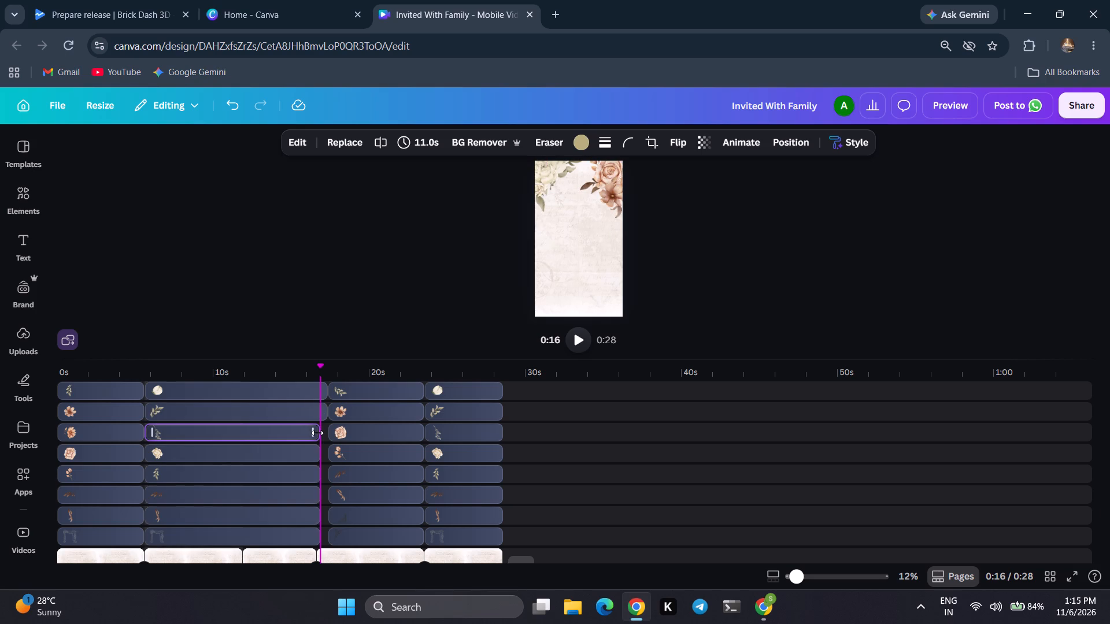
pyautogui.moveTo(317, 433); pyautogui.dragTo(318, 433)
pyautogui.moveTo(318, 410); pyautogui.dragTo(310, 407)
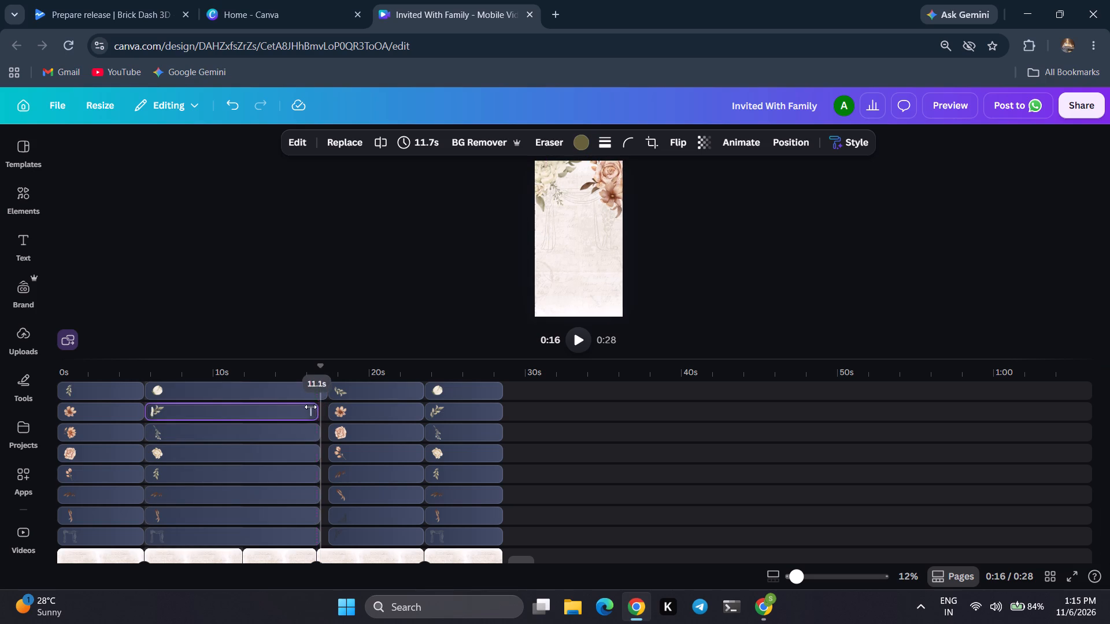
pyautogui.moveTo(310, 407); pyautogui.dragTo(313, 407)
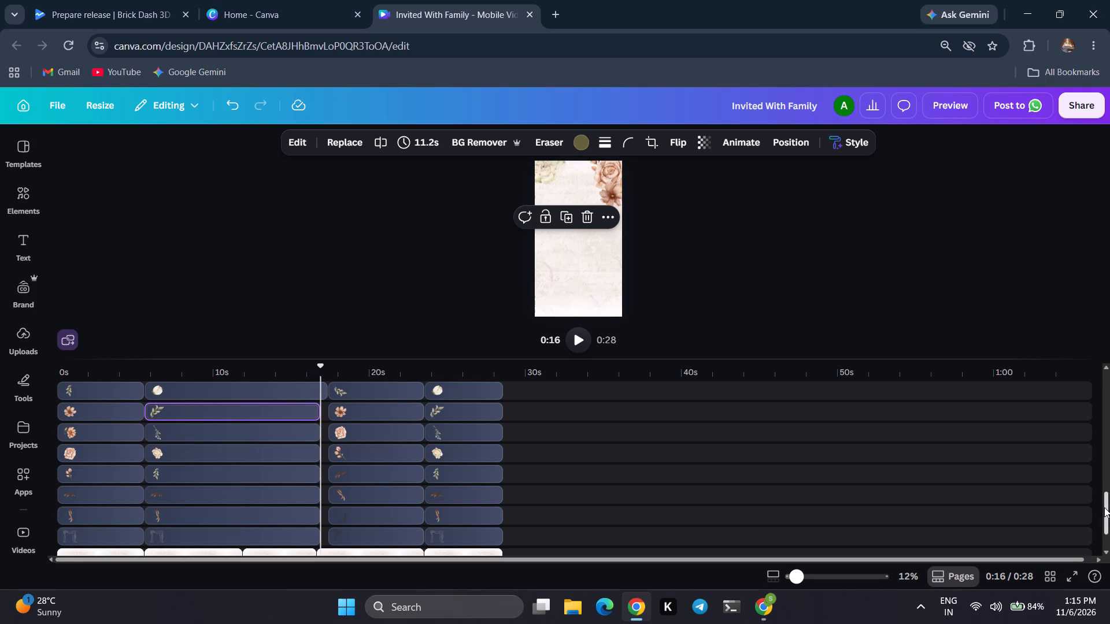
# Trim the ends of the two white flowers, bud sprig, rose and two brown flowers spanning the invitation and greeting pages to 11.2 seconds each.
pyautogui.moveTo(1104, 507); pyautogui.dragTo(1108, 485)
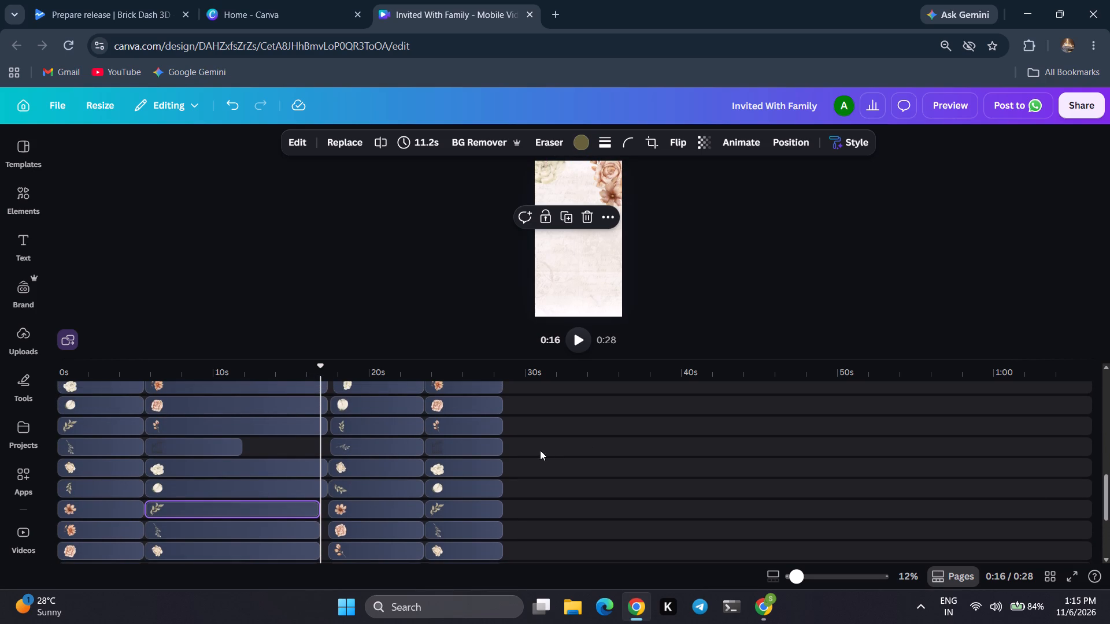
pyautogui.click(320, 488)
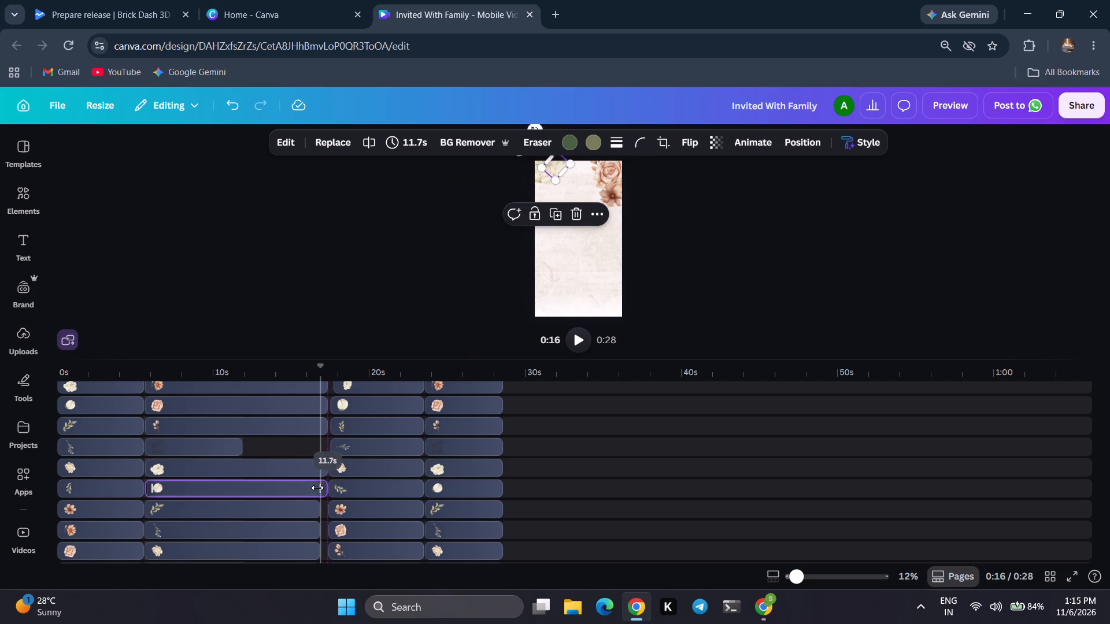
pyautogui.click(320, 465)
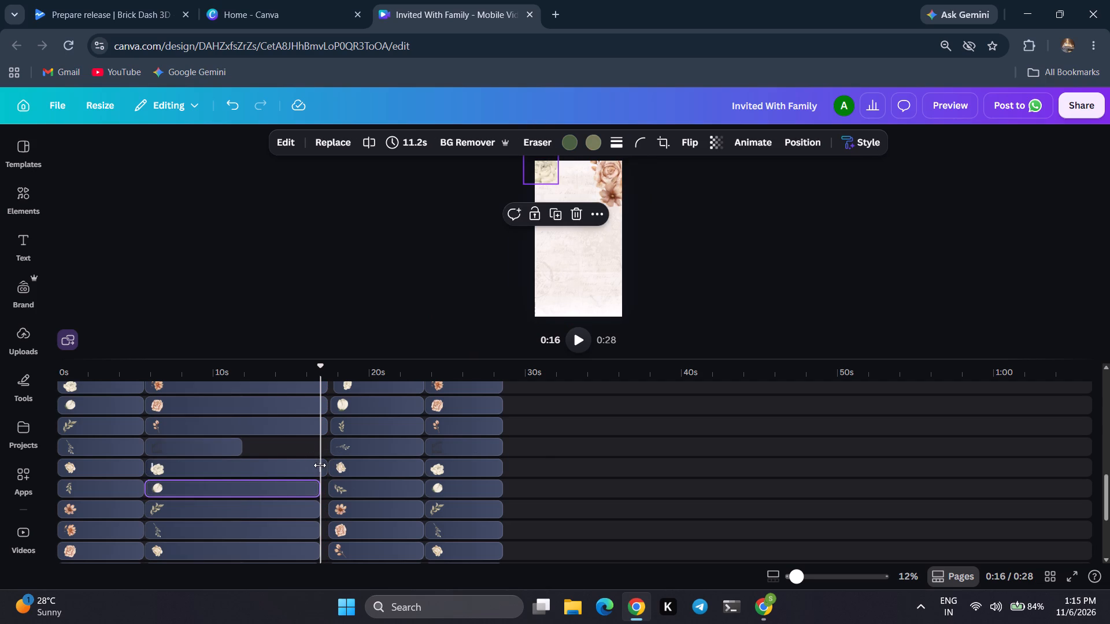
pyautogui.click(321, 465)
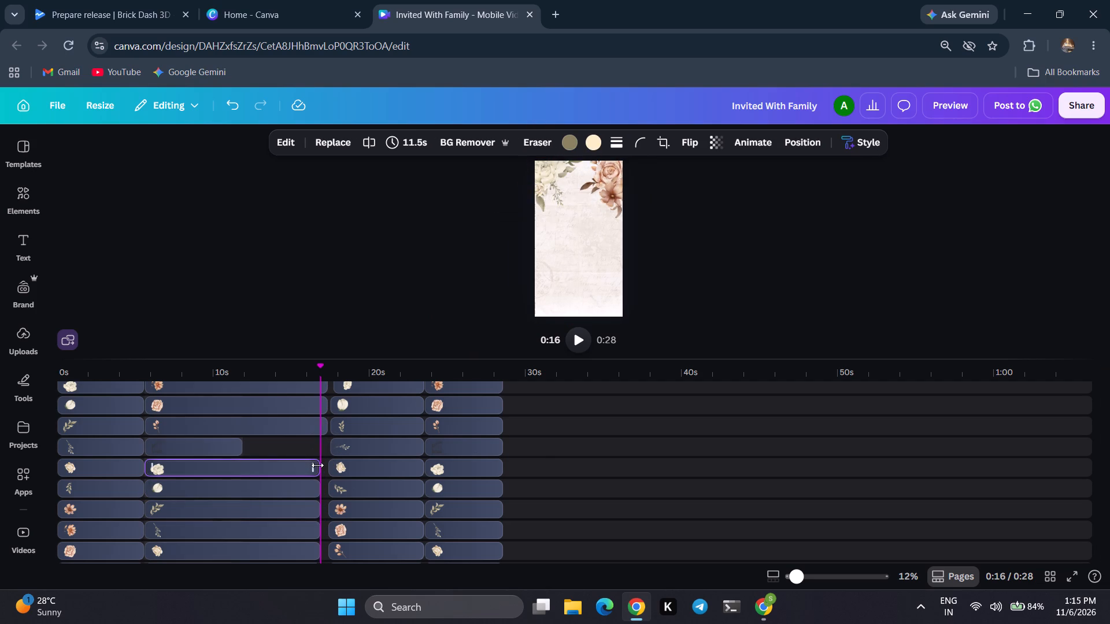
pyautogui.click(319, 422)
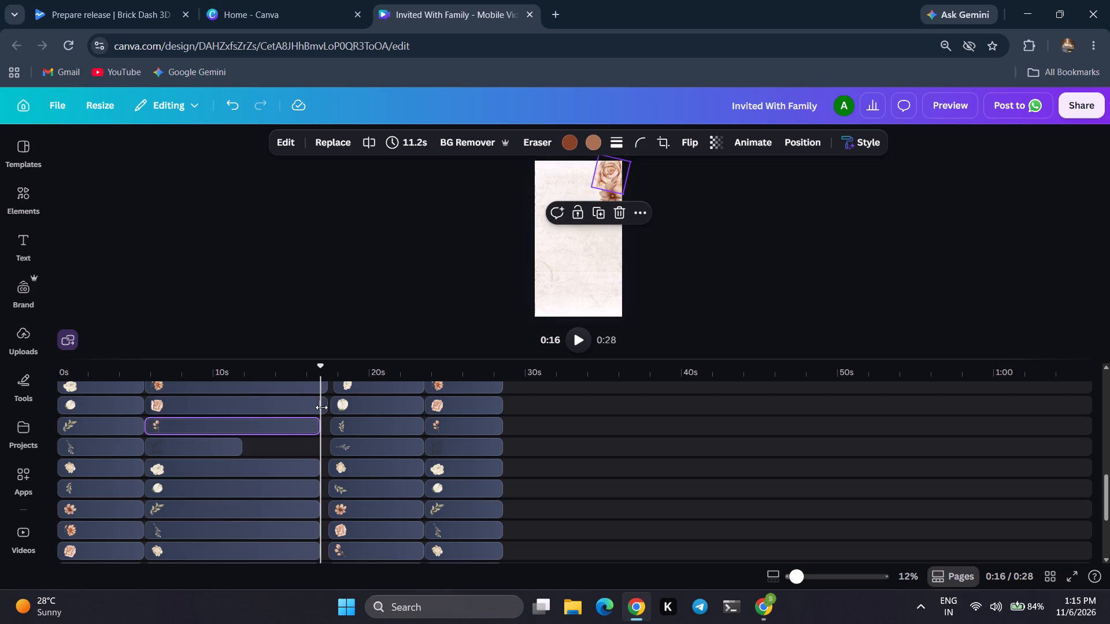
pyautogui.click(321, 407)
pyautogui.click(320, 384)
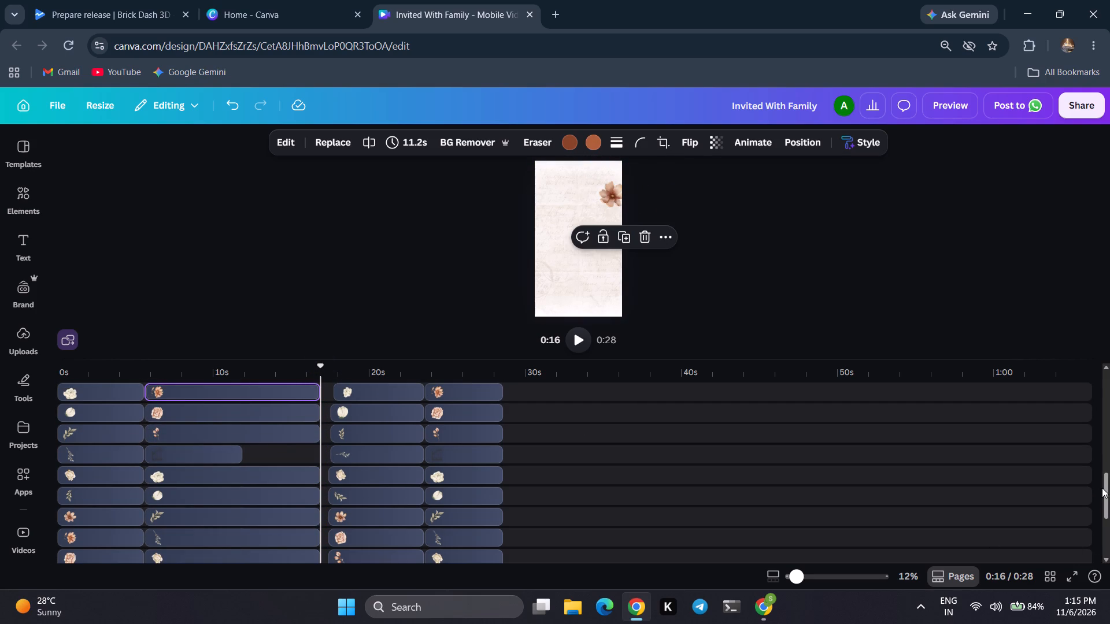
pyautogui.moveTo(1105, 489); pyautogui.dragTo(1107, 463)
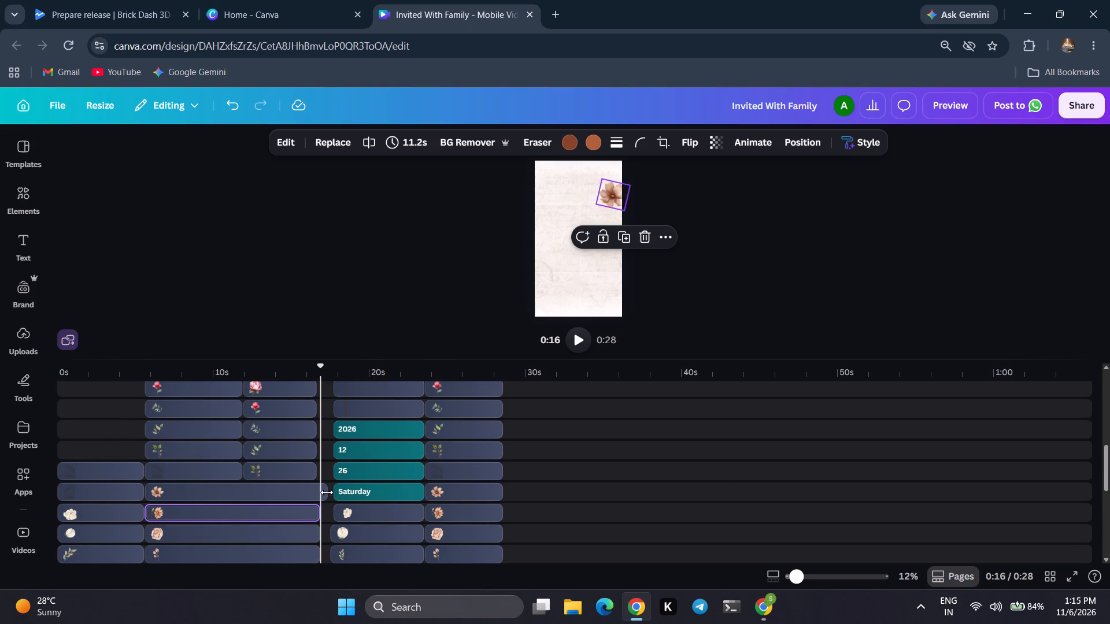
pyautogui.moveTo(323, 489); pyautogui.dragTo(319, 489)
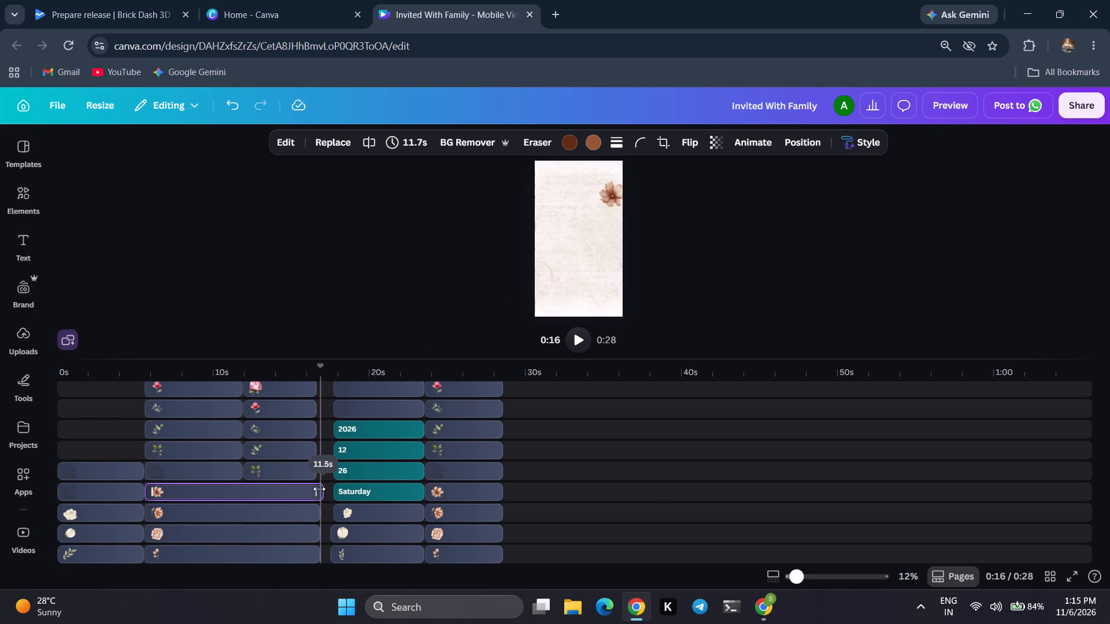
pyautogui.moveTo(319, 489); pyautogui.dragTo(317, 489)
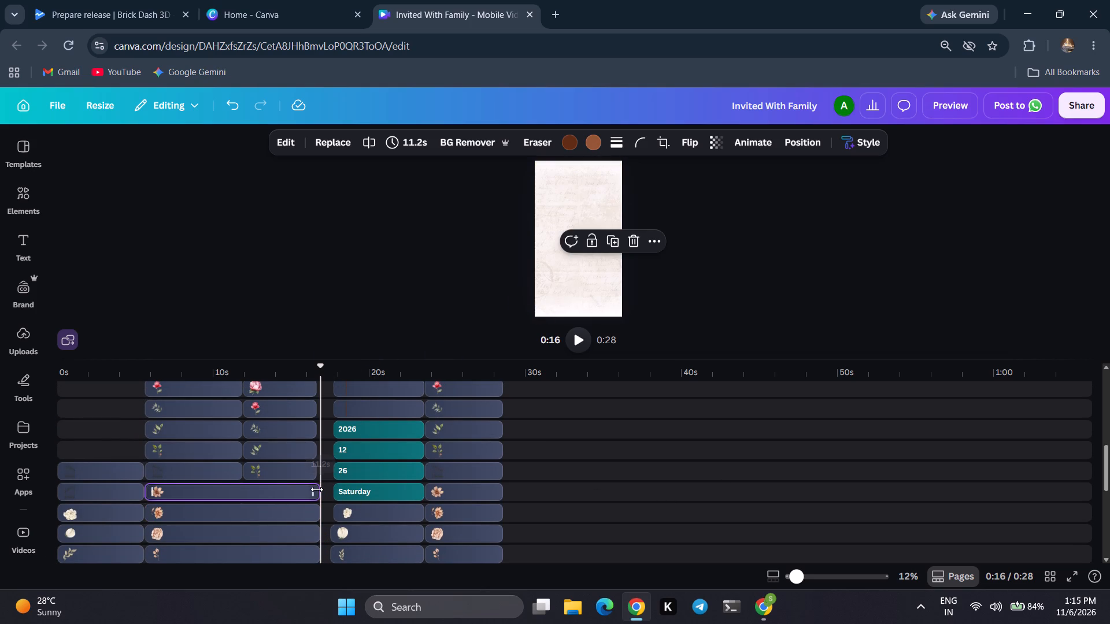
# Play the video from about 11 seconds and recheck the change from the greeting page to the event page between about 14 and 18 seconds.
pyautogui.click(242, 419)
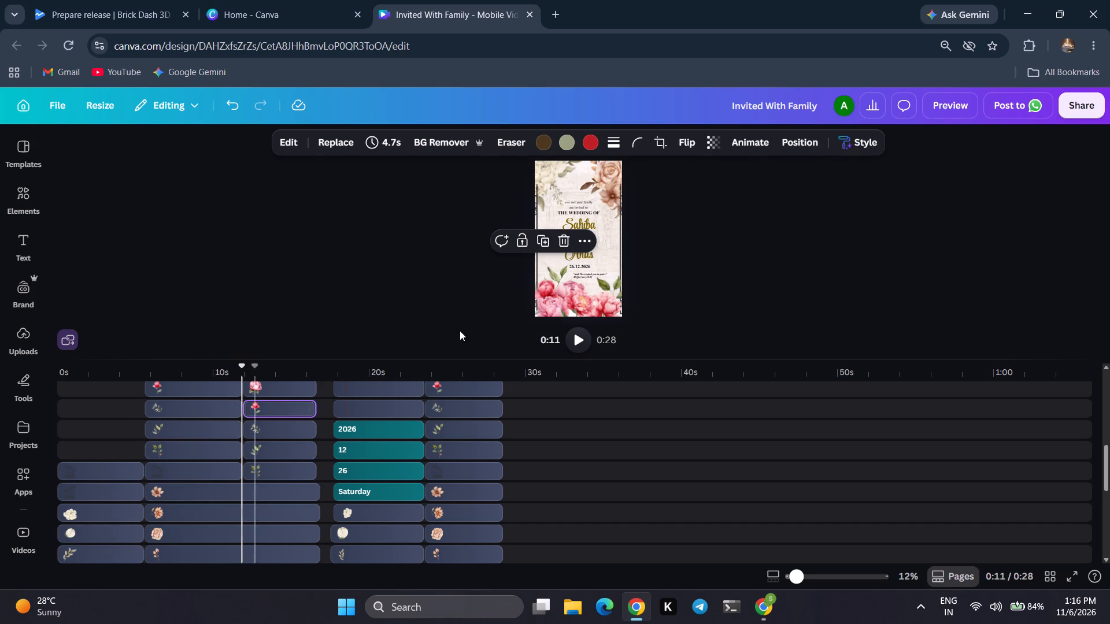
pyautogui.click(576, 338)
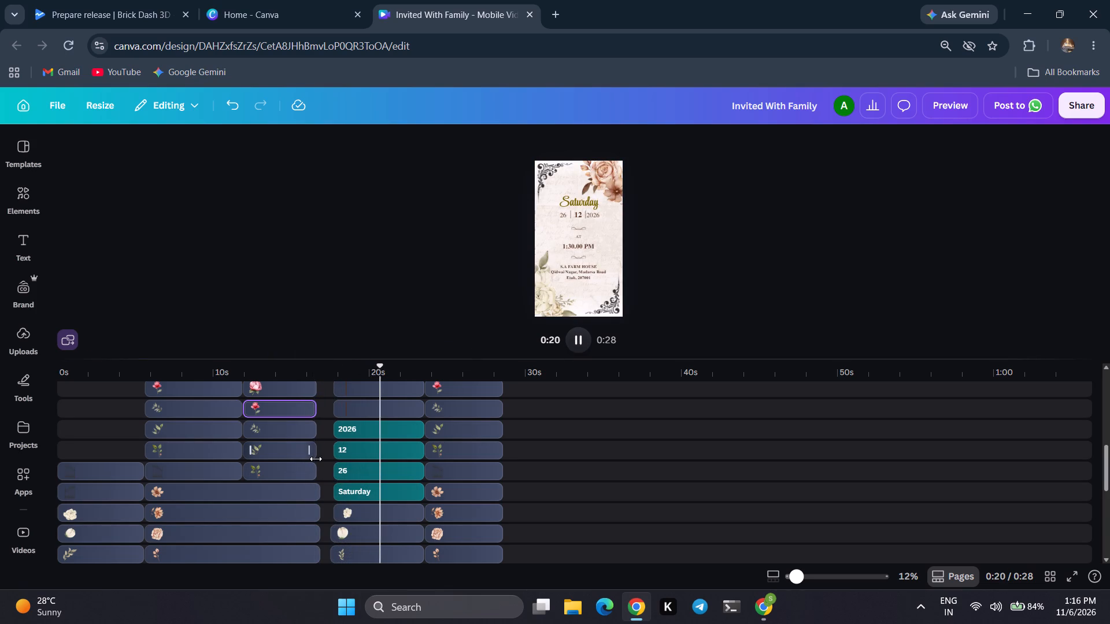
pyautogui.click(289, 468)
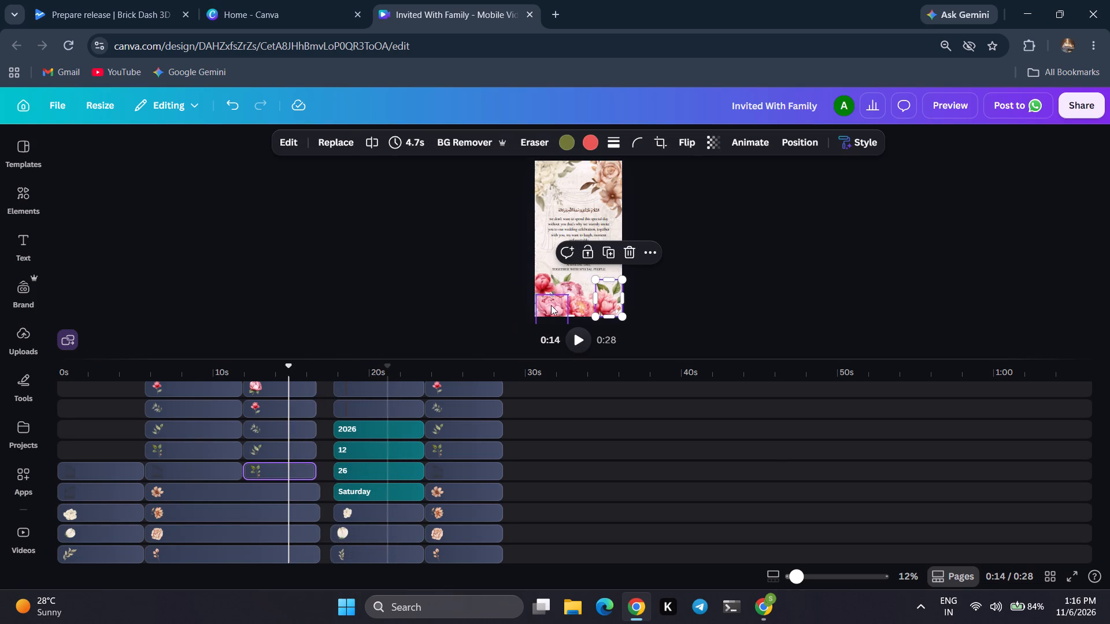
pyautogui.click(574, 335)
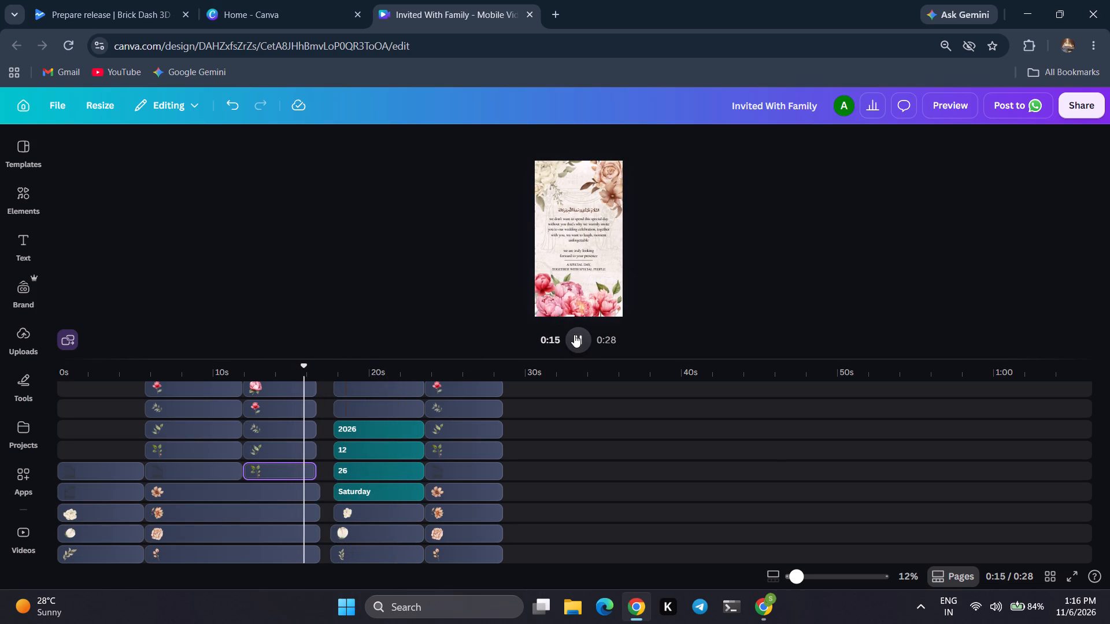
pyautogui.click(574, 335)
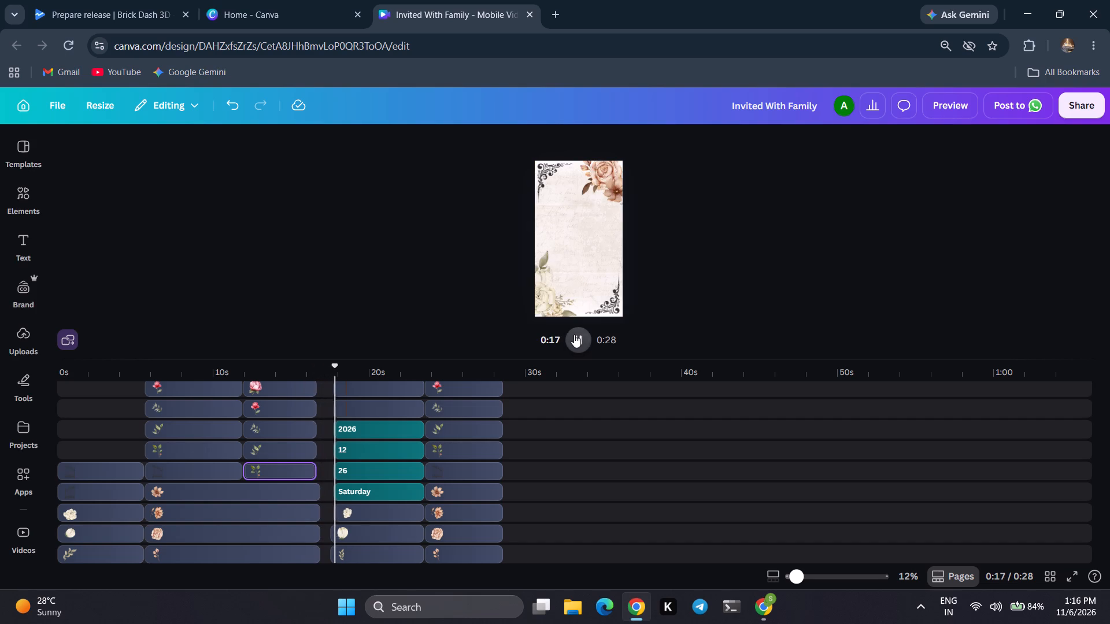
pyautogui.click(328, 512)
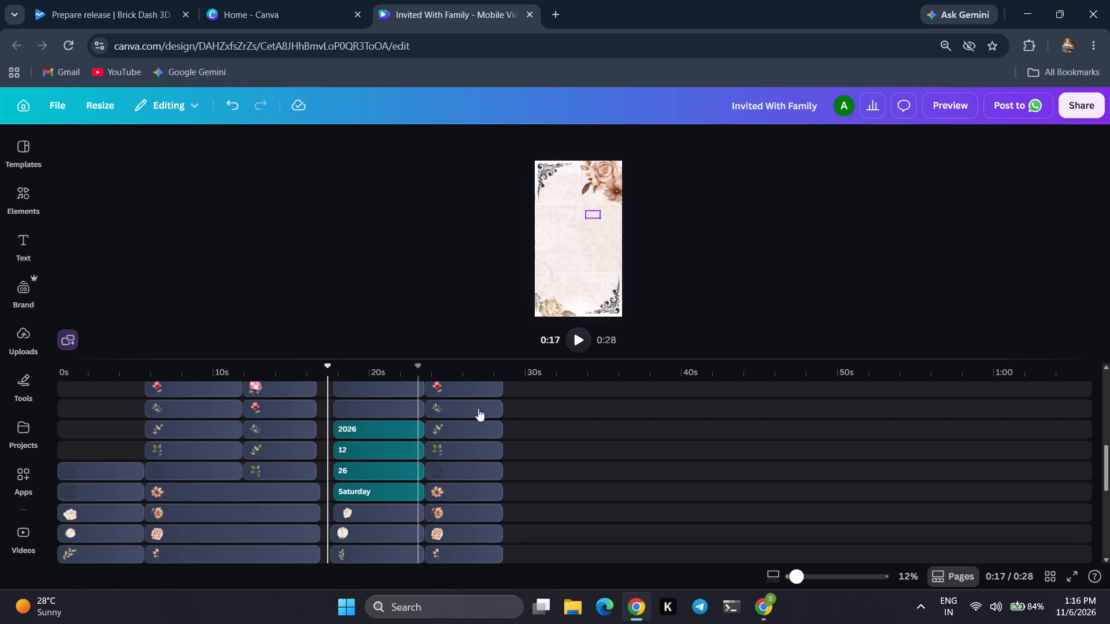
pyautogui.click(576, 339)
pyautogui.click(576, 339)
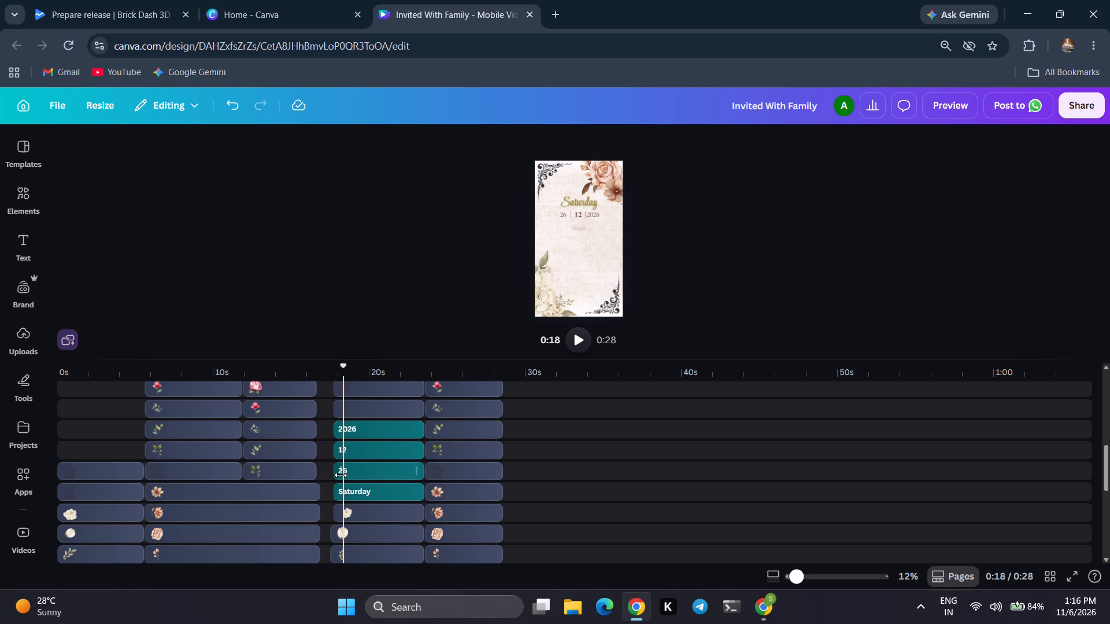
# Extend the start of the event page's large white flower to make it 6.0 seconds long.
pyautogui.click(338, 515)
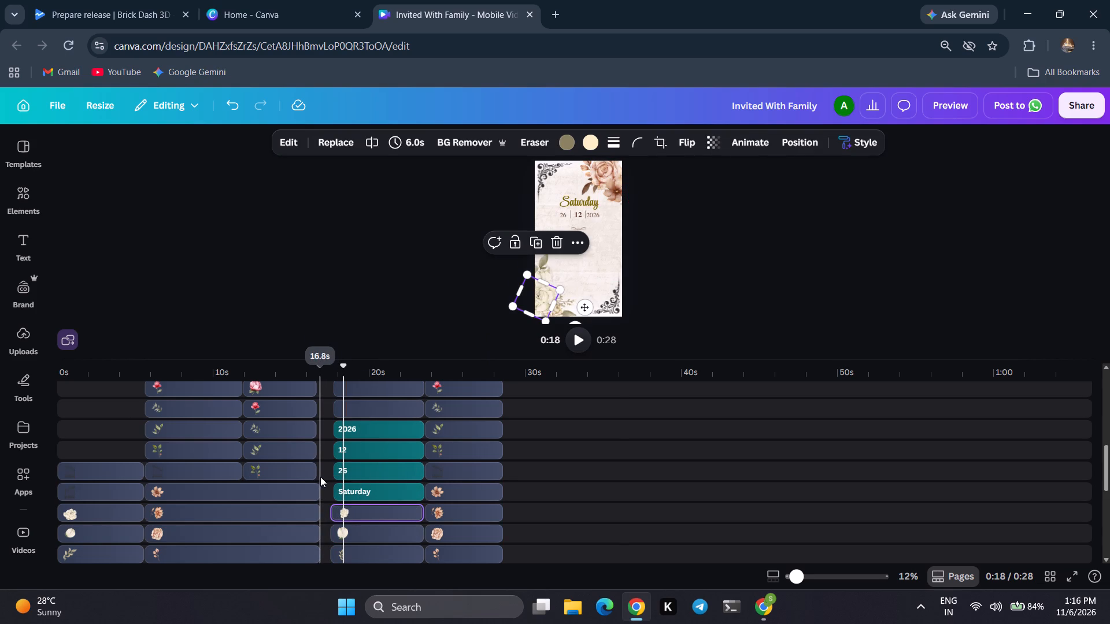
# Play the video from about 16.8 seconds through the event page and into the closing page.
pyautogui.click(320, 477)
pyautogui.click(573, 338)
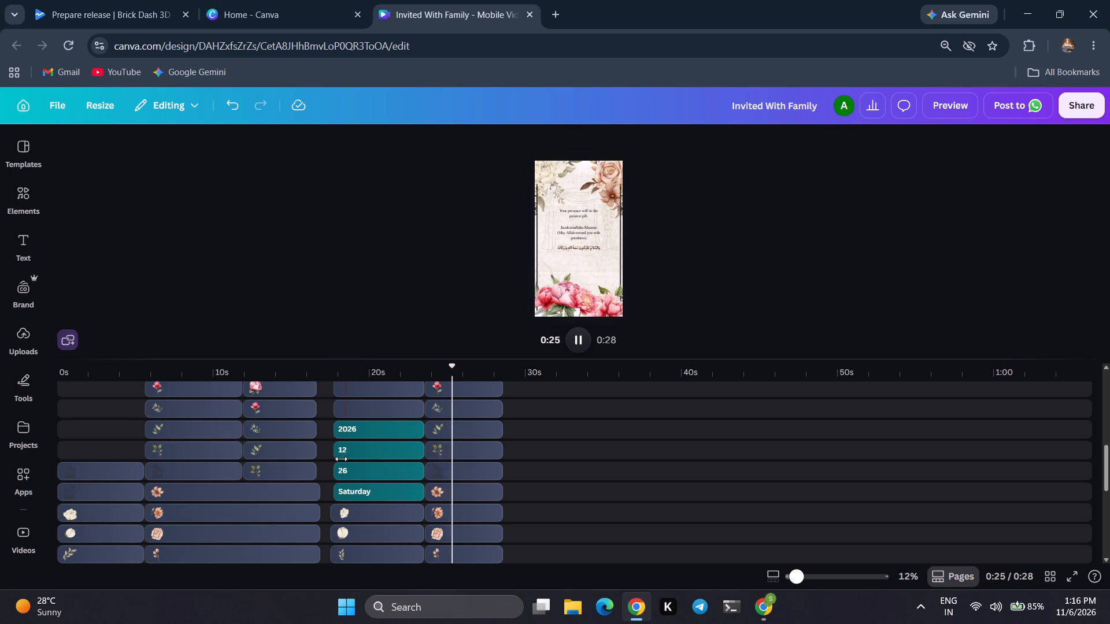
# Apply the Succession animation, on both enter and exit, to the white flower cluster in the event page's lower corner.
pyautogui.click(352, 513)
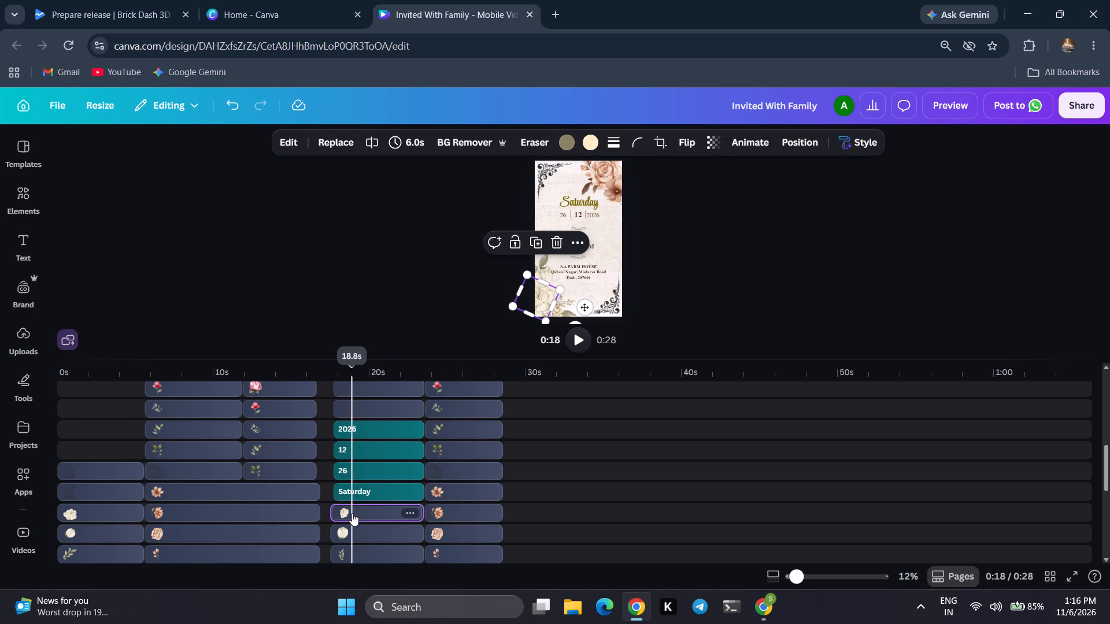
pyautogui.click(586, 278)
pyautogui.click(482, 288)
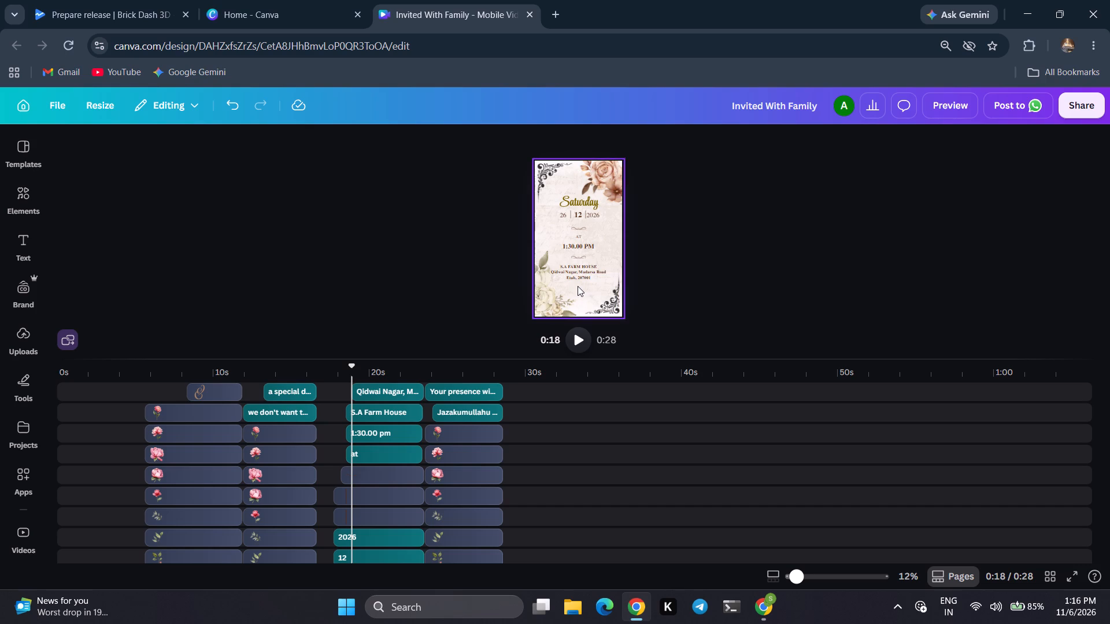
pyautogui.moveTo(577, 285); pyautogui.dragTo(542, 309)
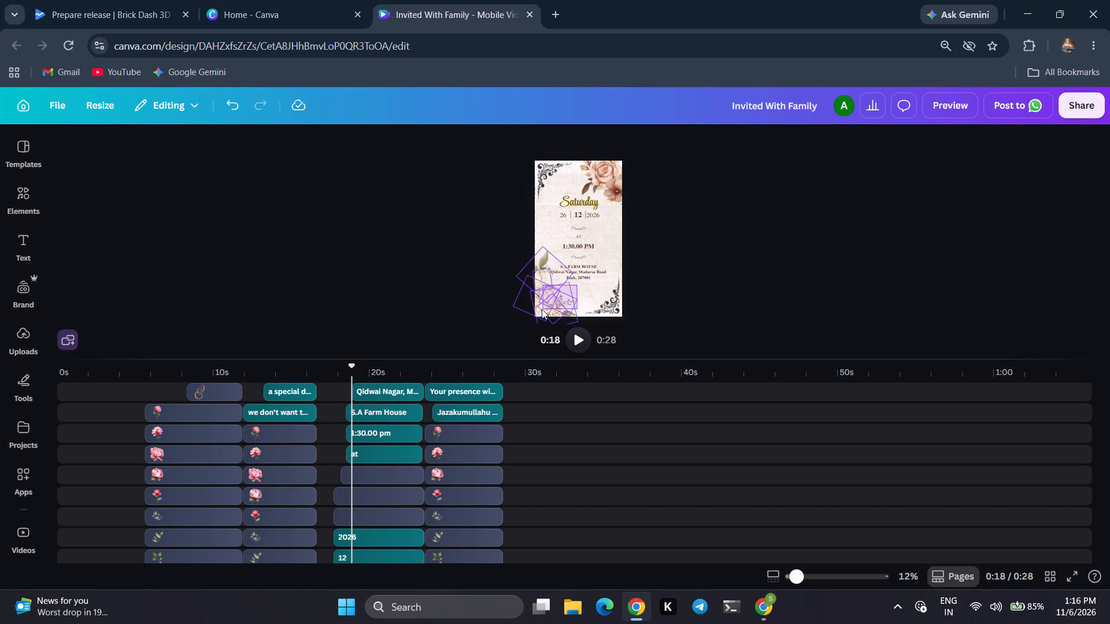
pyautogui.moveTo(542, 309); pyautogui.dragTo(541, 309)
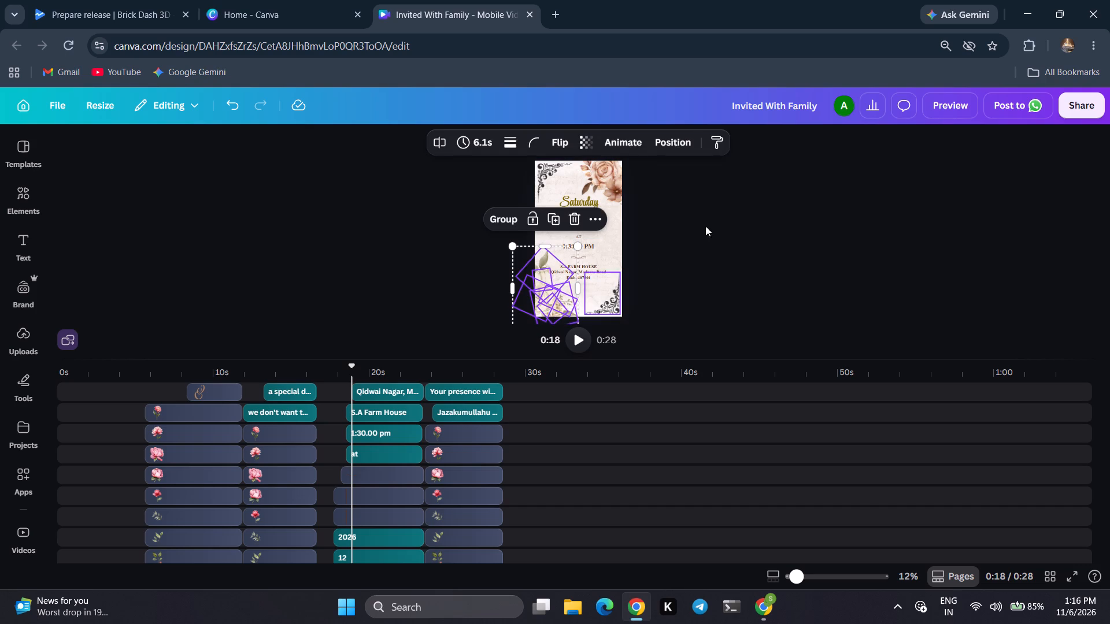
pyautogui.click(627, 140)
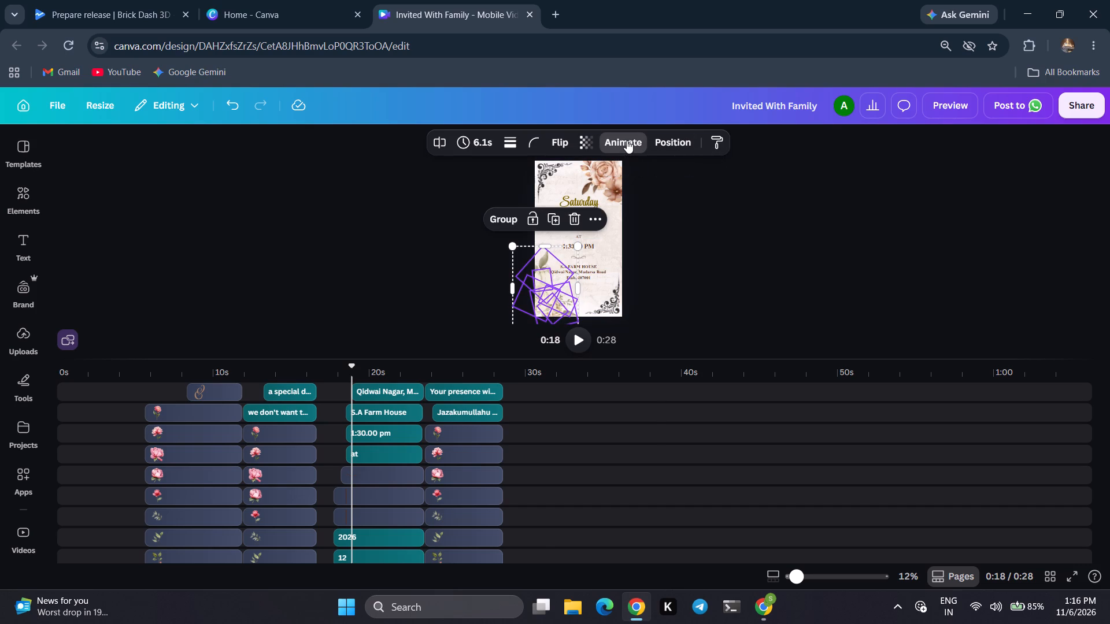
pyautogui.moveTo(276, 255); pyautogui.dragTo(268, 432)
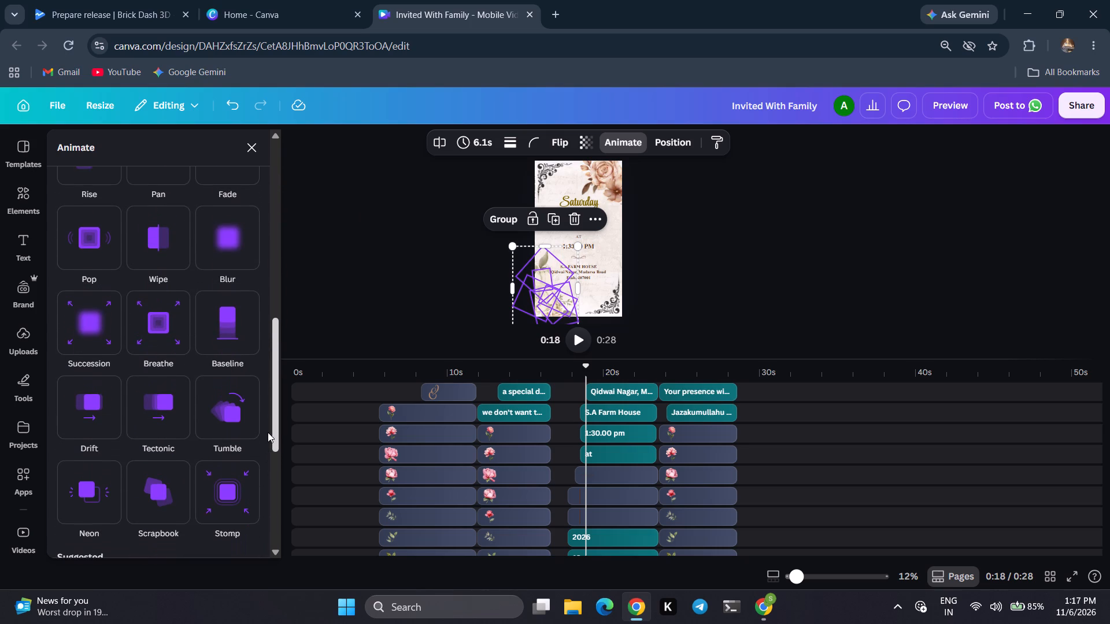
pyautogui.moveTo(268, 432); pyautogui.dragTo(270, 429)
pyautogui.click(96, 340)
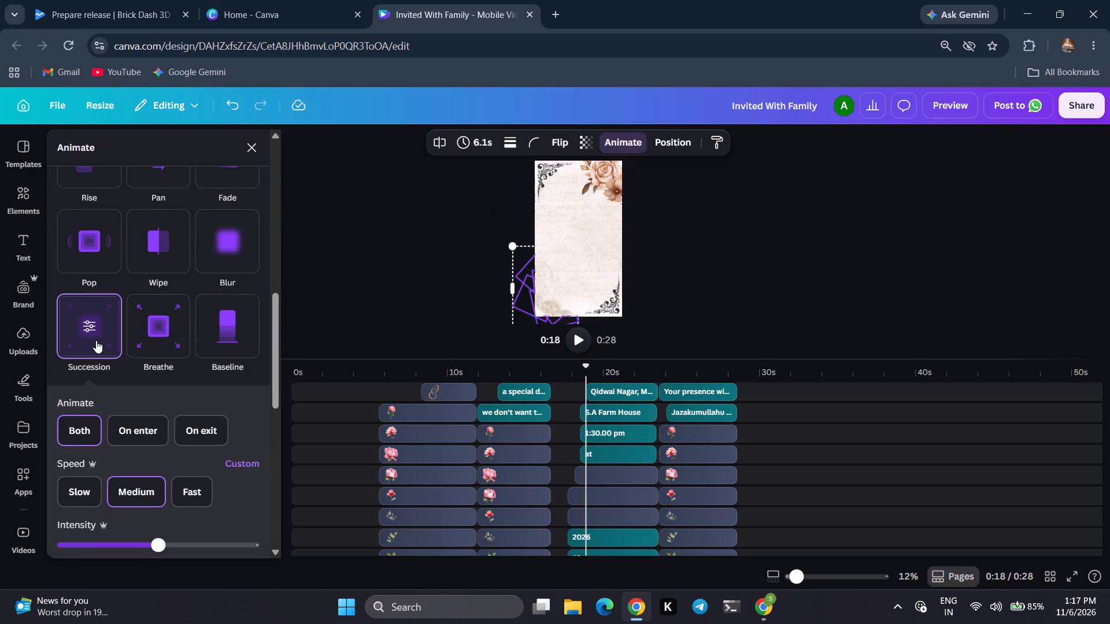
# Apply the Succession animation to both black corner ornaments on the event page, on both enter and exit.
pyautogui.click(614, 313)
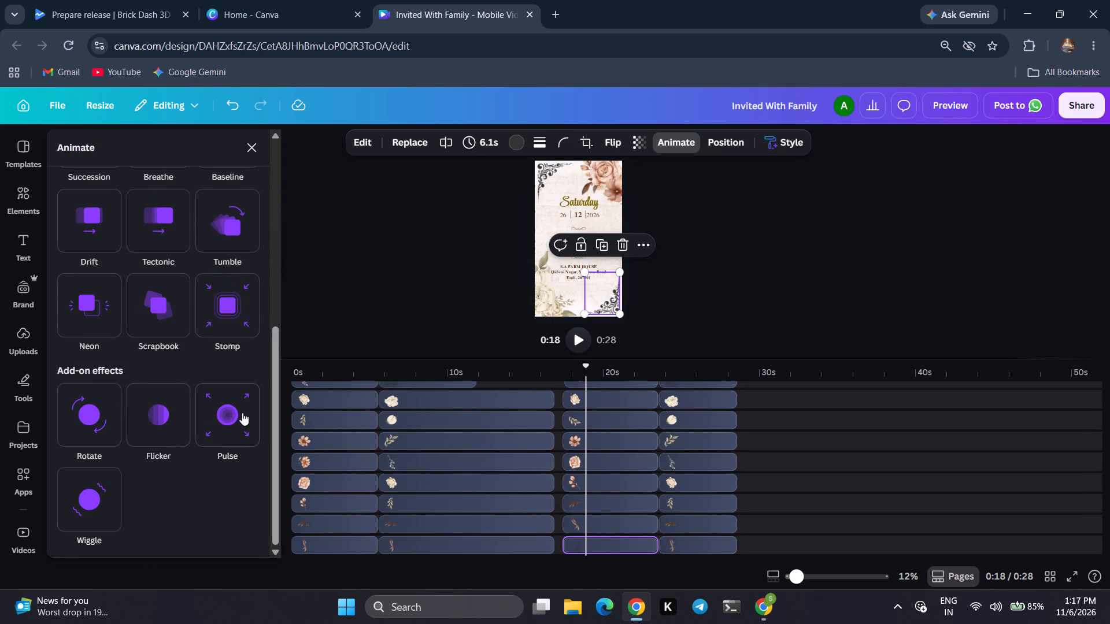
pyautogui.moveTo(278, 378); pyautogui.dragTo(283, 323)
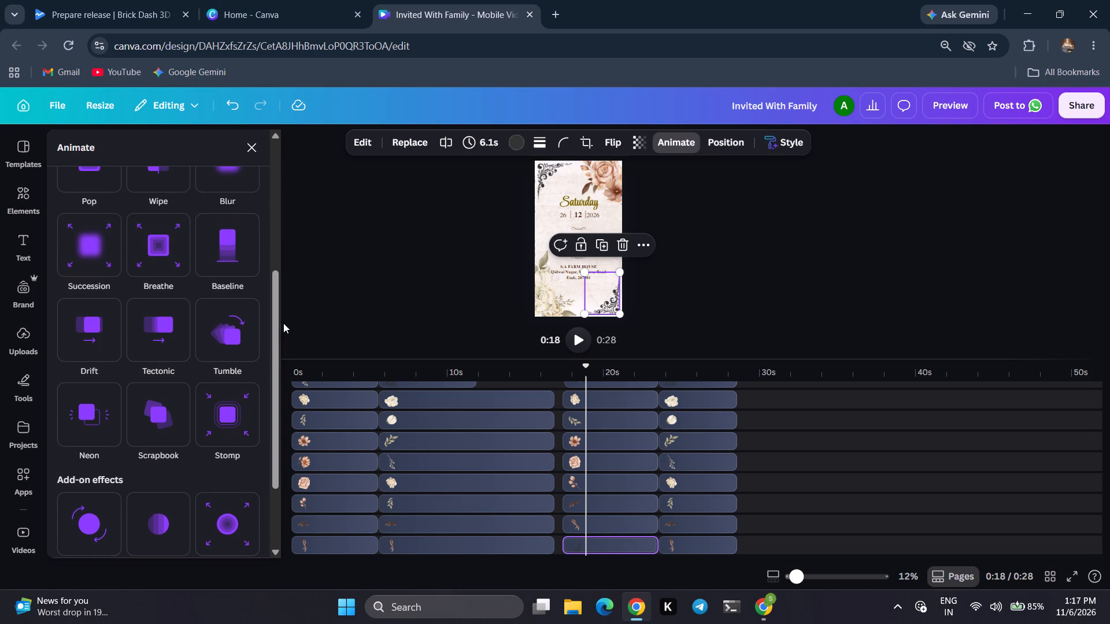
pyautogui.click(76, 242)
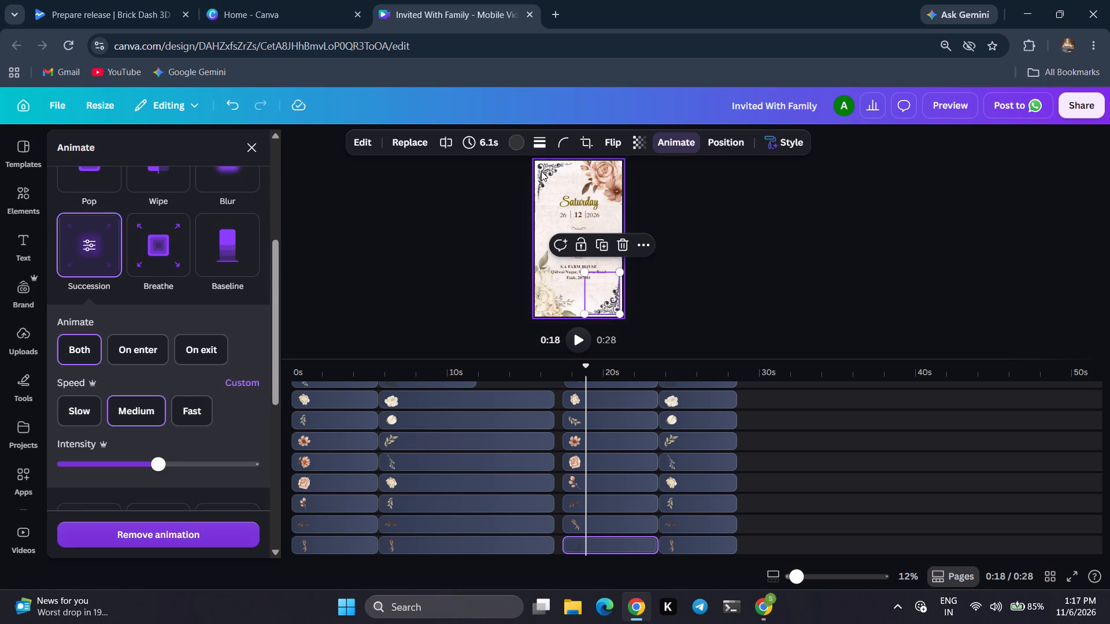
pyautogui.click(542, 171)
pyautogui.click(108, 247)
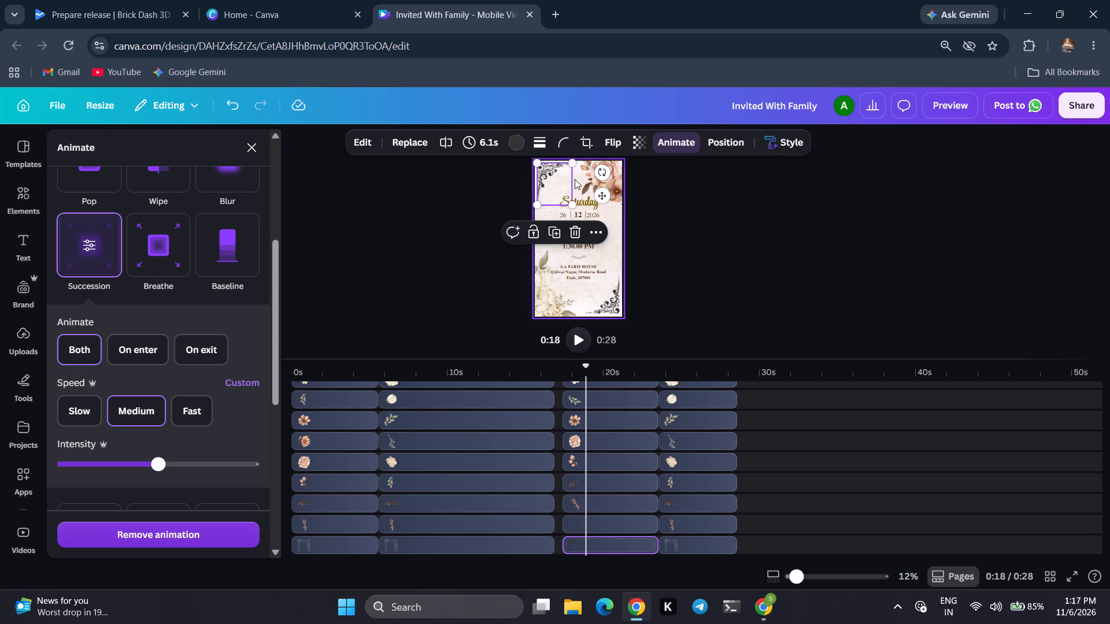
# Apply the Succession animation, on both enter and exit, to the brown rose and flower cluster in the event page's upper corner.
pyautogui.moveTo(575, 179); pyautogui.dragTo(617, 186)
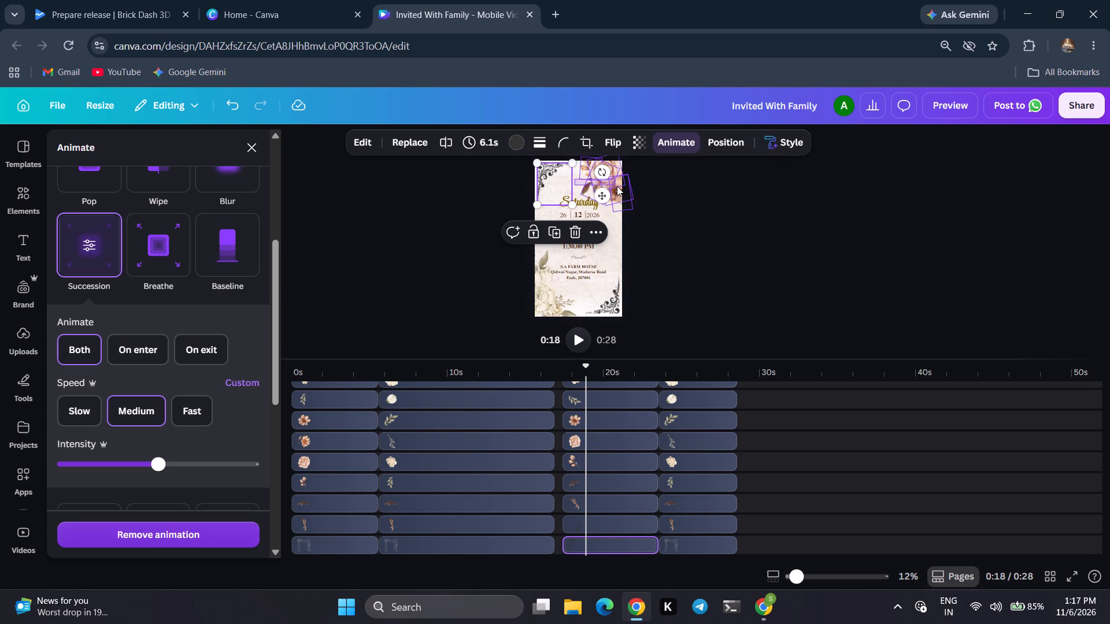
pyautogui.moveTo(617, 186); pyautogui.dragTo(620, 187)
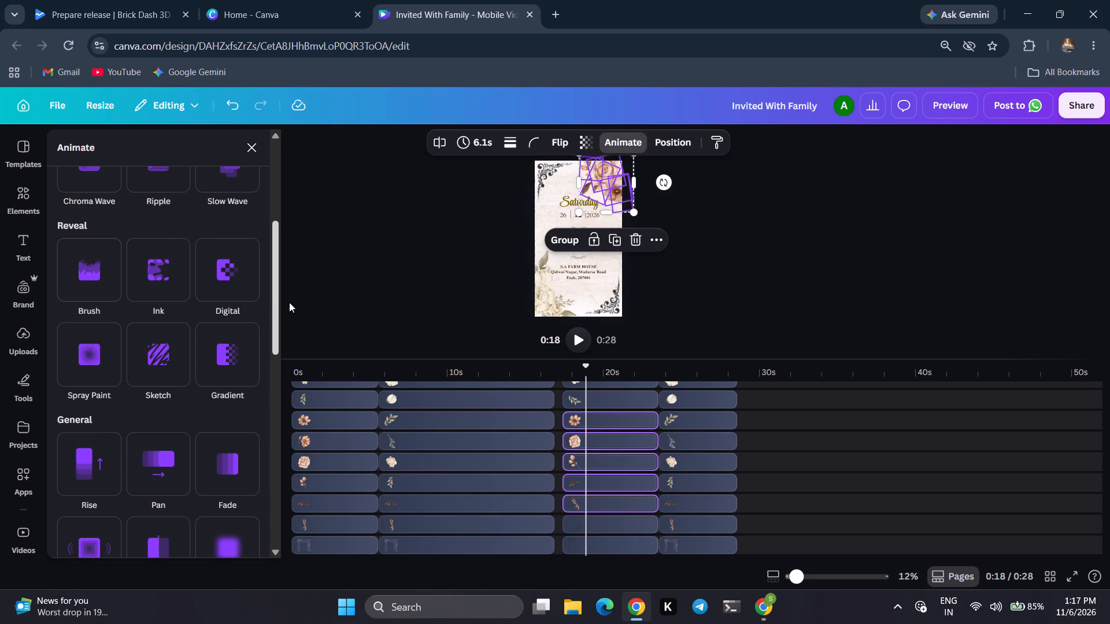
pyautogui.moveTo(273, 299); pyautogui.dragTo(277, 362)
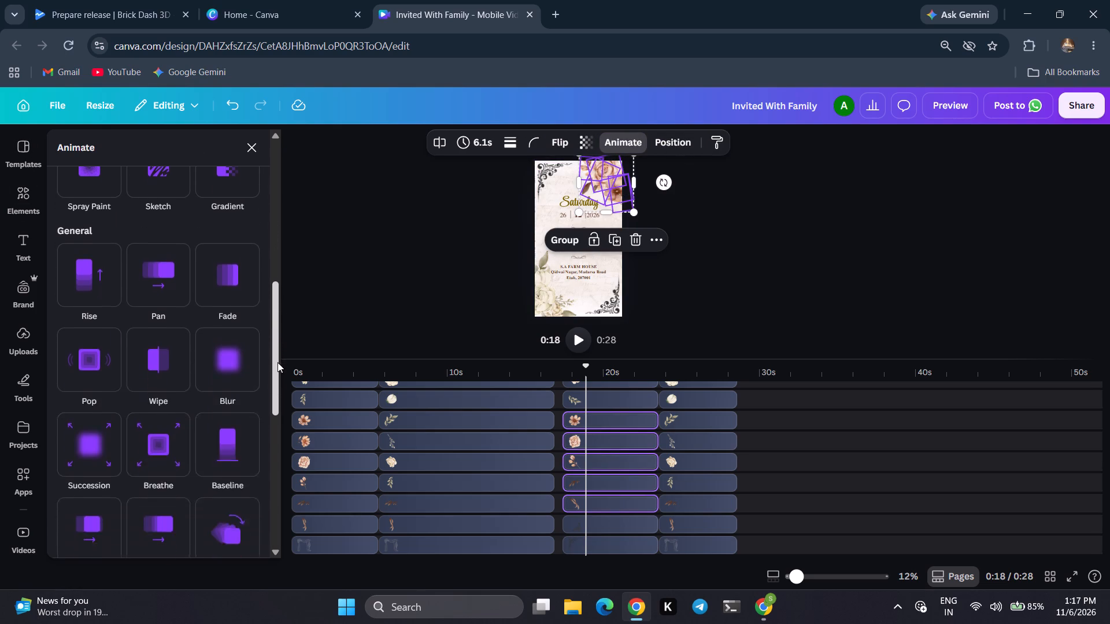
pyautogui.moveTo(277, 362); pyautogui.dragTo(276, 413)
pyautogui.click(105, 277)
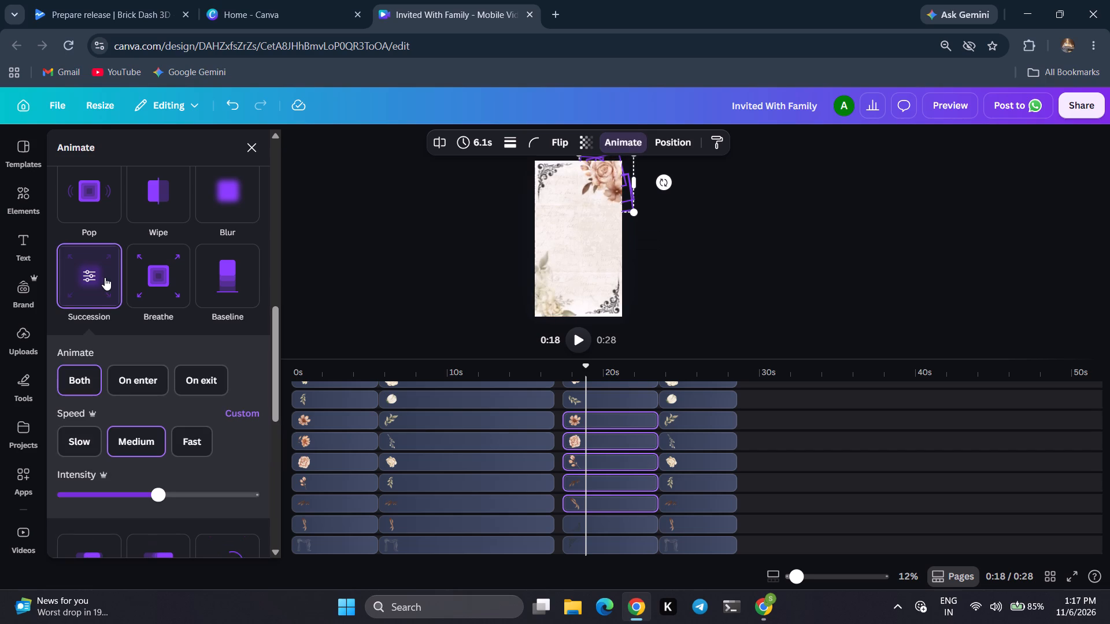
pyautogui.click(415, 258)
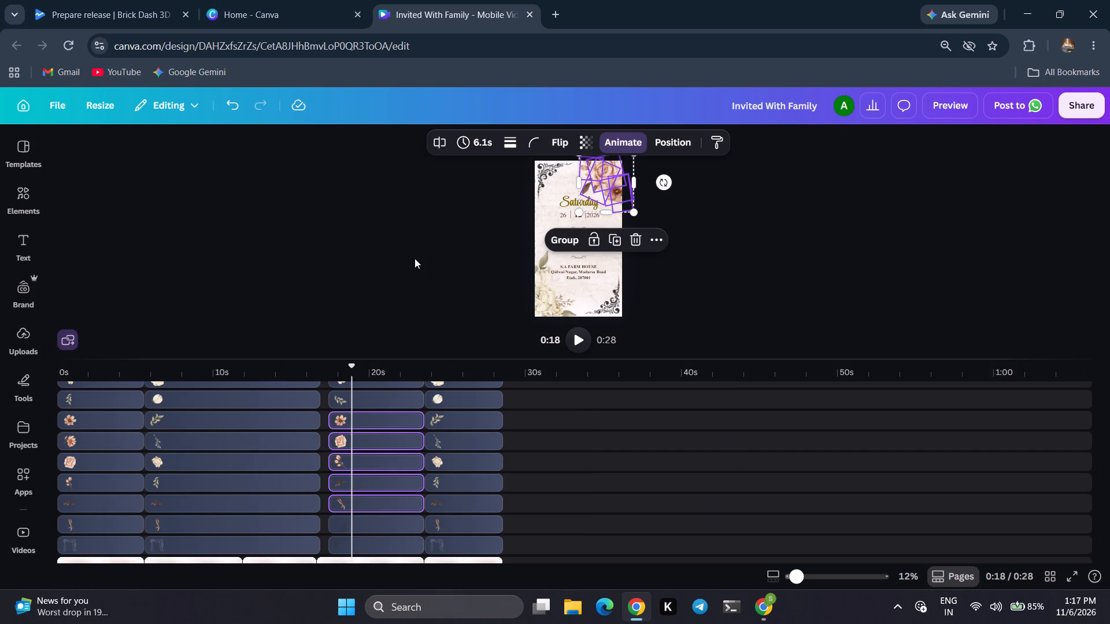
pyautogui.click(415, 258)
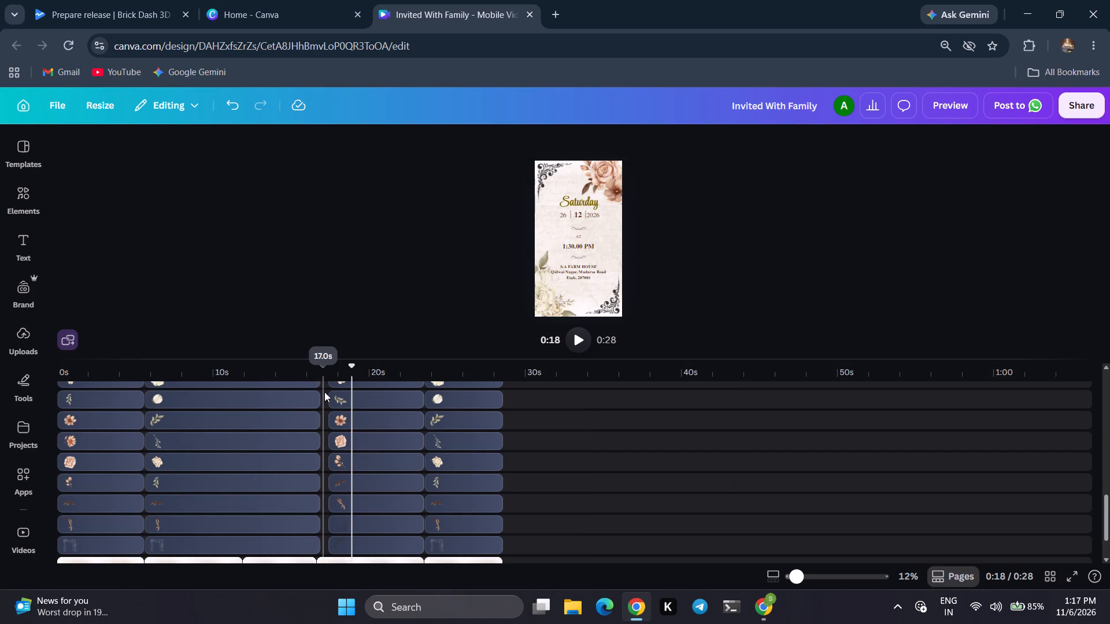
# Play the video from 17.0 seconds into the closing page, and replay it from about 12 seconds to check the new animations.
pyautogui.click(324, 392)
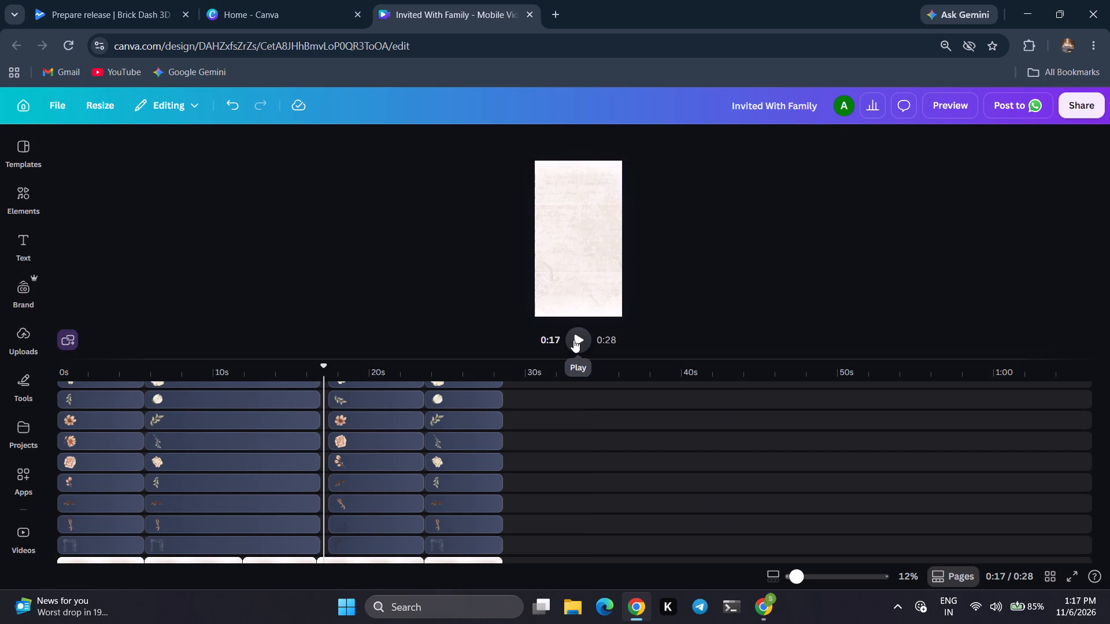
pyautogui.click(573, 340)
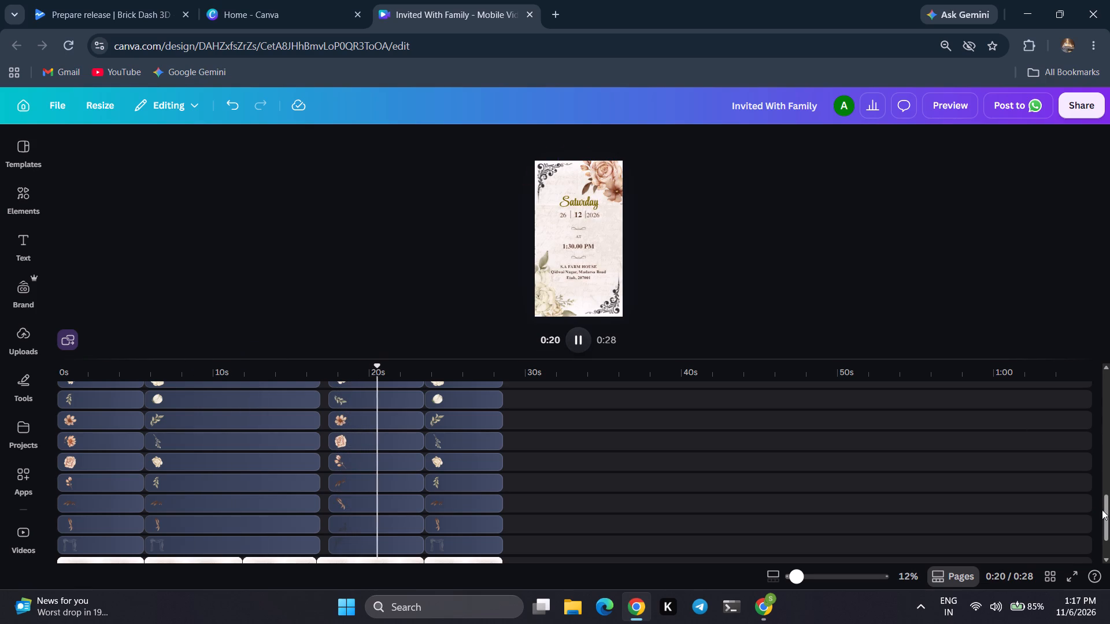
pyautogui.moveTo(1107, 507); pyautogui.dragTo(1109, 538)
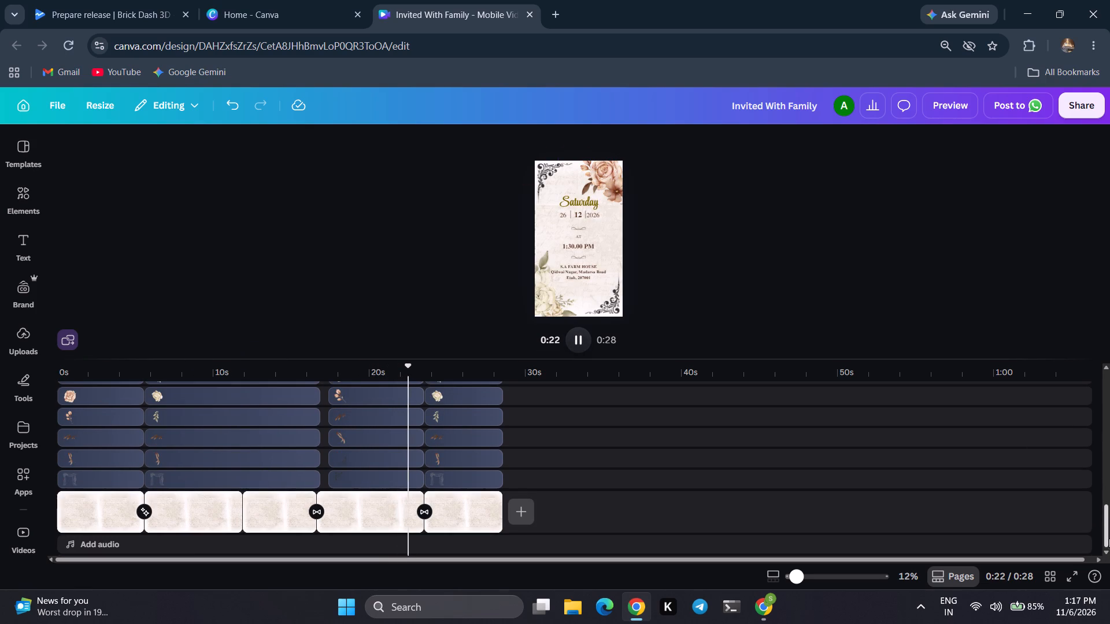
pyautogui.moveTo(1109, 538); pyautogui.dragTo(1107, 429)
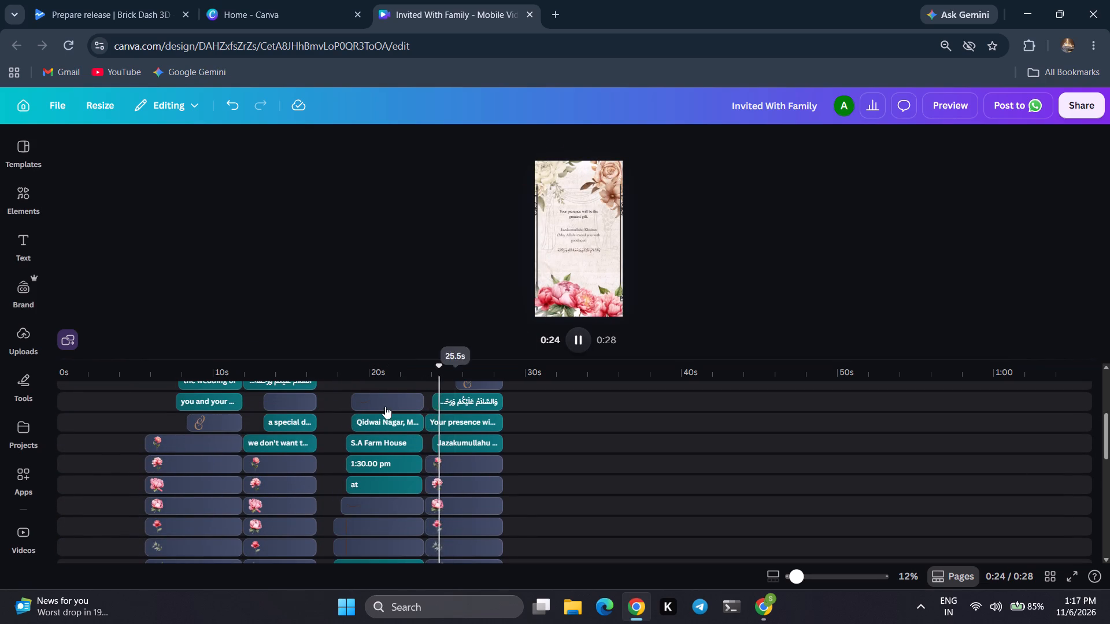
pyautogui.click(249, 418)
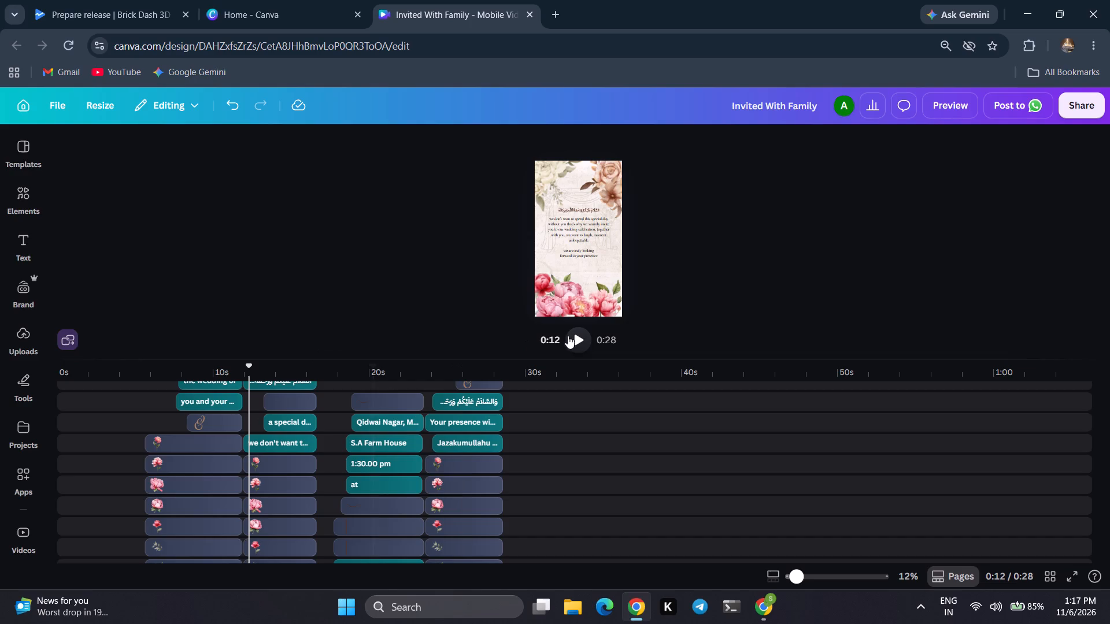
pyautogui.click(576, 339)
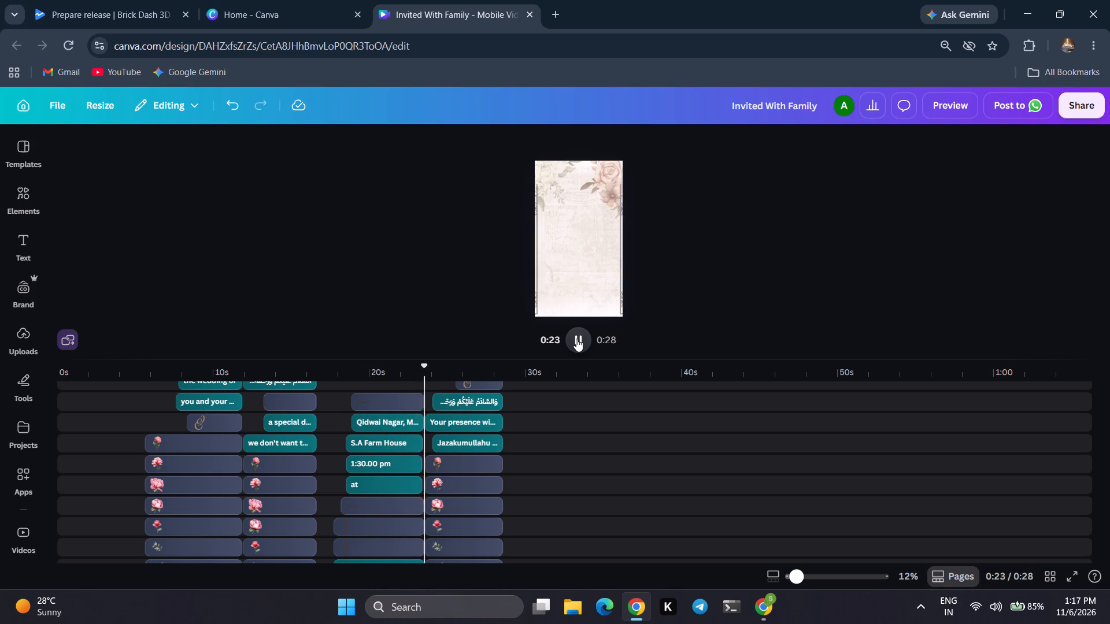
# Trim the start of the closing page's "Your presence" text slightly, towards the start of the Arabic closing line.
pyautogui.click(433, 423)
pyautogui.click(433, 423)
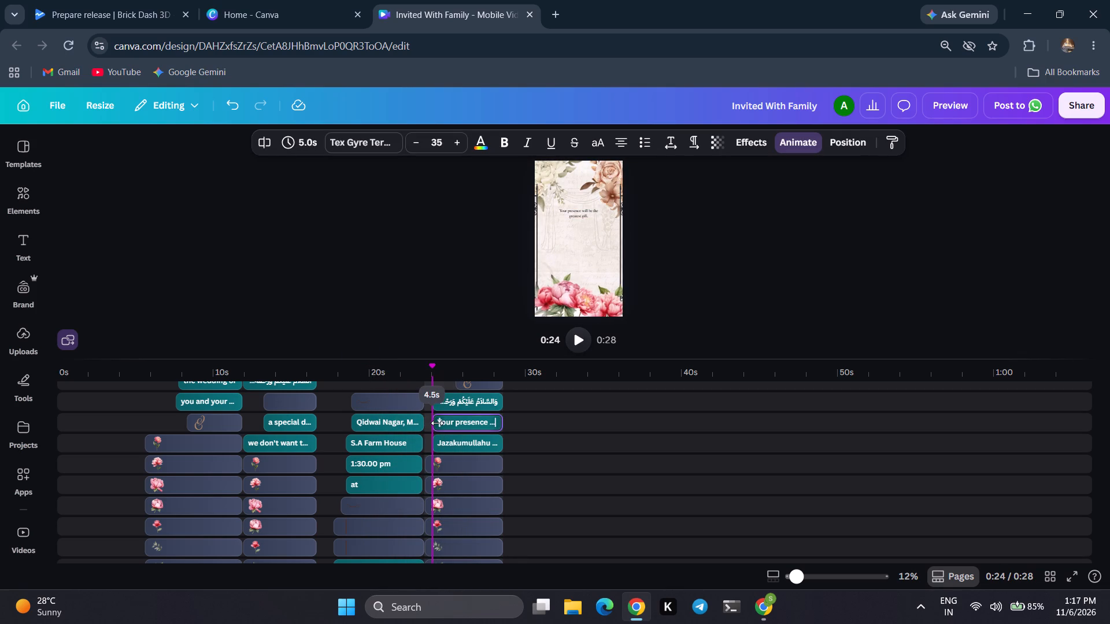
pyautogui.click(435, 406)
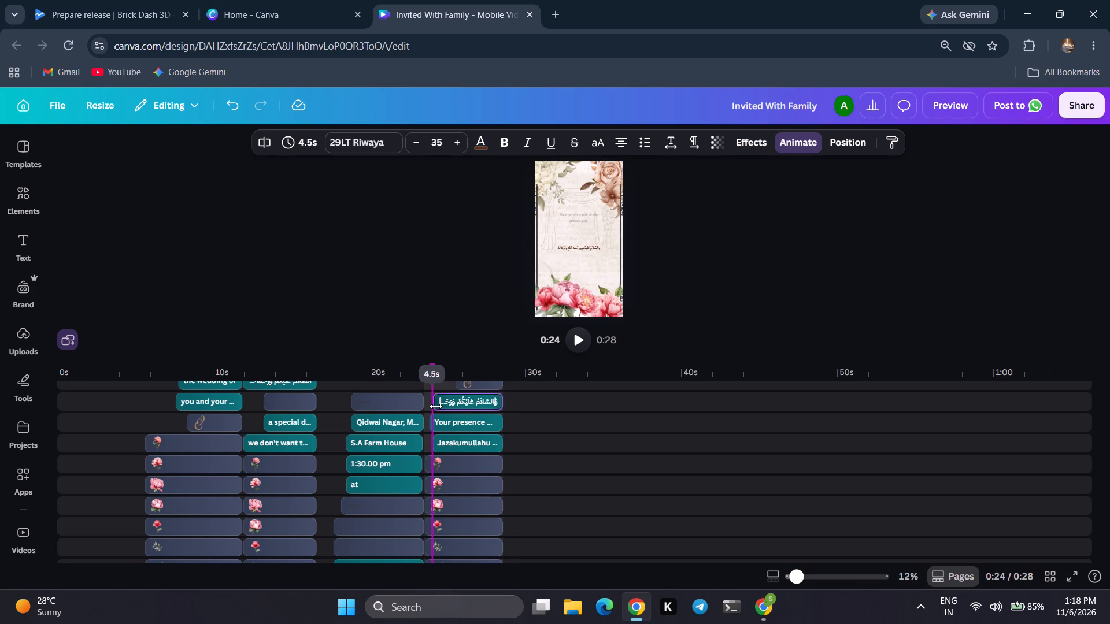
# Play the video from about 18 seconds through the event and closing pages to the end.
pyautogui.click(349, 401)
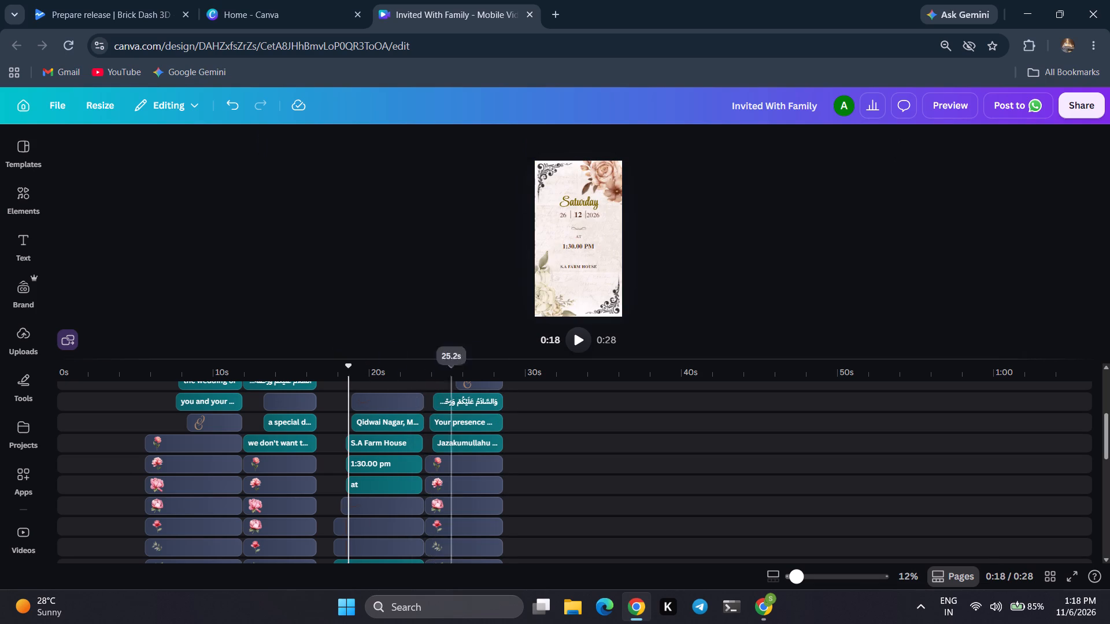
pyautogui.click(573, 348)
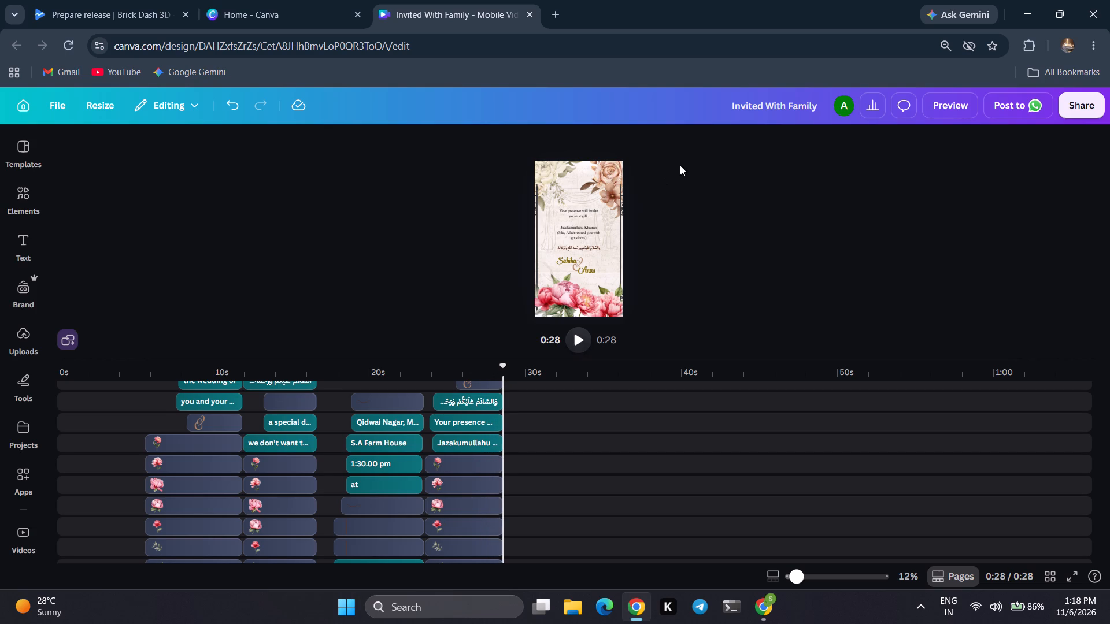
# Download the finished invitation as an MP4 video at 1080p quality.
pyautogui.click(1073, 107)
pyautogui.click(875, 393)
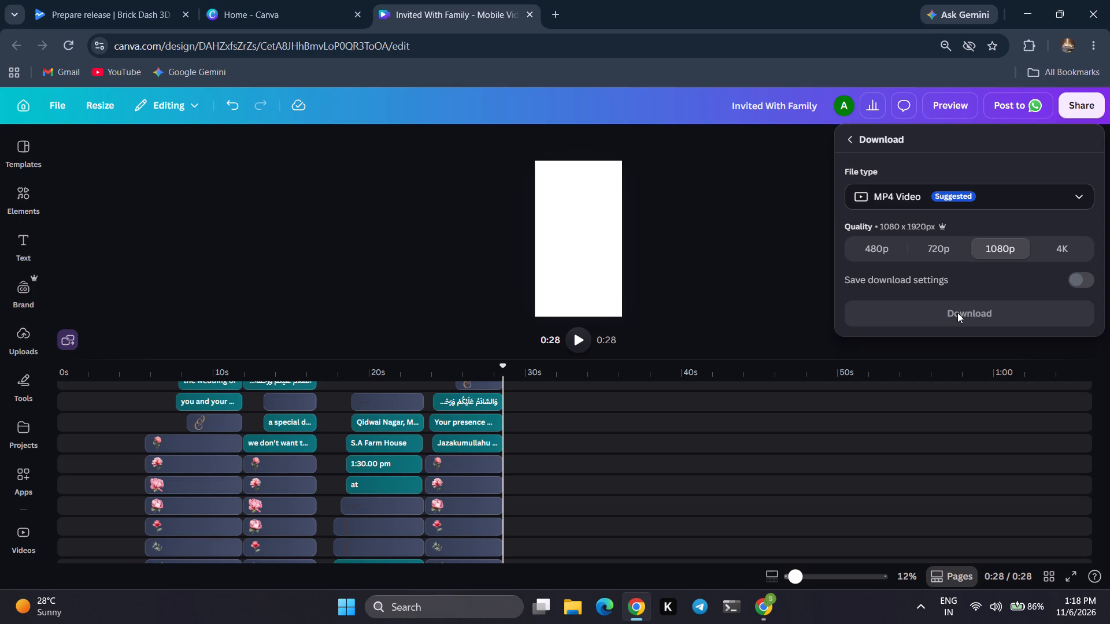
pyautogui.click(962, 314)
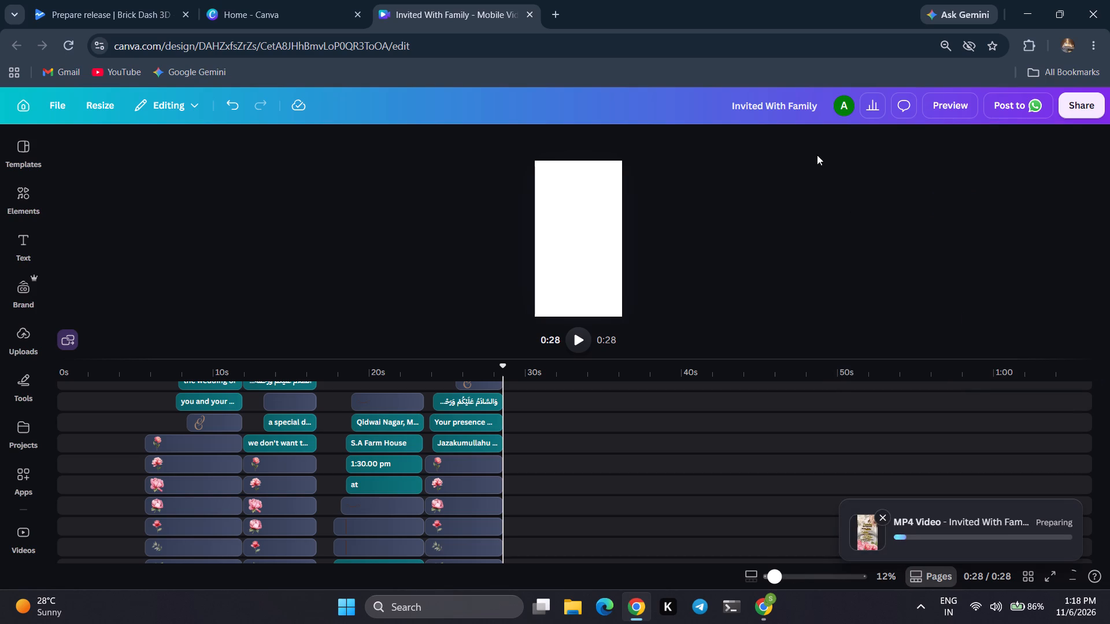
# Rename the design from "Invited With Family" to "You Invited".
pyautogui.click(790, 106)
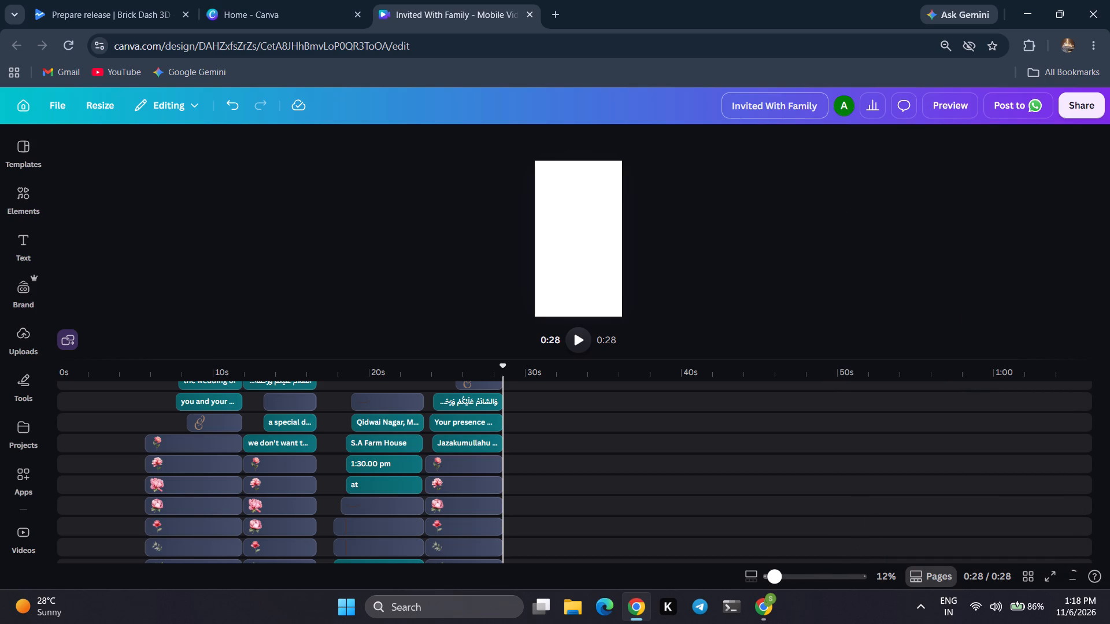
pyautogui.click(803, 110)
pyautogui.press('Right')
pyautogui.press('Right')
pyautogui.press('Right')
pyautogui.press('BackSpace')
pyautogui.press('BackSpace')
pyautogui.press('BackSpace')
pyautogui.press('BackSpace')
pyautogui.press('BackSpace')
pyautogui.press('BackSpace')
pyautogui.press('BackSpace')
pyautogui.press('BackSpace')
pyautogui.press('BackSpace')
pyautogui.press('BackSpace')
pyautogui.press('BackSpace')
pyautogui.press('BackSpace')
pyautogui.press('BackSpace')
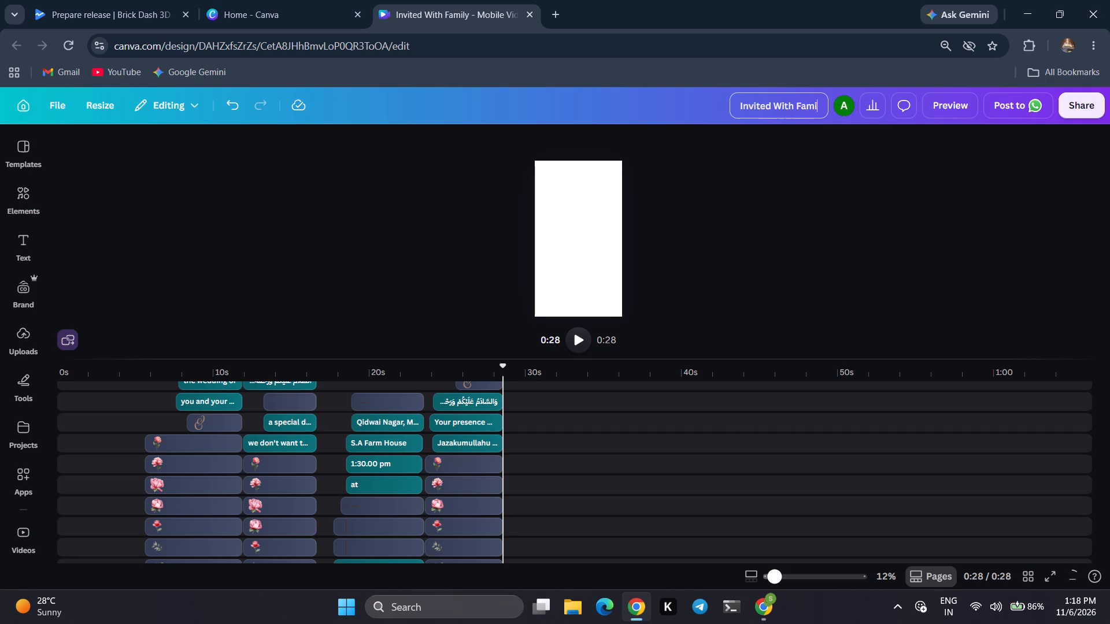
pyautogui.press('BackSpace')
pyautogui.press('BackSpace')
pyautogui.press('BackSpace')
pyautogui.press('BackSpace')
pyautogui.press('BackSpace')
pyautogui.press('BackSpace')
pyautogui.press('BackSpace')
pyautogui.press('BackSpace')
pyautogui.press('BackSpace')
pyautogui.press('BackSpace')
pyautogui.press('BackSpace')
pyautogui.press('BackSpace')
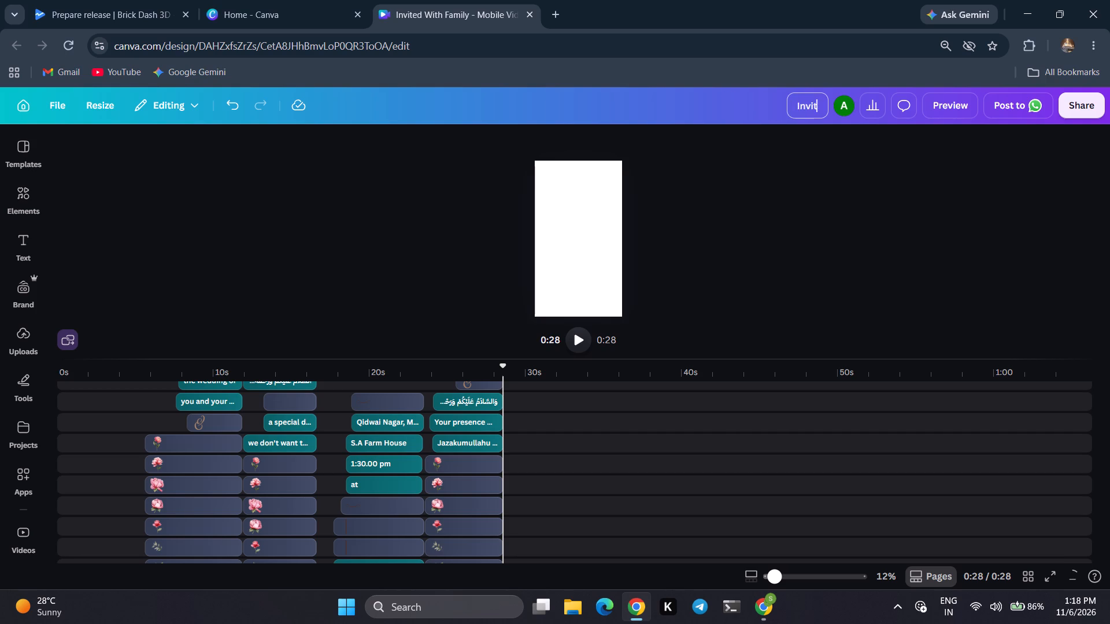
pyautogui.write('Your')
pyautogui.press('BackSpace')
pyautogui.press('space')
pyautogui.write('Invited')
pyautogui.click(883, 211)
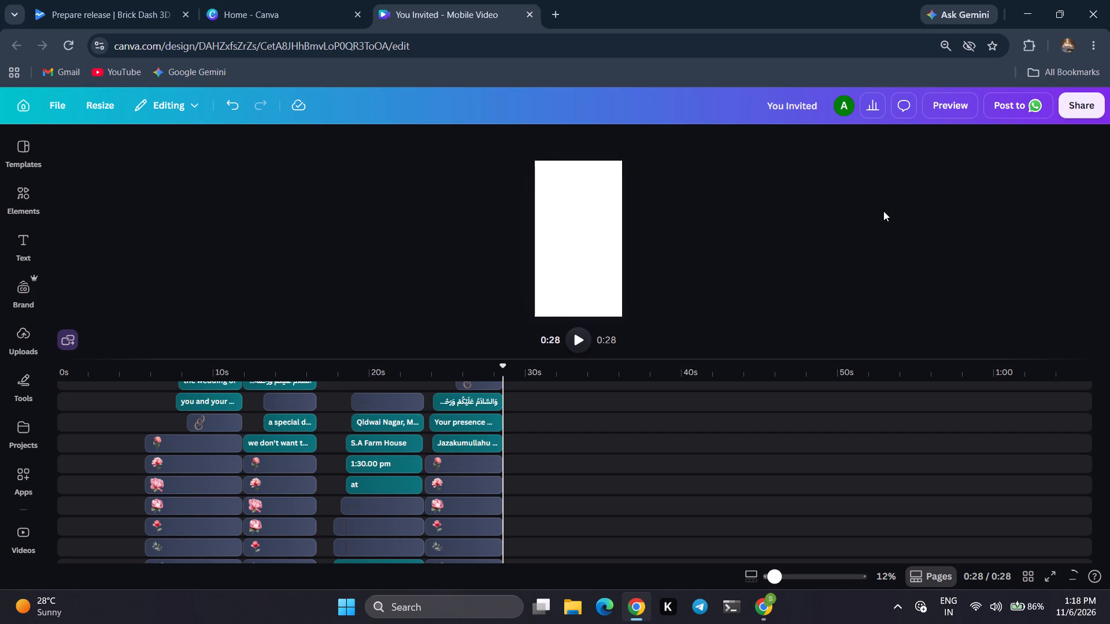
# Download the renamed "You Invited" design as an MP4 video at 1080p quality.
pyautogui.click(1078, 103)
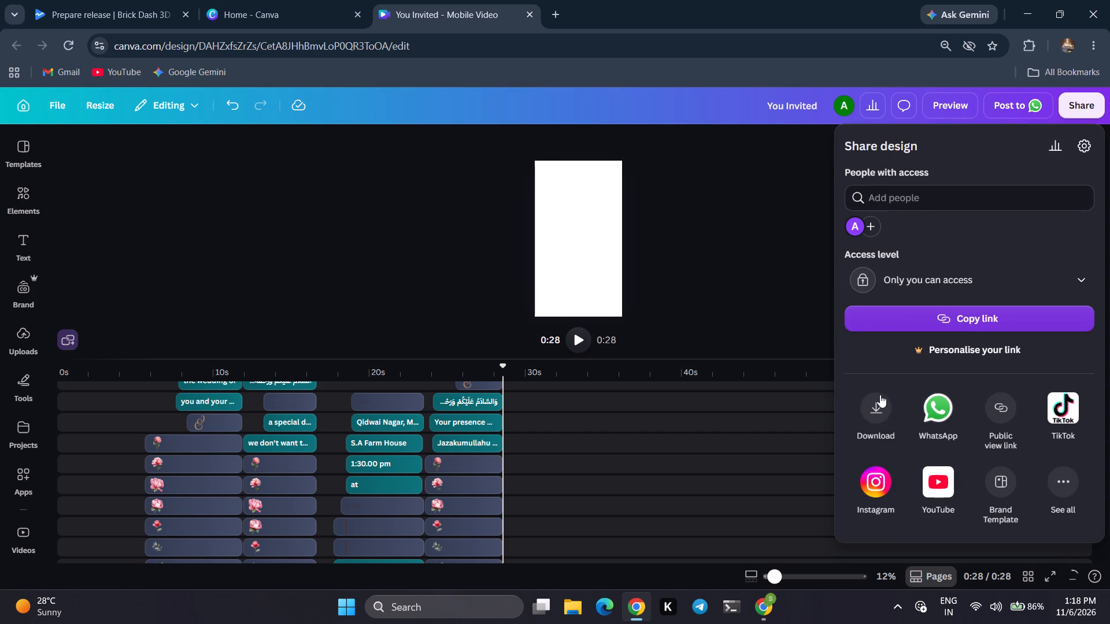
pyautogui.click(878, 404)
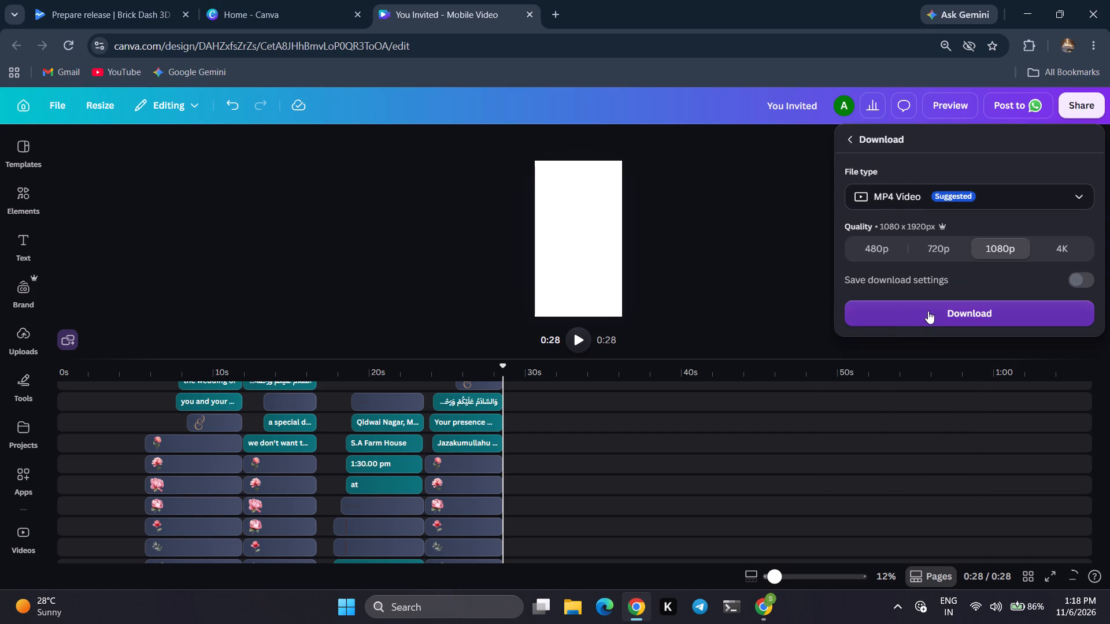
pyautogui.click(928, 311)
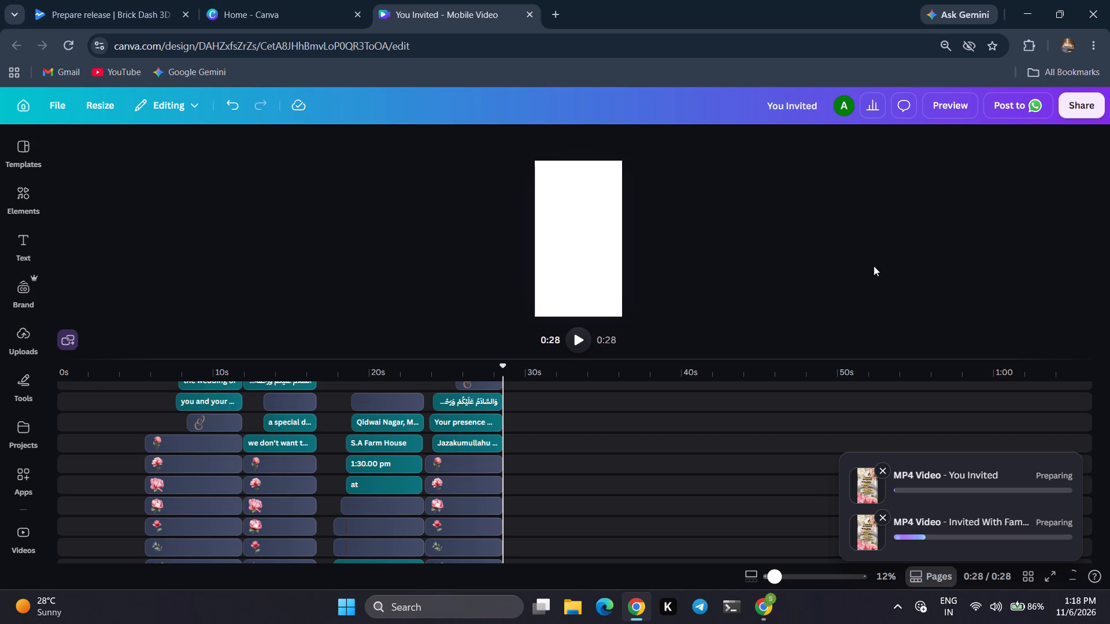
pyautogui.click(859, 318)
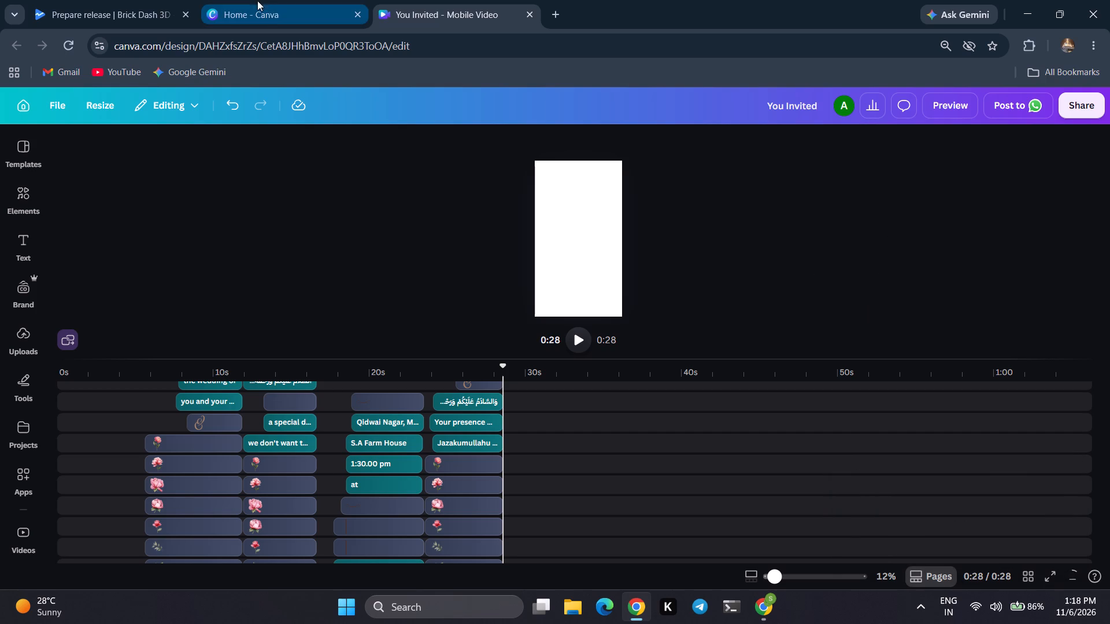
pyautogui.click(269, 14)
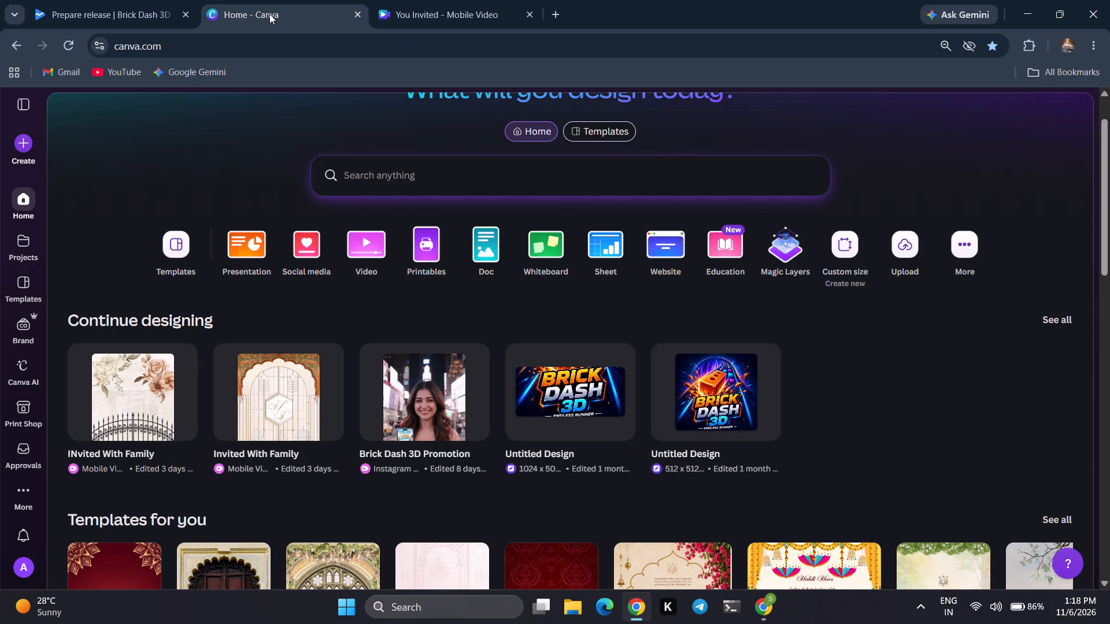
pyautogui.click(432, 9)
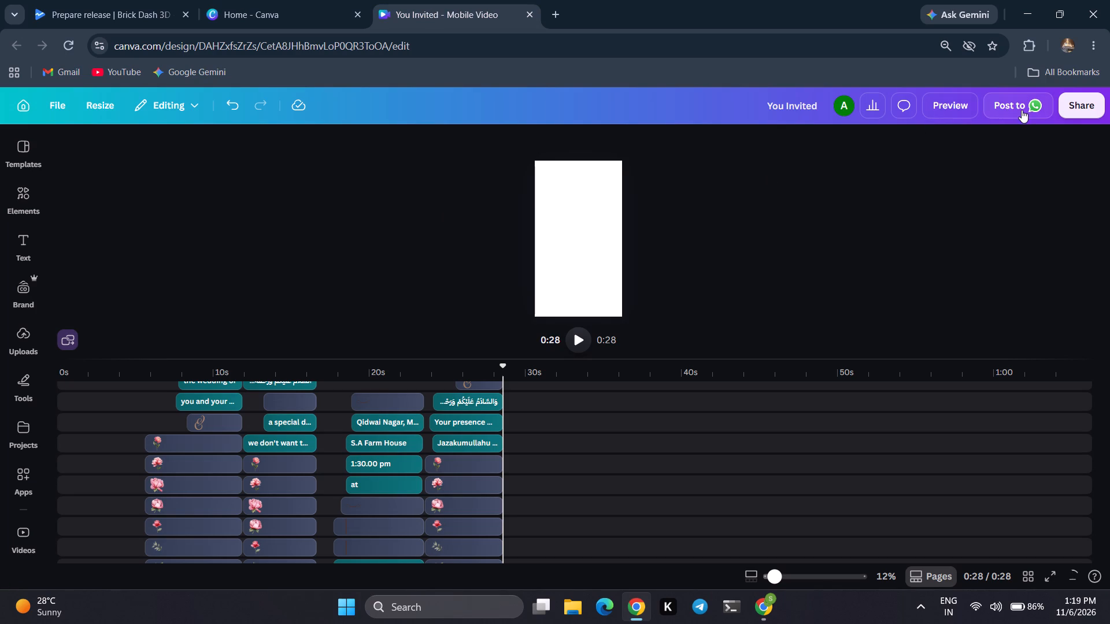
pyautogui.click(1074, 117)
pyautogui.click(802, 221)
# Open the browser's download history to check for the exported invitation videos.
pyautogui.click(1098, 46)
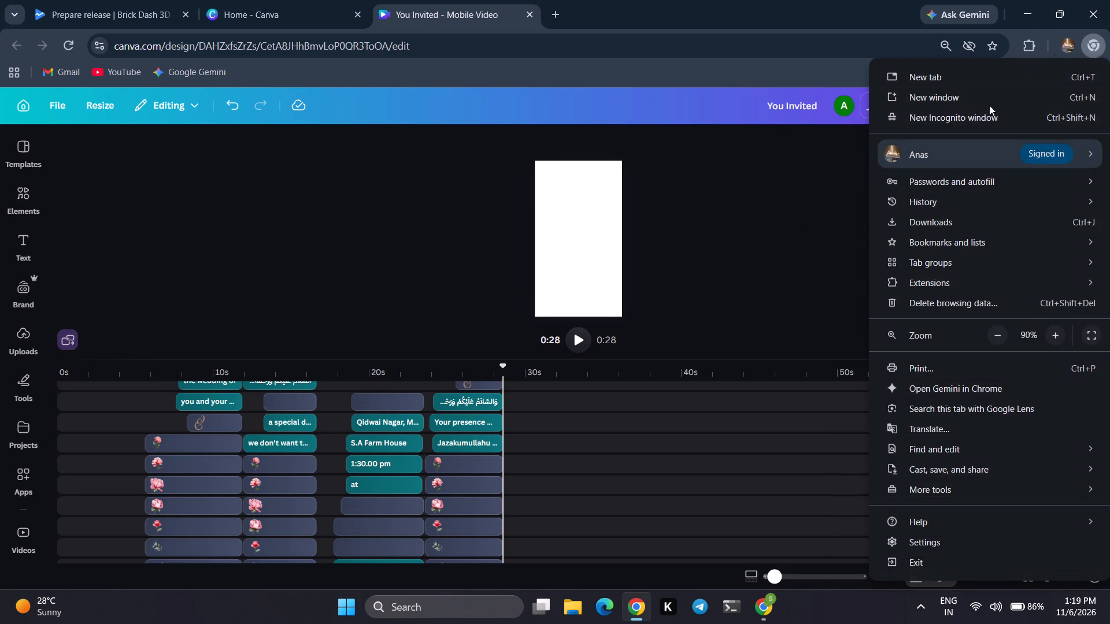
pyautogui.click(930, 224)
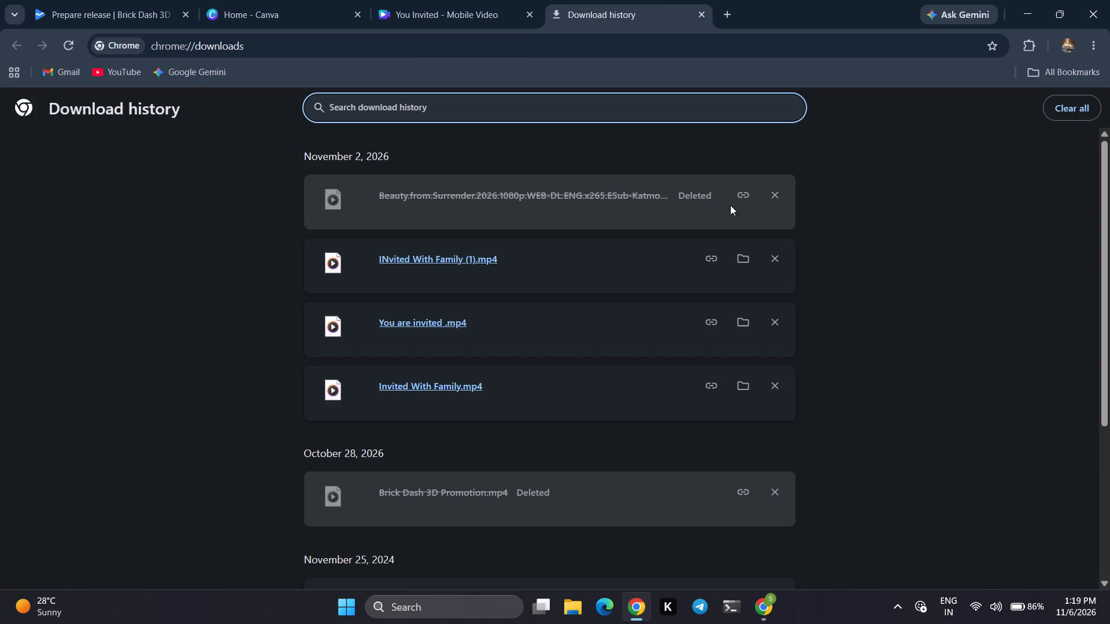
# Remove the deleted "Beauty.from.Surrender.2026" movie entry from the download history and close the history page.
pyautogui.click(768, 194)
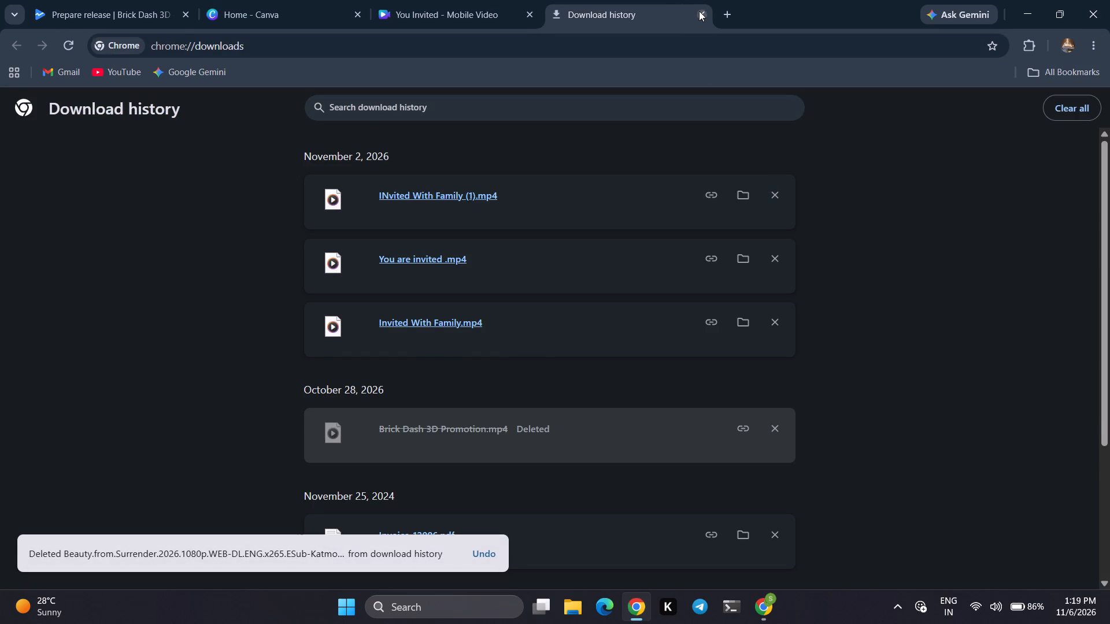
pyautogui.click(699, 11)
pyautogui.click(959, 301)
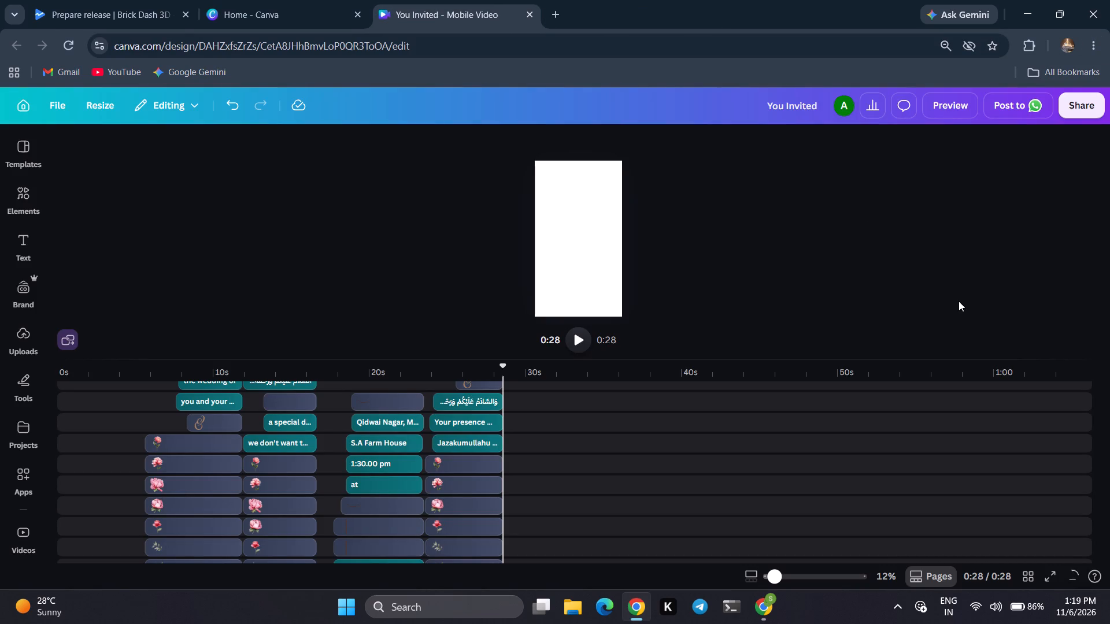
pyautogui.click(1074, 581)
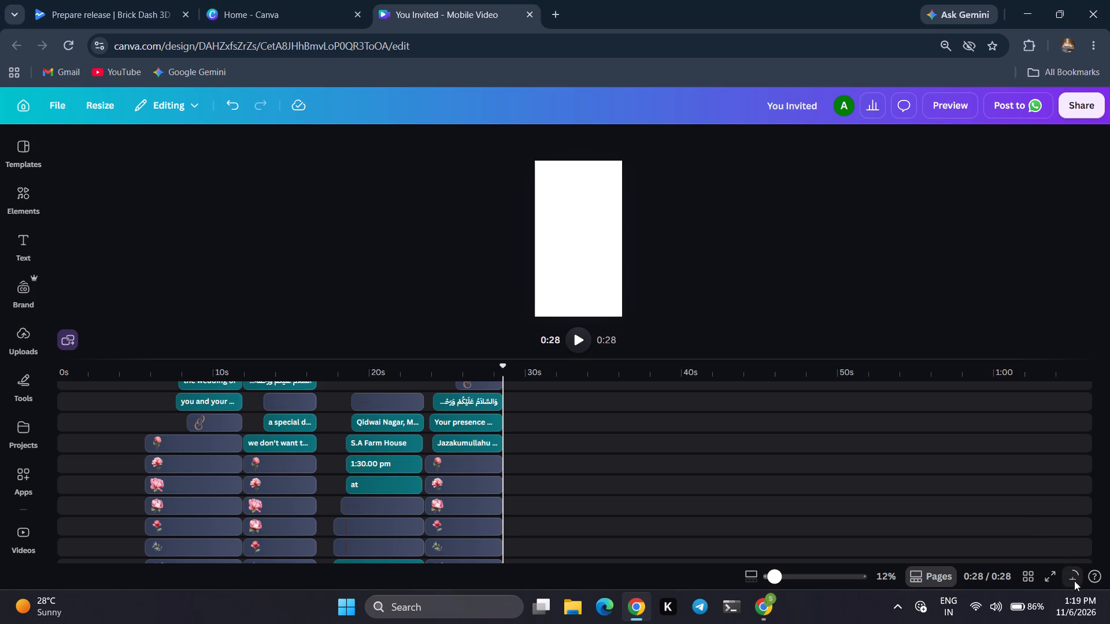
pyautogui.click(1069, 573)
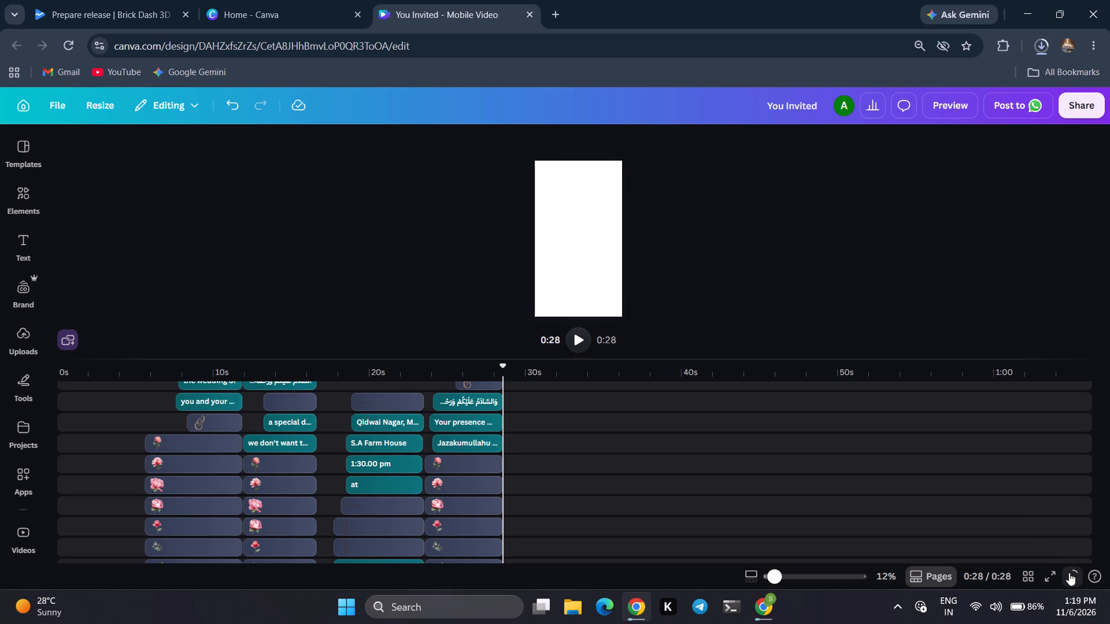
pyautogui.click(1037, 45)
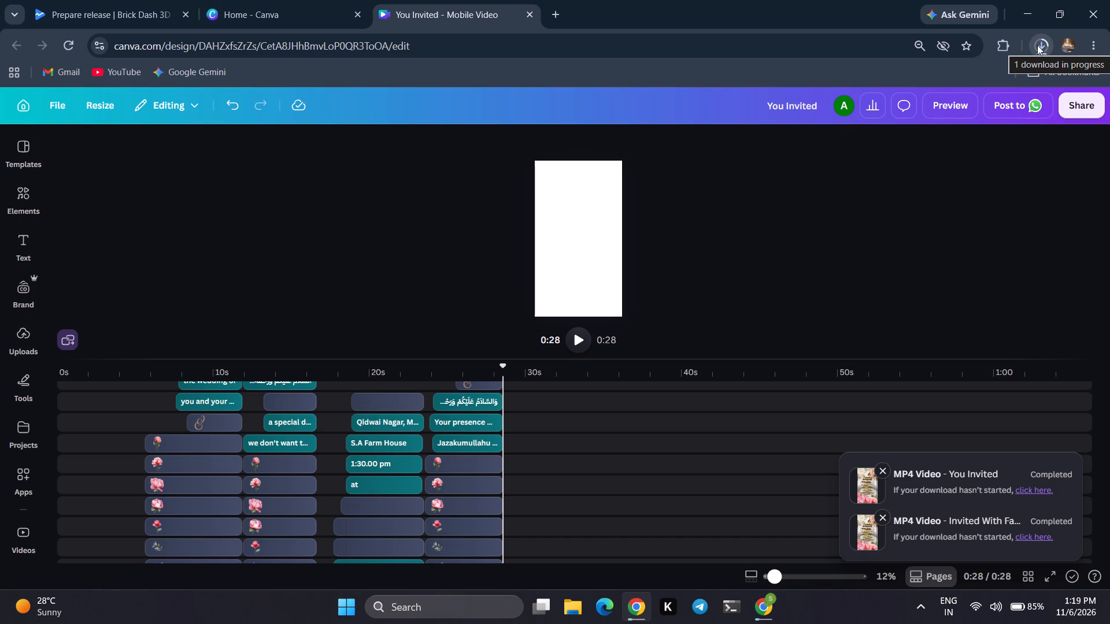